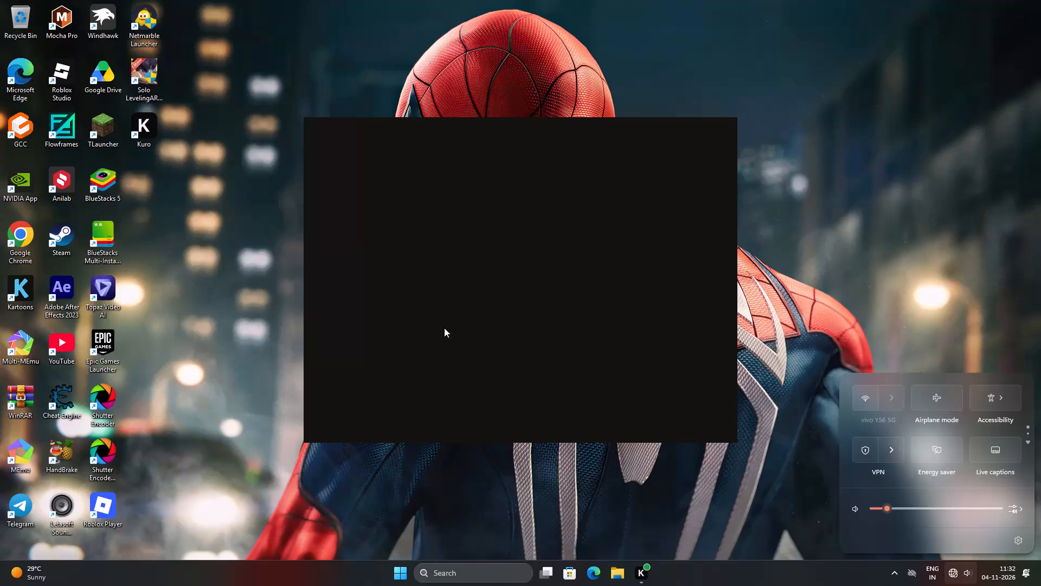
# Launch Adobe After Effects 2023 and open the recent project "building virtical".
pyautogui.doubleClick(78, 285)
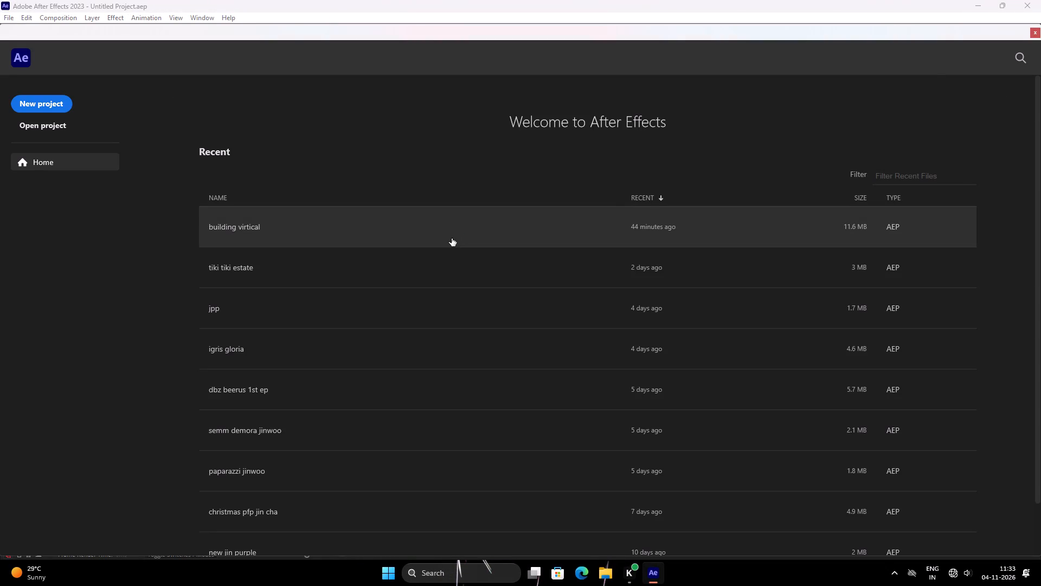
pyautogui.click(249, 227)
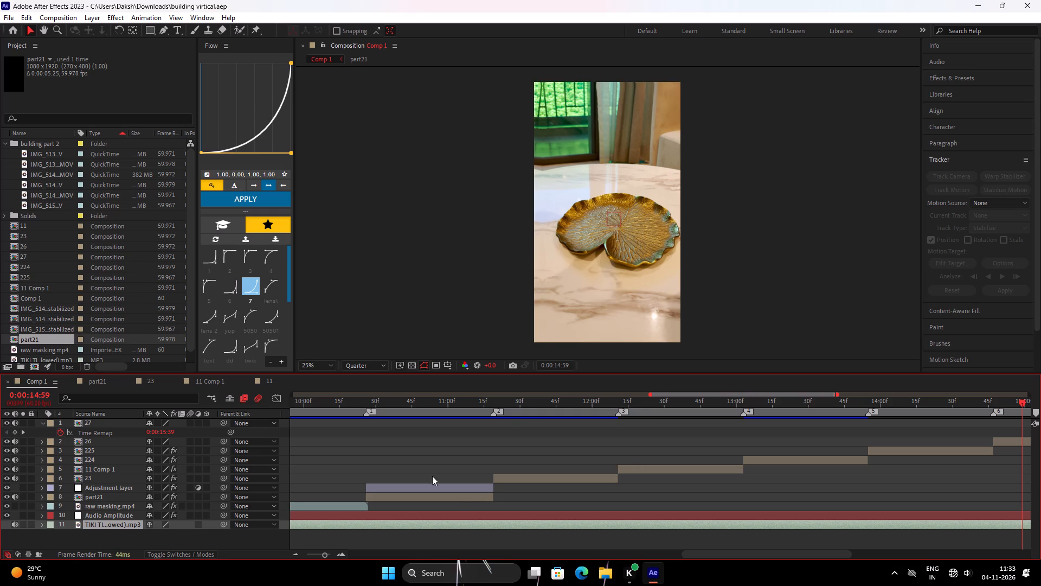
# Play back and scrub through Comp 1 to review the sequence of clips up to the last one, layer 27.
pyautogui.moveTo(526, 400); pyautogui.dragTo(1, 502)
pyautogui.press('space')
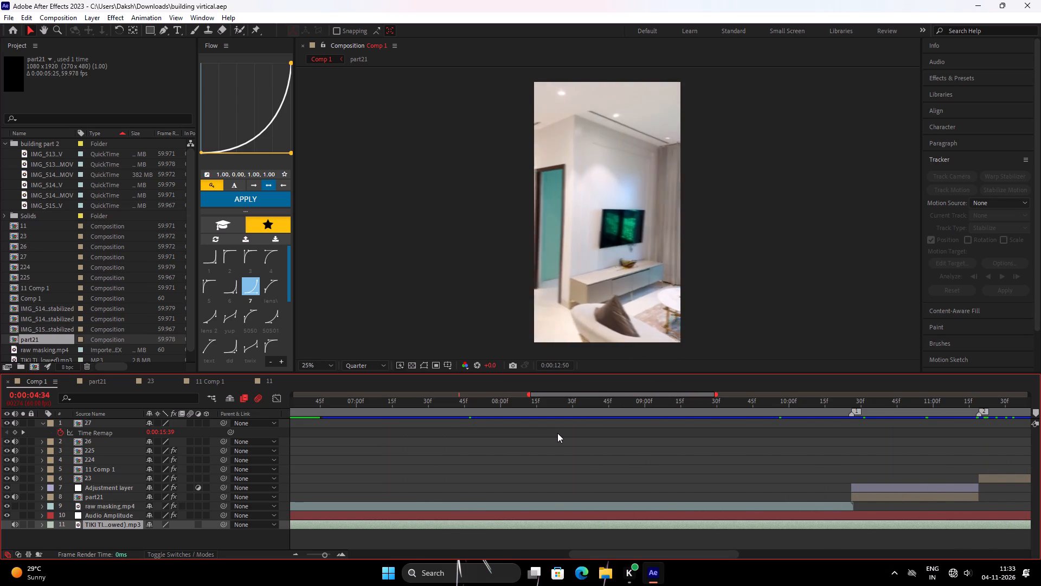
pyautogui.press('space')
pyautogui.moveTo(628, 411); pyautogui.dragTo(320, 470)
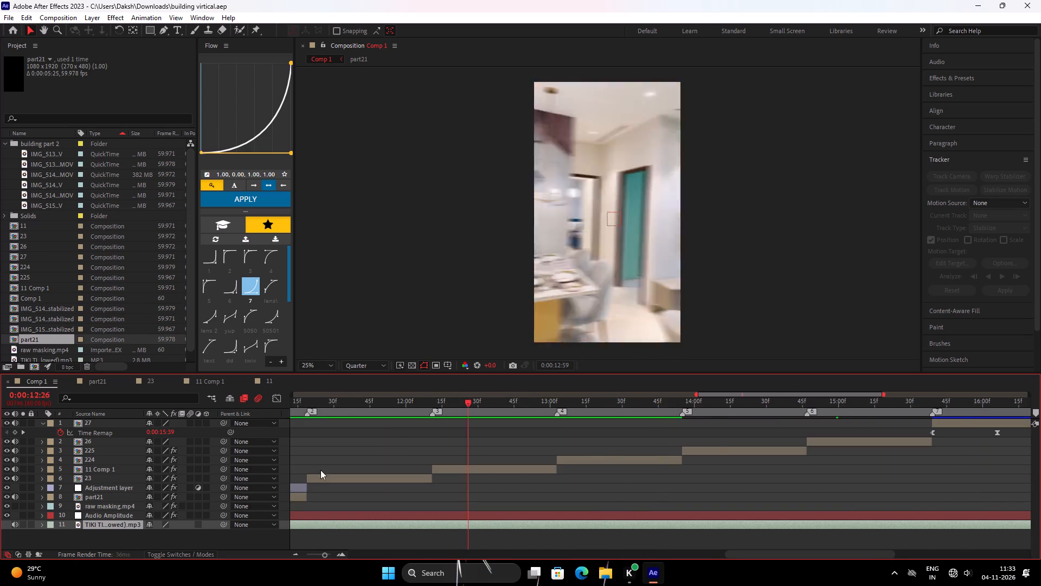
pyautogui.moveTo(320, 470); pyautogui.dragTo(93, 475)
pyautogui.press('space')
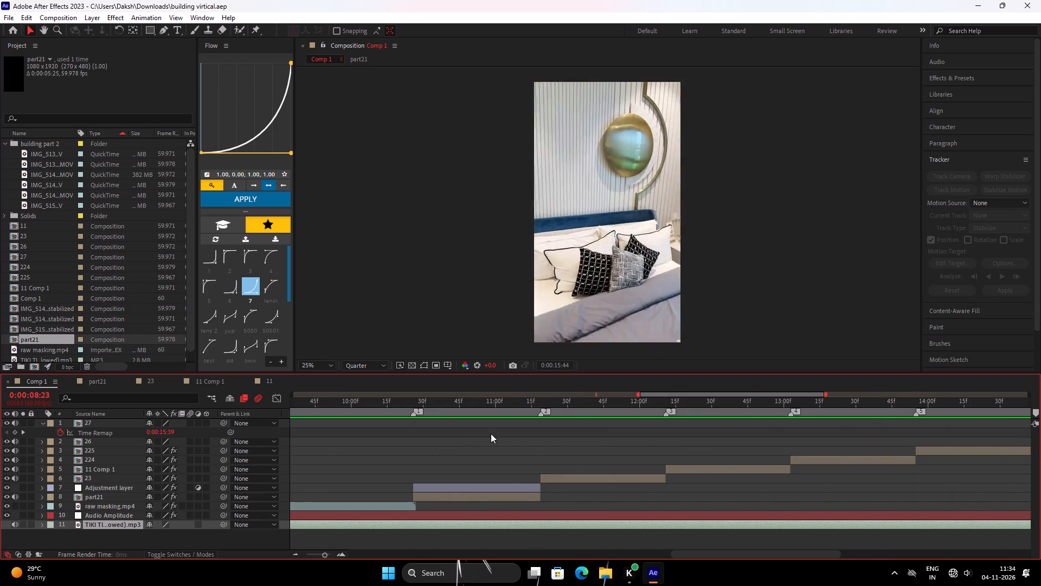
pyautogui.press('space')
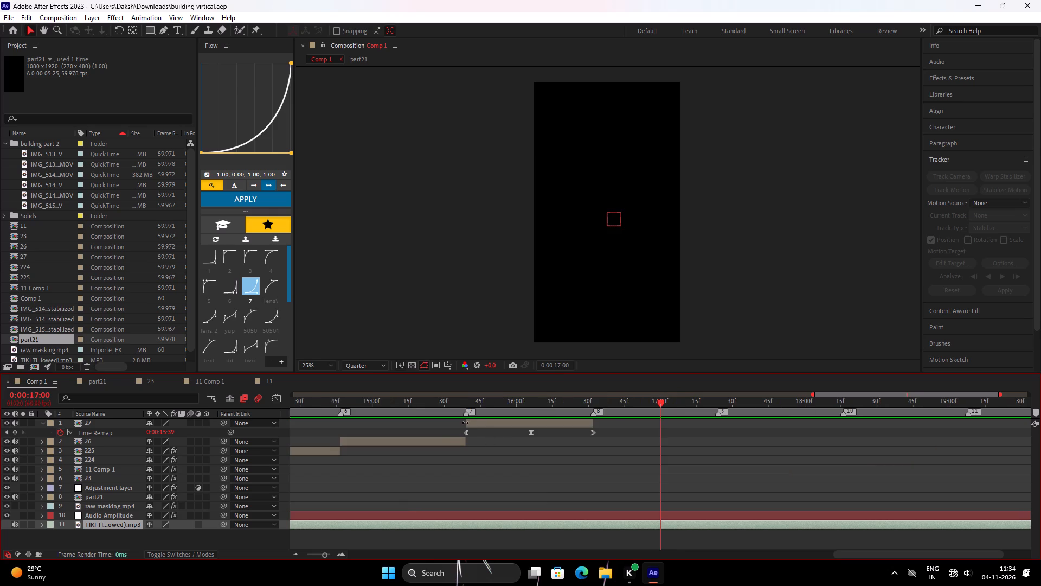
pyautogui.moveTo(612, 408); pyautogui.dragTo(143, 464)
pyautogui.press('space')
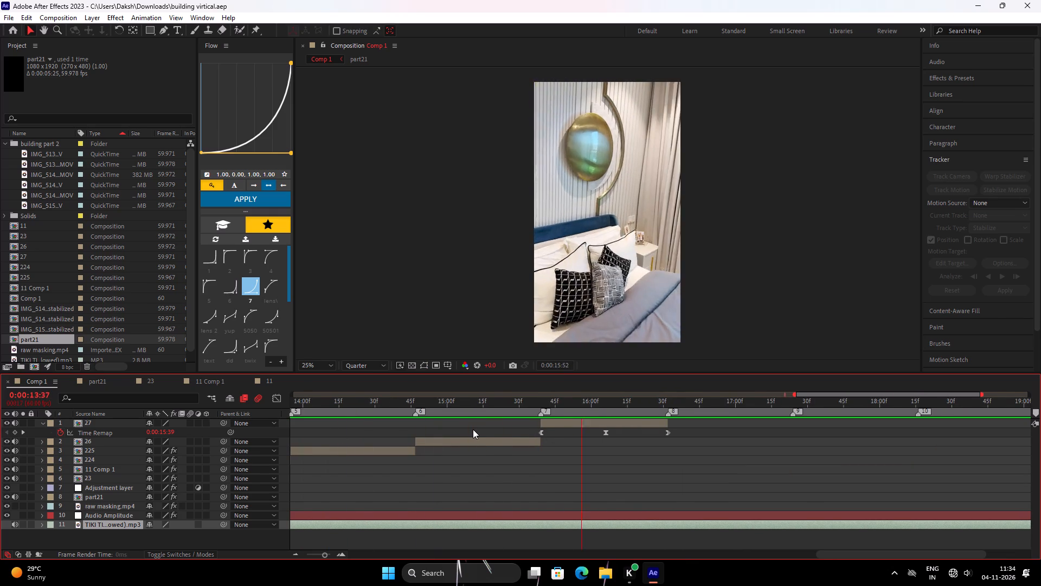
pyautogui.press('space')
# Delete the layer 27 clip starting at marker 7 in Comp 1.
pyautogui.click(626, 423)
pyautogui.press('BackSpace')
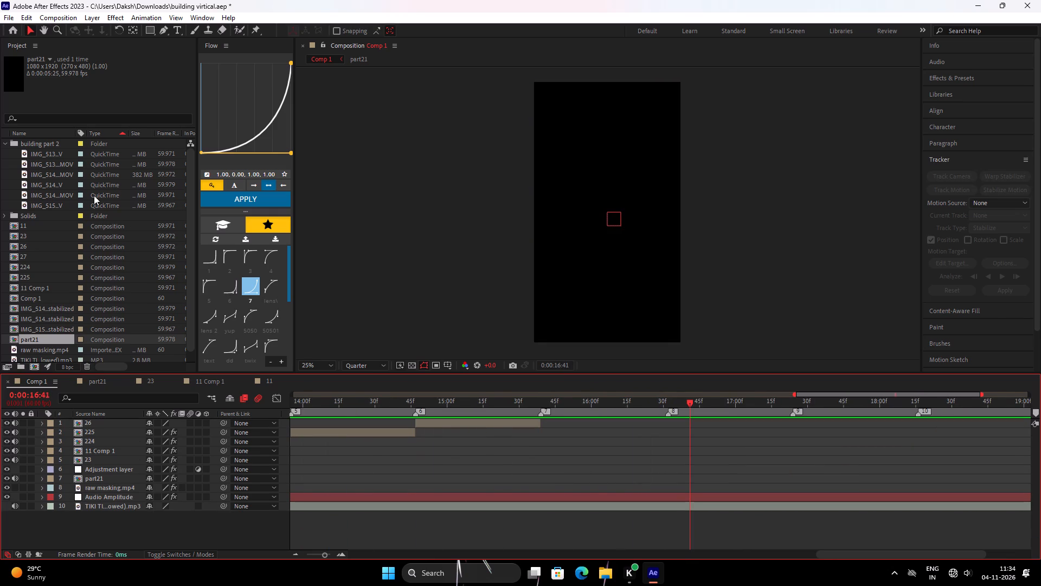
# Place IMG_5140 (1).MOV from the building part 2 folder as the top layer of Comp 1, starting at marker 7 (0:00:15:39).
pyautogui.click(47, 162)
pyautogui.click(50, 172)
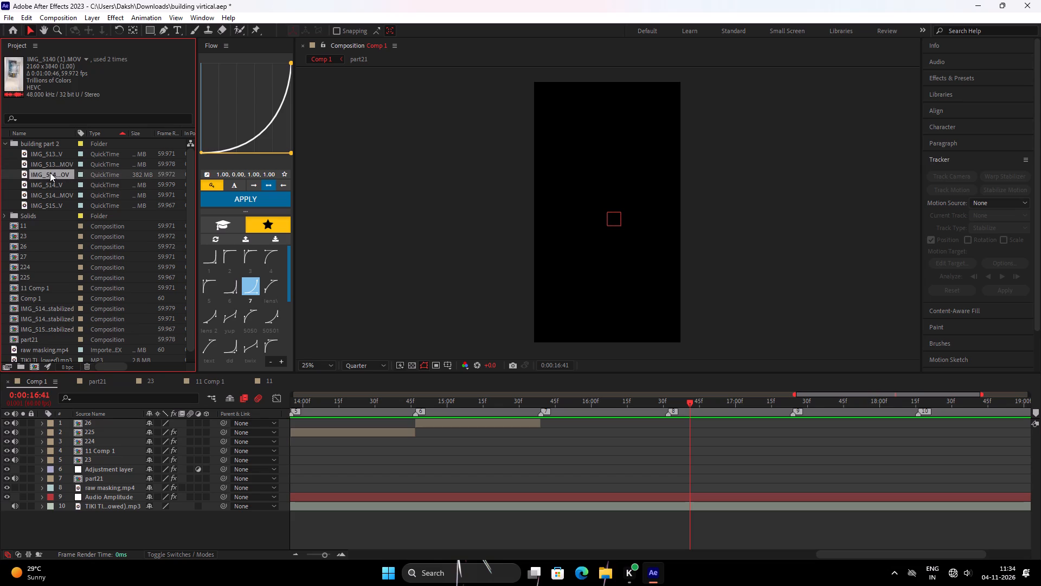
pyautogui.moveTo(49, 173); pyautogui.dragTo(540, 421)
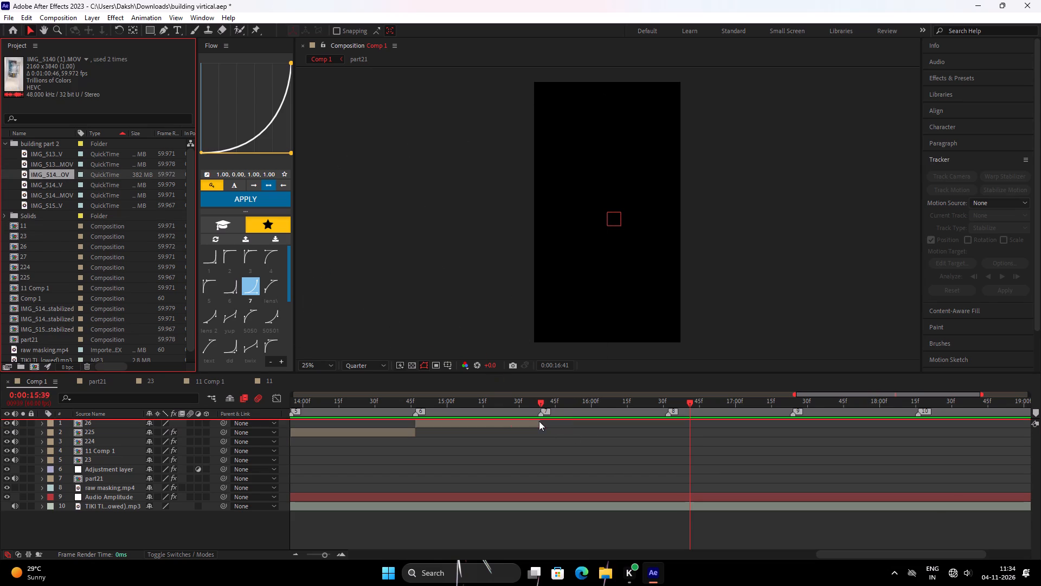
# Fit the IMG_5140 (1).MOV layer to the composition frame.
pyautogui.moveTo(571, 412); pyautogui.dragTo(554, 418)
pyautogui.rightClick(554, 423)
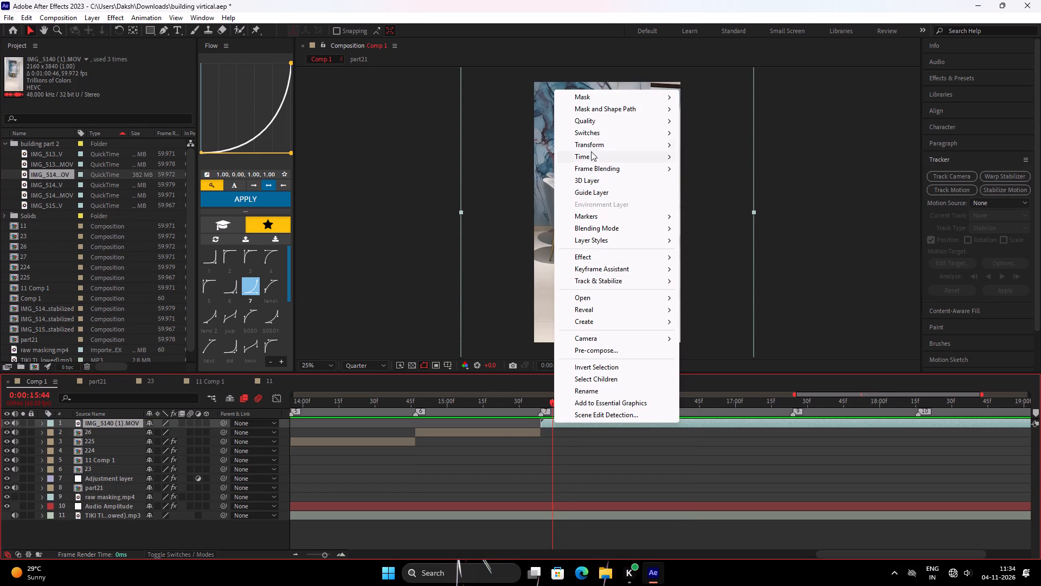
pyautogui.click(601, 146)
pyautogui.click(750, 319)
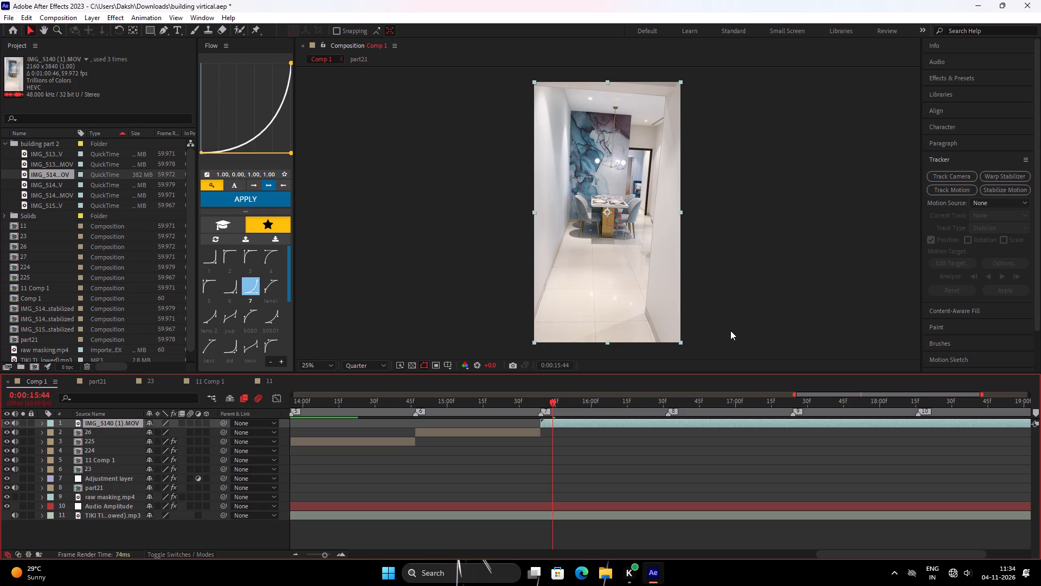
# In the IMG_5140 (1).MOV layer viewer, find the glass bowl close-up and set the clip's out point at 0:00:30:04.
pyautogui.doubleClick(601, 427)
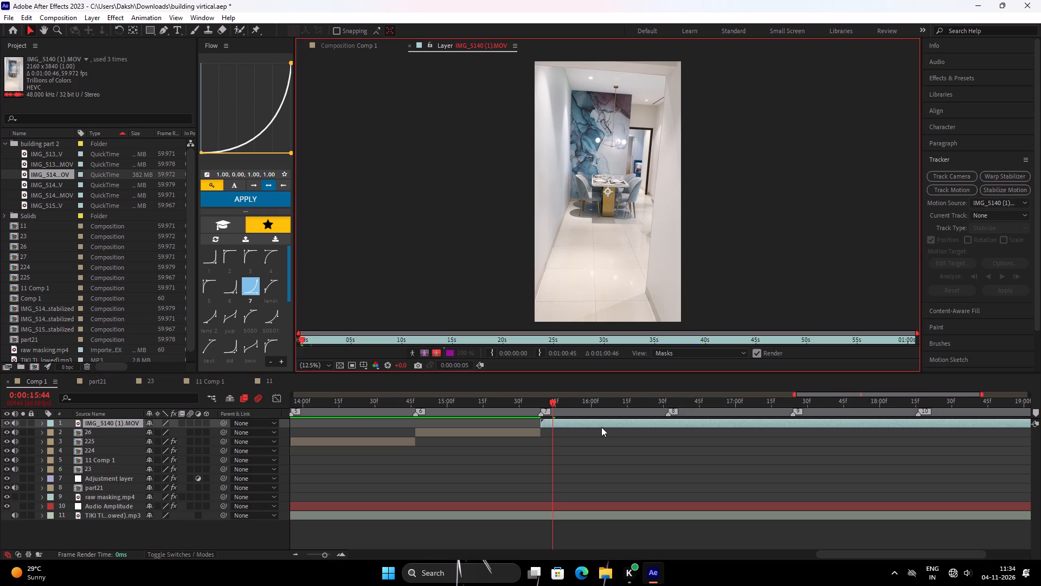
pyautogui.moveTo(310, 339); pyautogui.dragTo(380, 338)
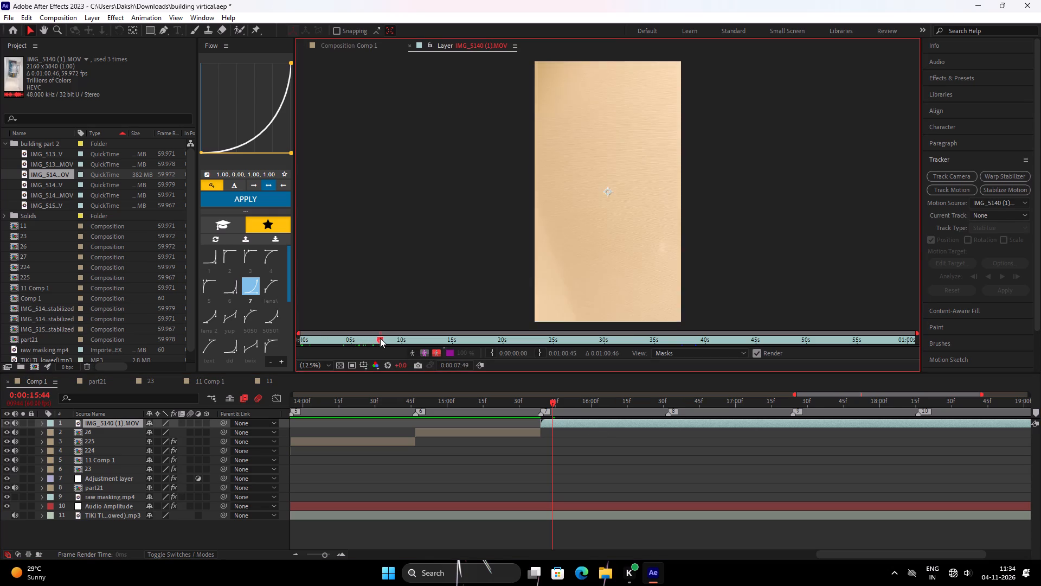
pyautogui.moveTo(380, 338); pyautogui.dragTo(445, 323)
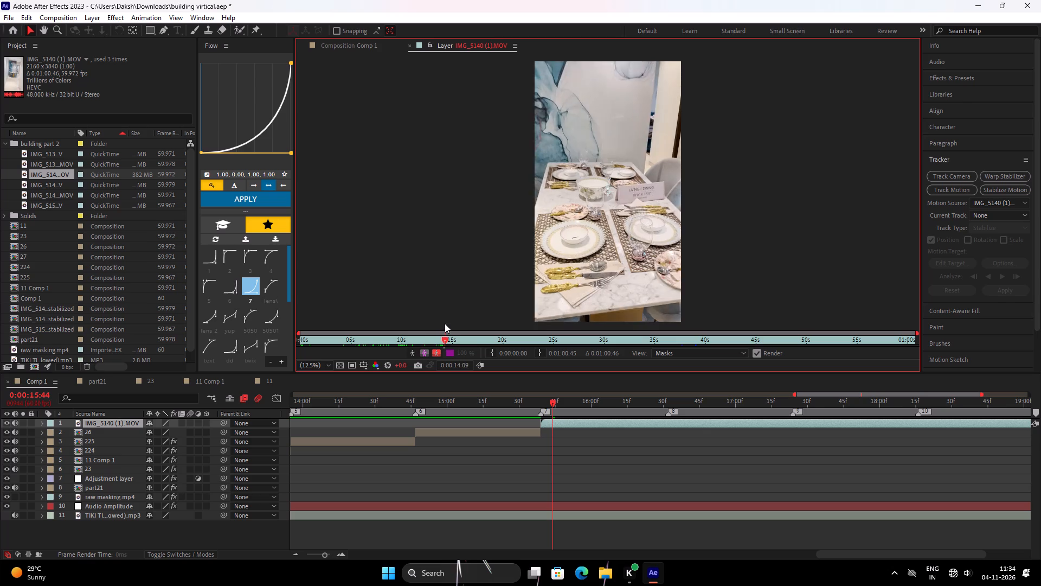
pyautogui.moveTo(445, 323); pyautogui.dragTo(557, 303)
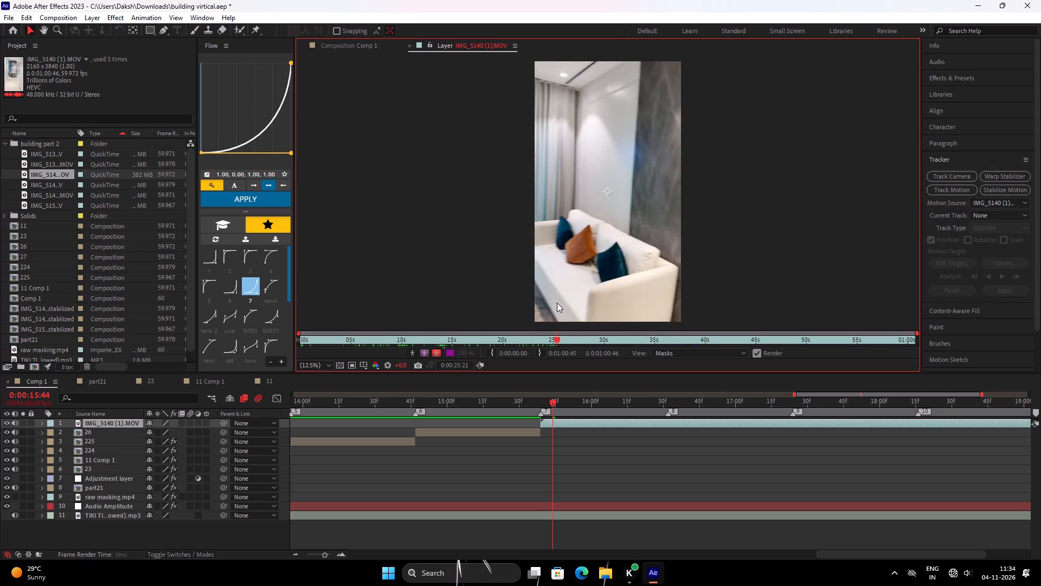
pyautogui.moveTo(557, 303); pyautogui.dragTo(585, 296)
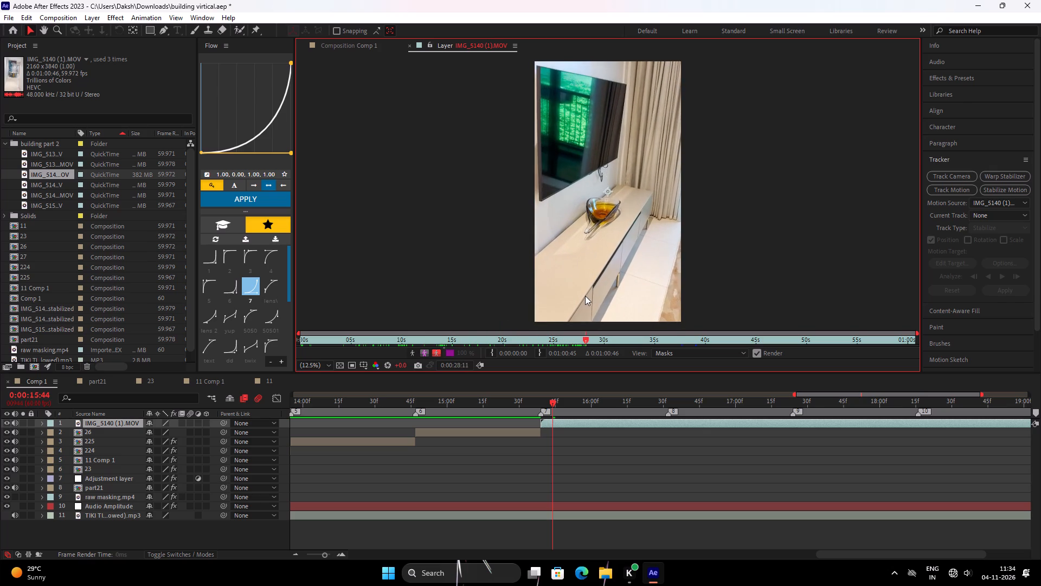
pyautogui.moveTo(585, 296); pyautogui.dragTo(562, 317)
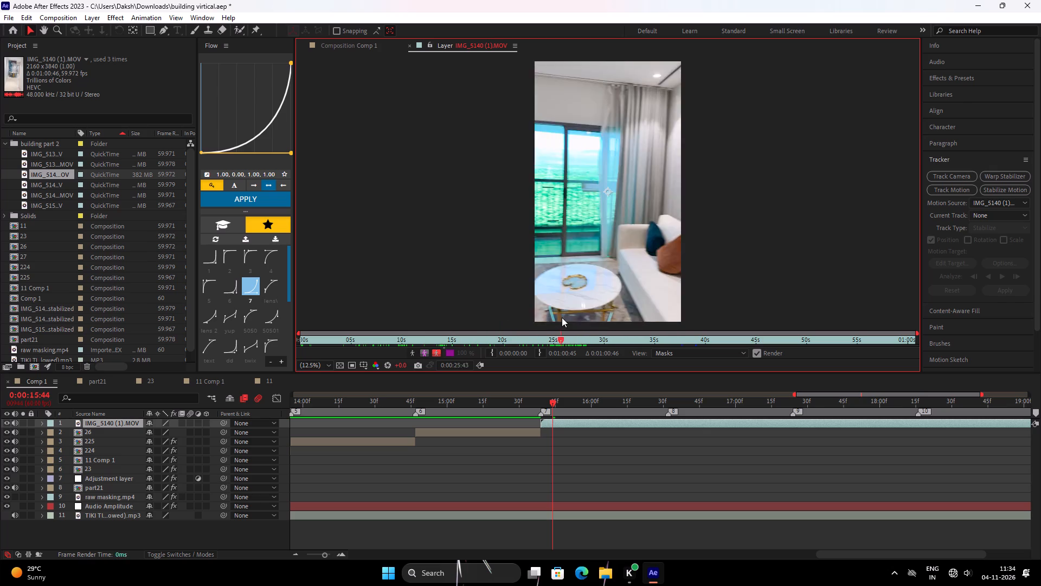
pyautogui.moveTo(562, 317); pyautogui.dragTo(579, 311)
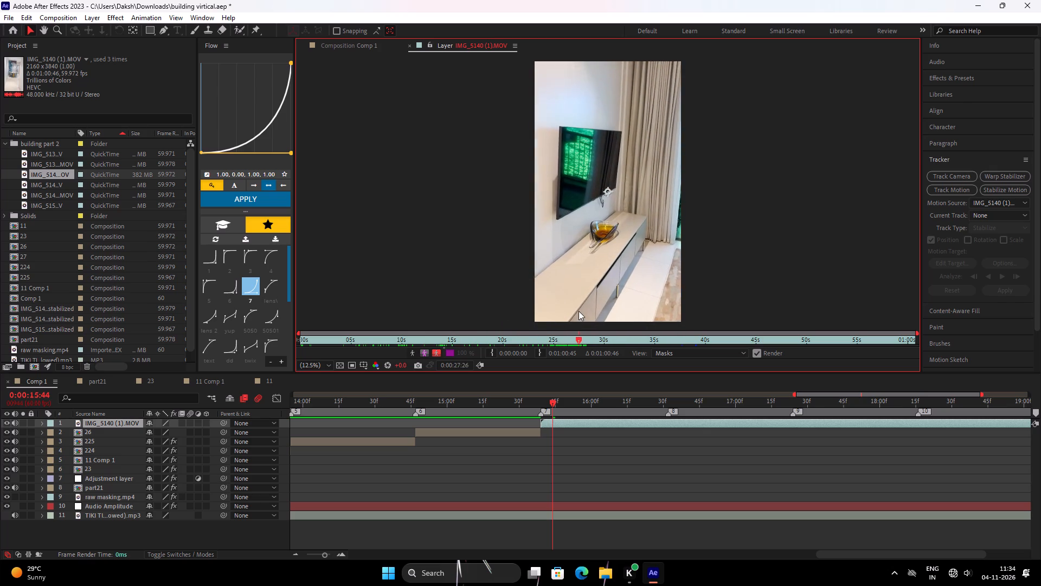
pyautogui.moveTo(579, 311); pyautogui.dragTo(627, 302)
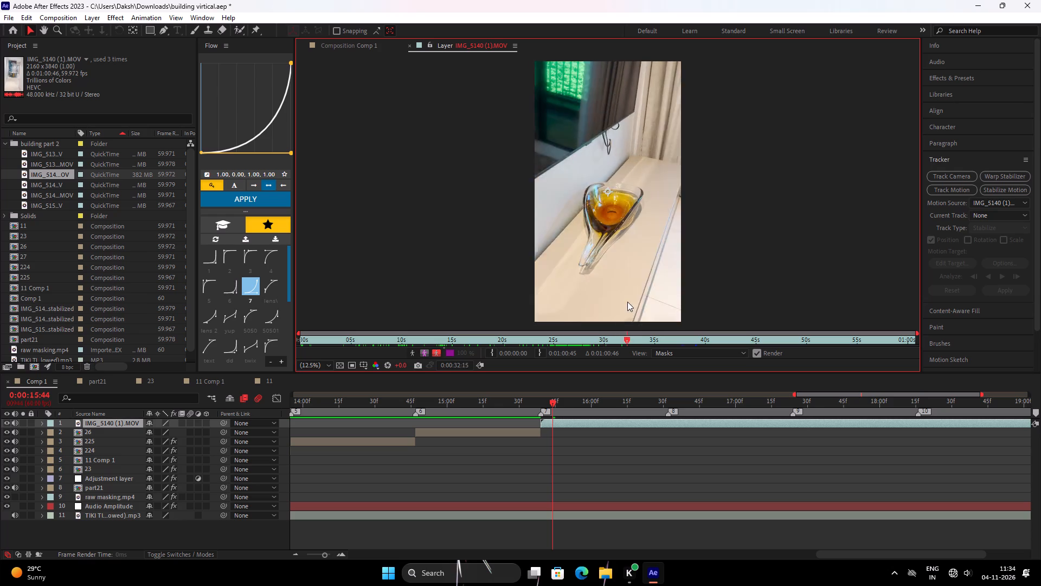
pyautogui.moveTo(627, 302); pyautogui.dragTo(611, 317)
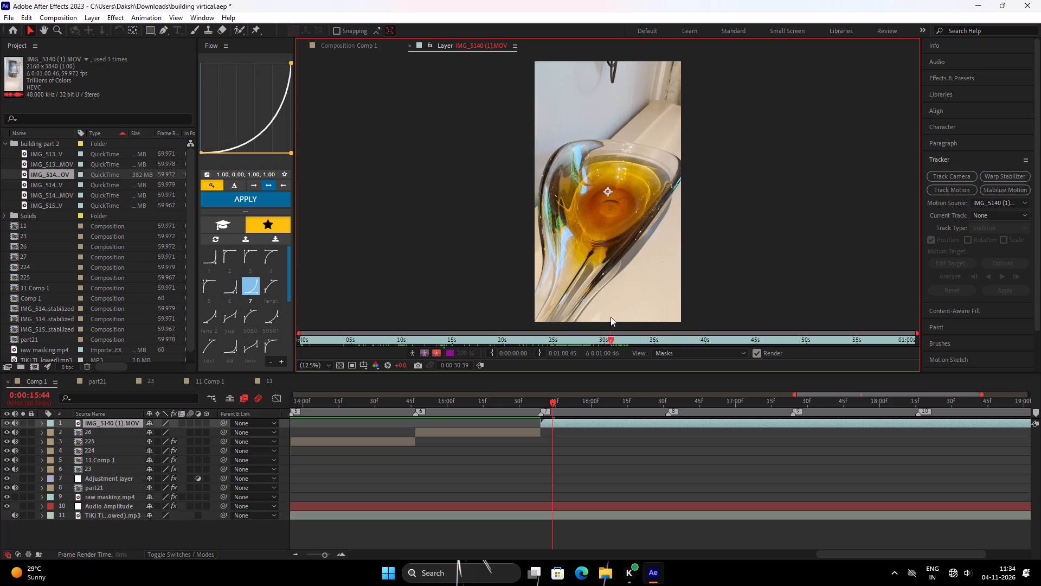
pyautogui.moveTo(611, 317); pyautogui.dragTo(617, 319)
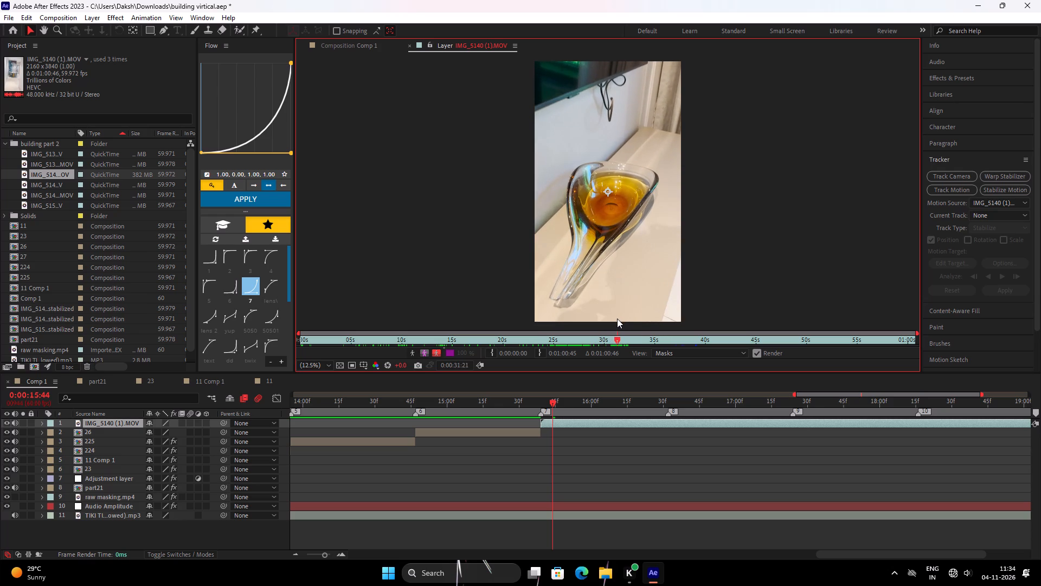
pyautogui.moveTo(617, 319); pyautogui.dragTo(617, 319)
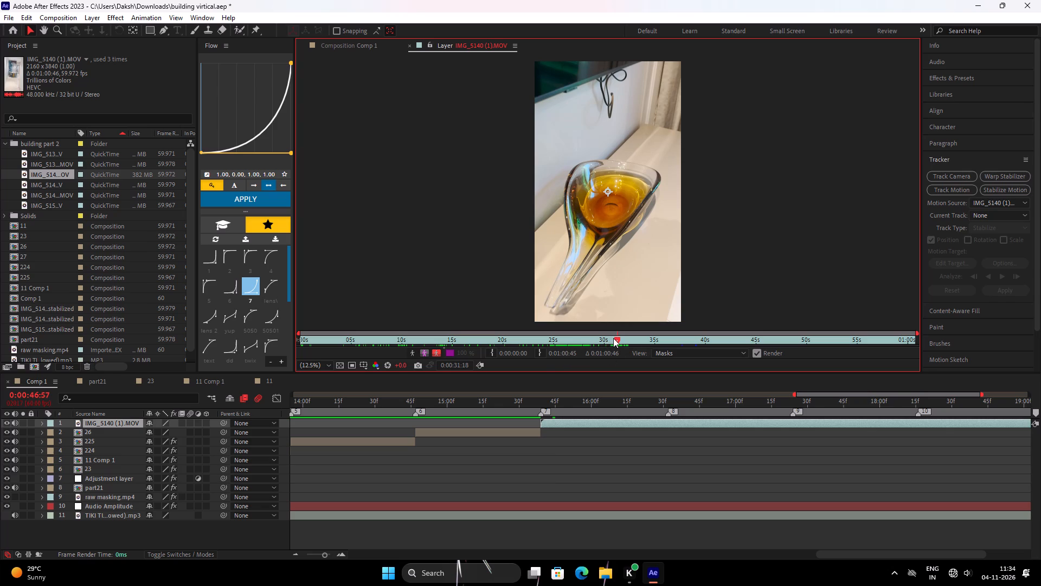
pyautogui.moveTo(615, 339); pyautogui.dragTo(615, 349)
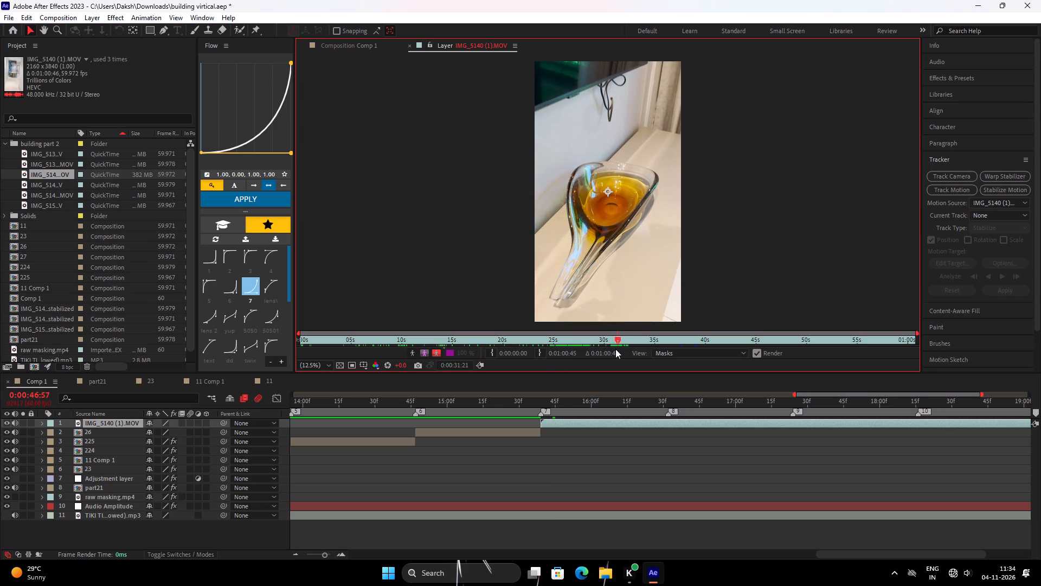
pyautogui.moveTo(615, 349); pyautogui.dragTo(600, 355)
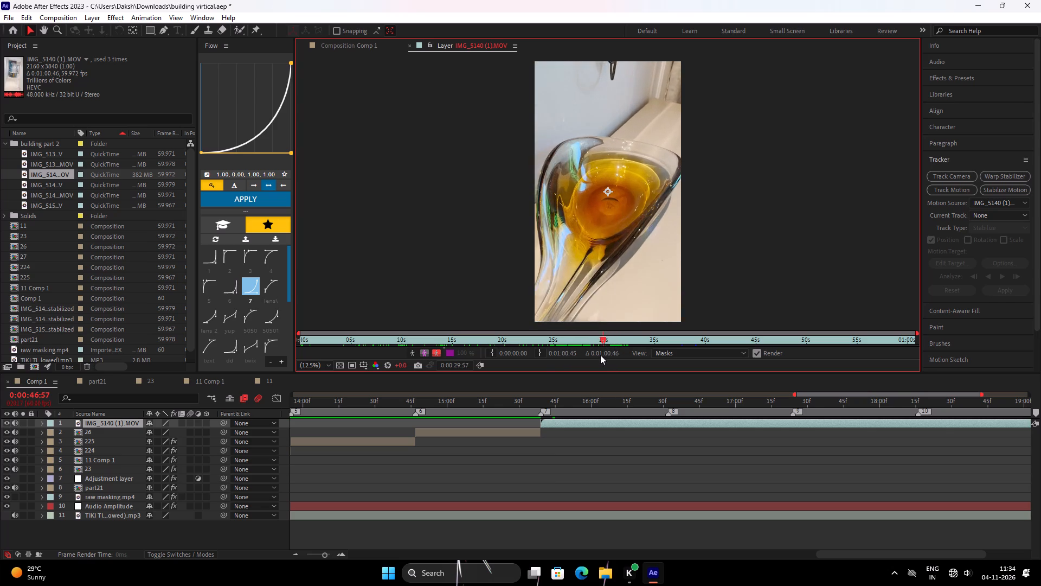
pyautogui.moveTo(600, 355); pyautogui.dragTo(607, 352)
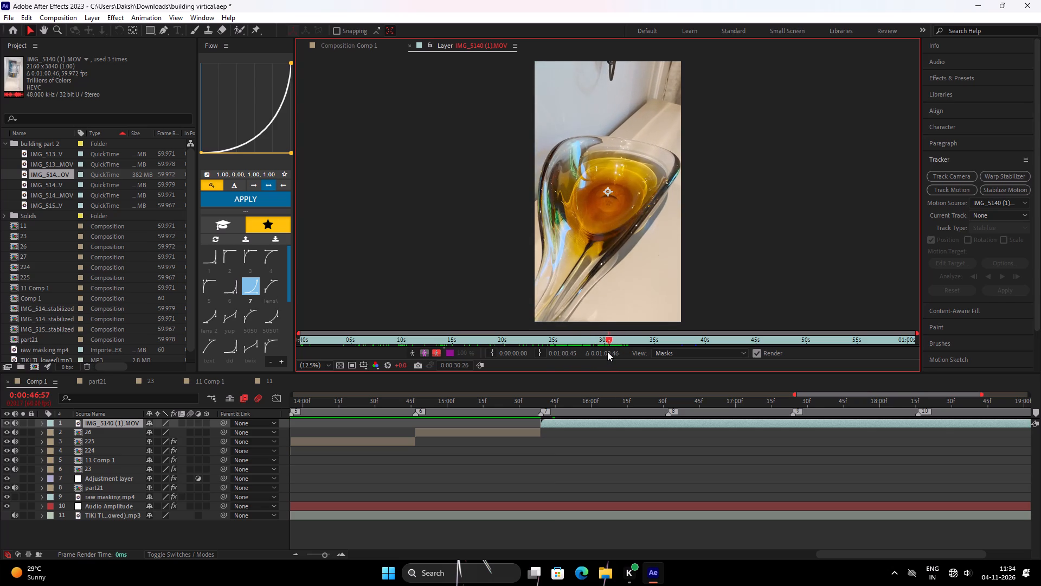
pyautogui.moveTo(607, 352); pyautogui.dragTo(601, 354)
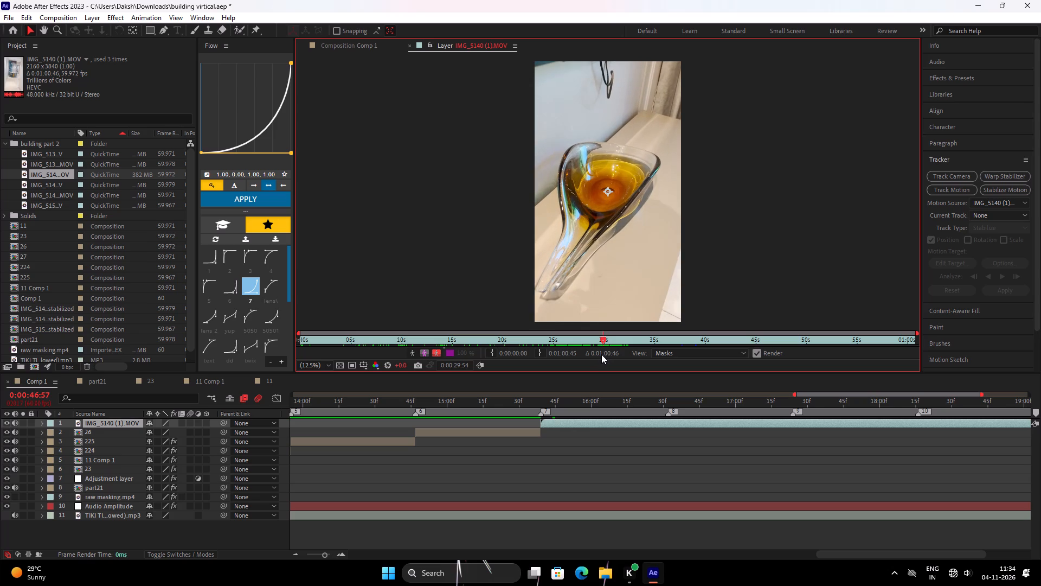
pyautogui.moveTo(601, 354); pyautogui.dragTo(603, 353)
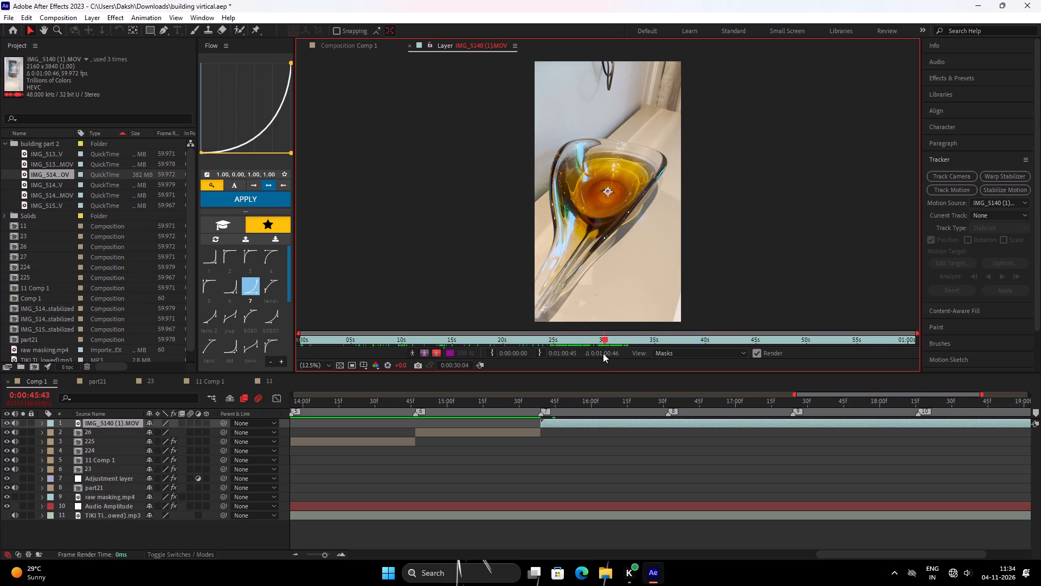
pyautogui.click(540, 351)
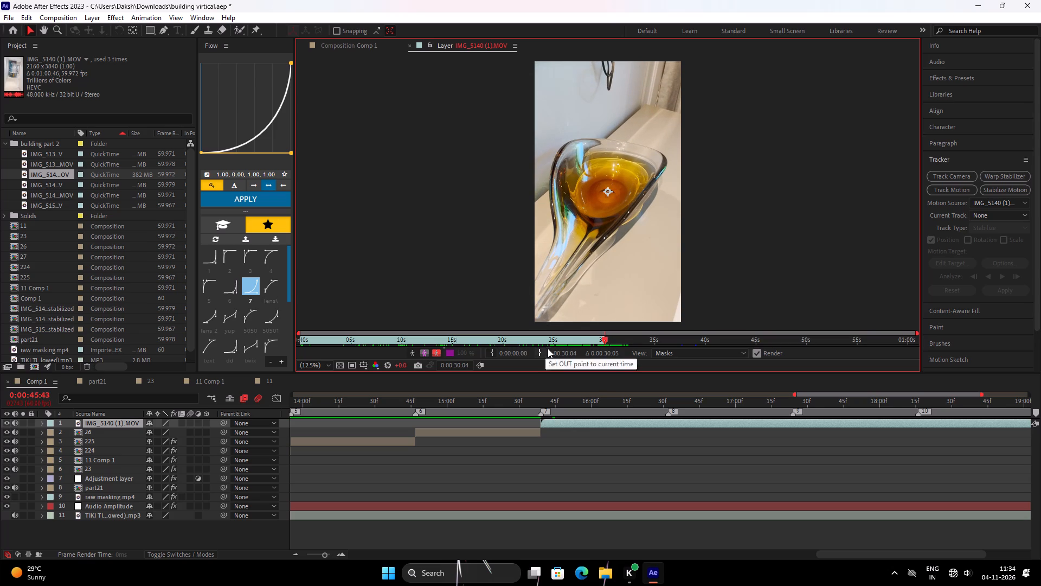
pyautogui.click(407, 46)
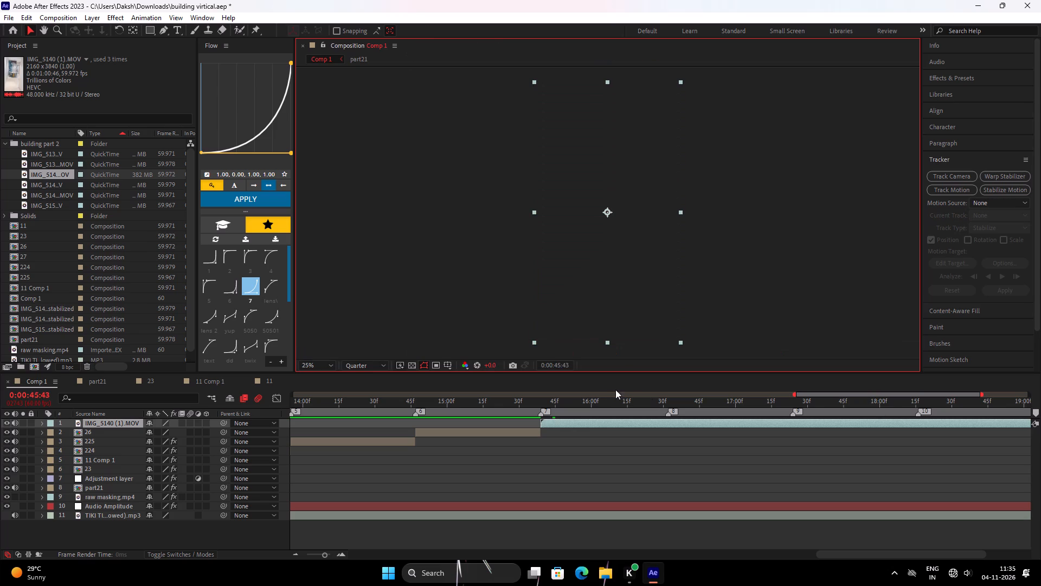
# In the IMG_5140 (1).MOV layer viewer, find the TV and console shot and set the clip's in point at 0:00:27:52.
pyautogui.moveTo(605, 398); pyautogui.dragTo(538, 431)
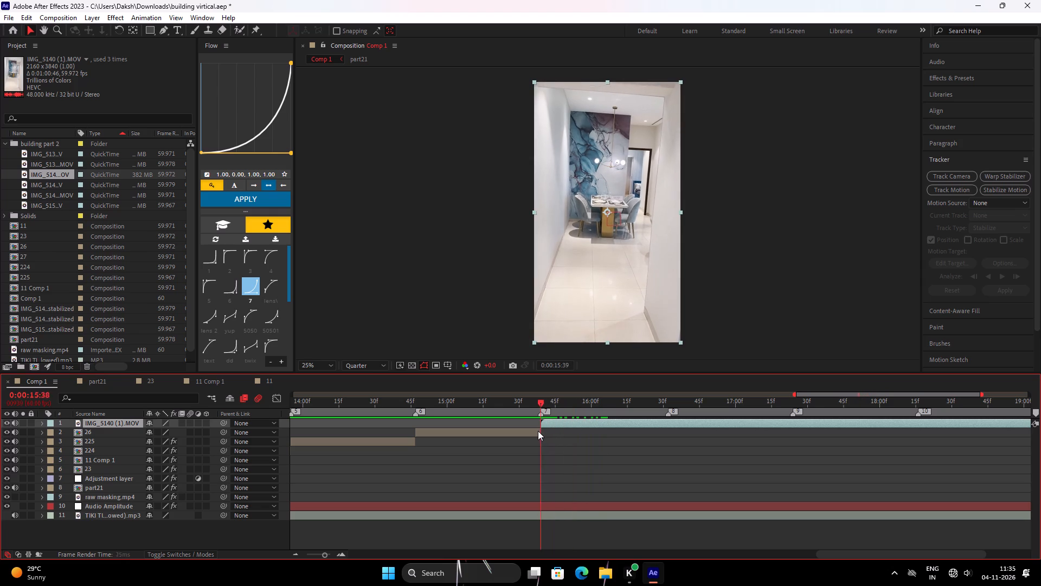
pyautogui.moveTo(538, 431); pyautogui.dragTo(1040, 420)
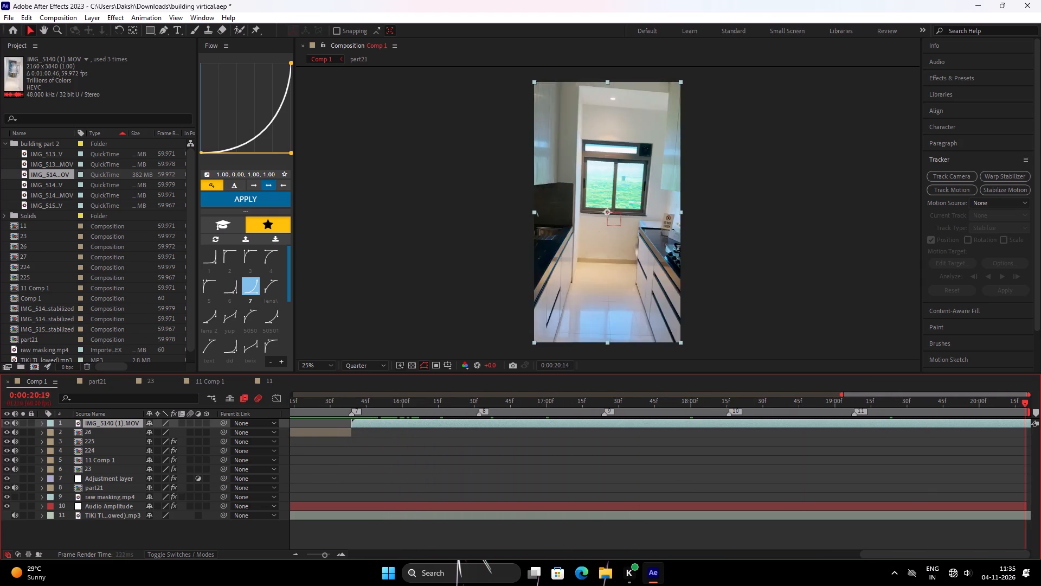
pyautogui.moveTo(1040, 420); pyautogui.dragTo(567, 419)
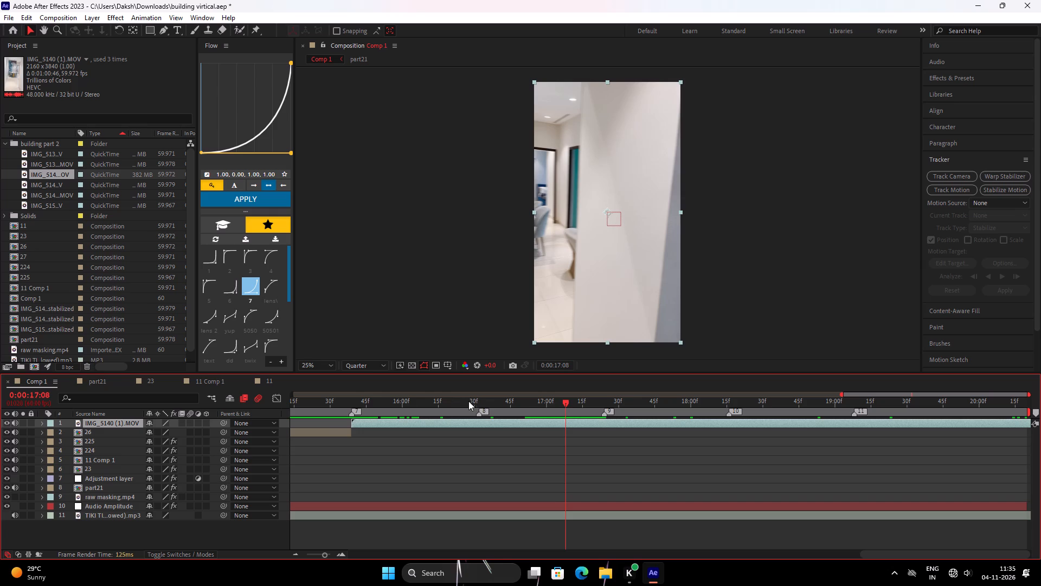
pyautogui.moveTo(544, 408); pyautogui.dragTo(346, 455)
pyautogui.doubleClick(368, 426)
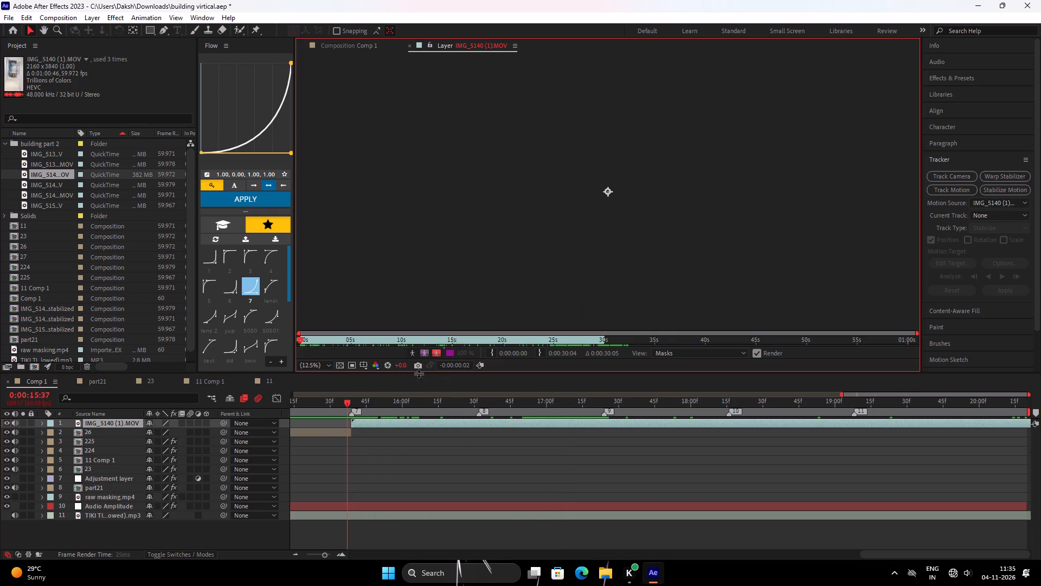
pyautogui.moveTo(369, 338); pyautogui.dragTo(502, 360)
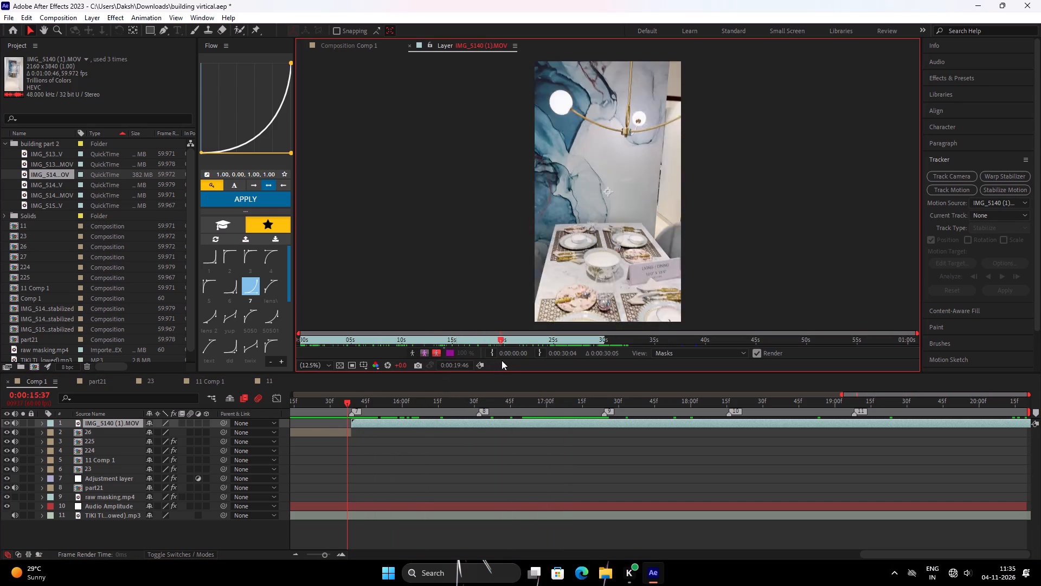
pyautogui.moveTo(502, 360); pyautogui.dragTo(545, 346)
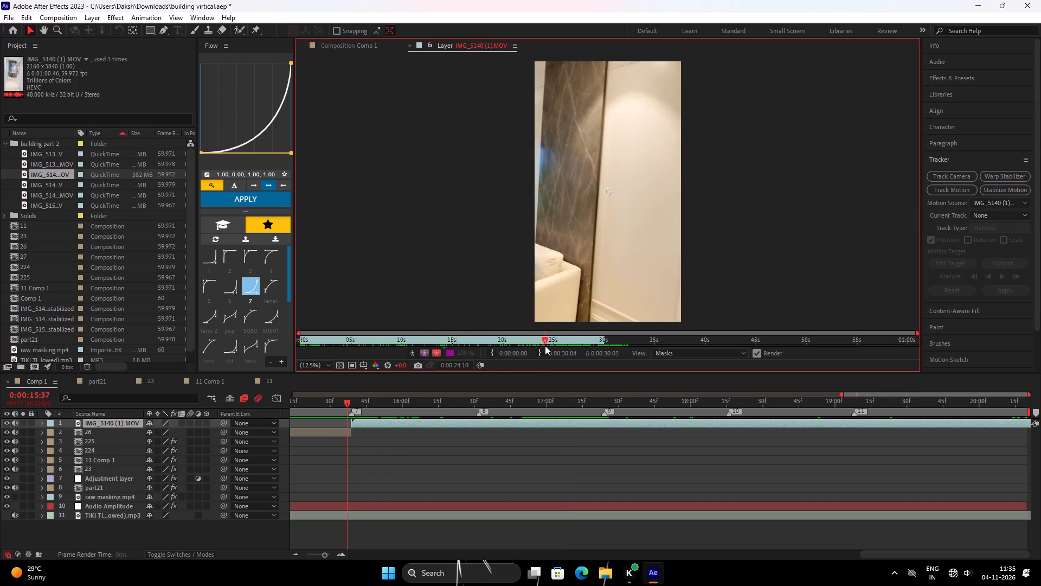
pyautogui.moveTo(545, 346); pyautogui.dragTo(572, 363)
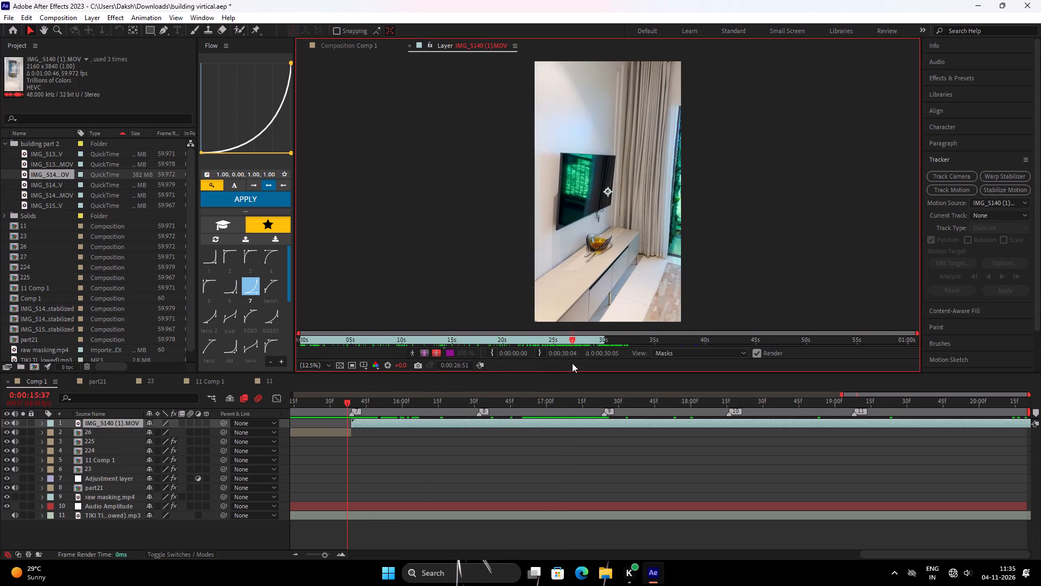
pyautogui.moveTo(572, 363); pyautogui.dragTo(576, 362)
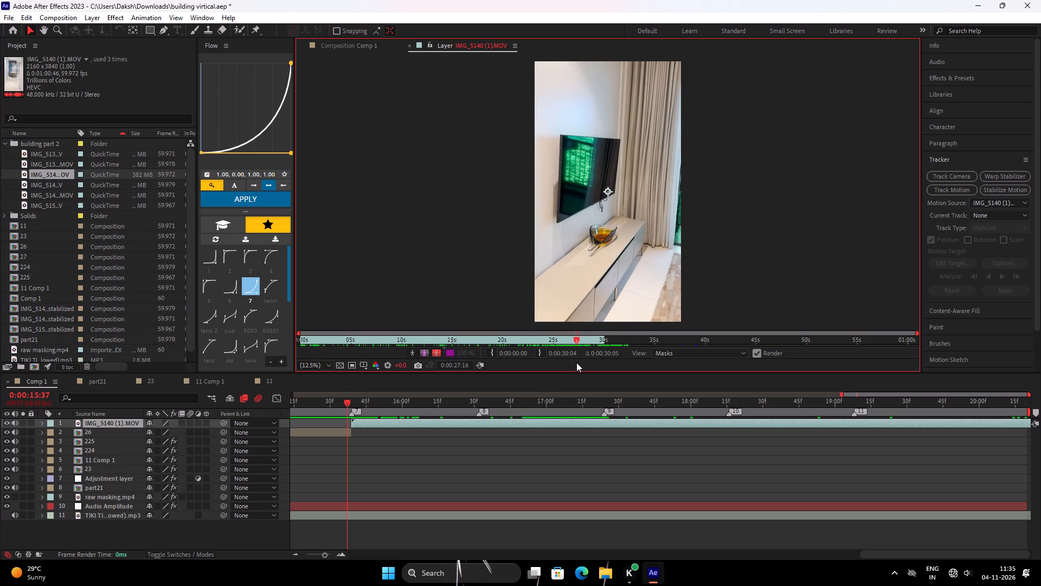
pyautogui.moveTo(576, 362); pyautogui.dragTo(579, 363)
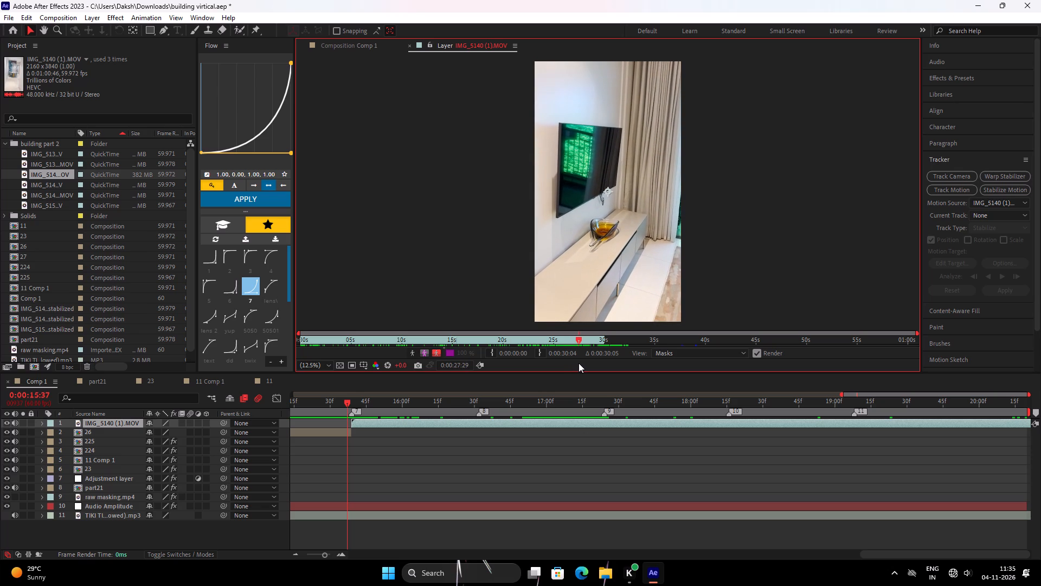
pyautogui.moveTo(579, 363); pyautogui.dragTo(580, 363)
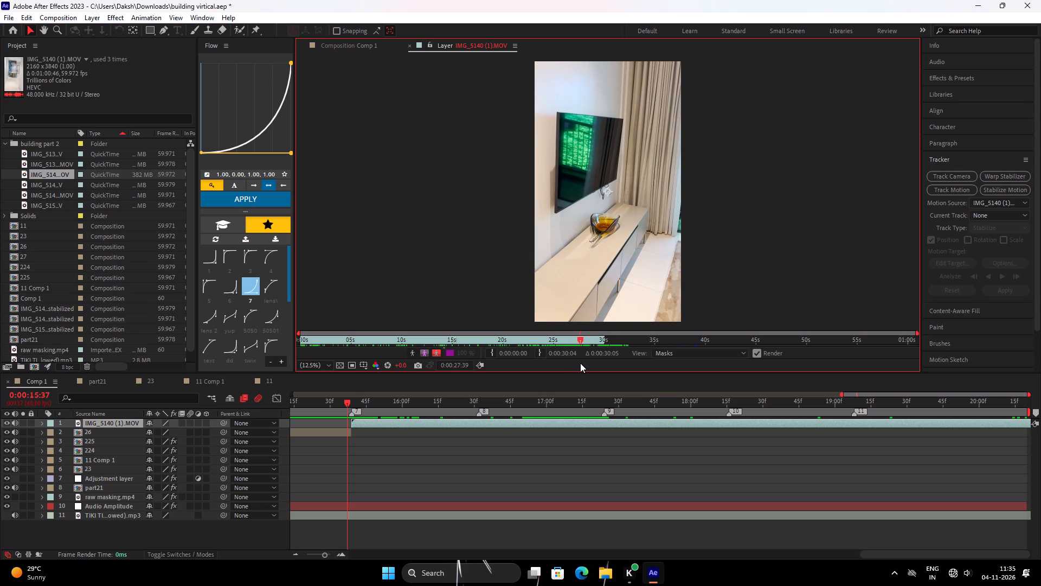
pyautogui.moveTo(580, 363); pyautogui.dragTo(581, 362)
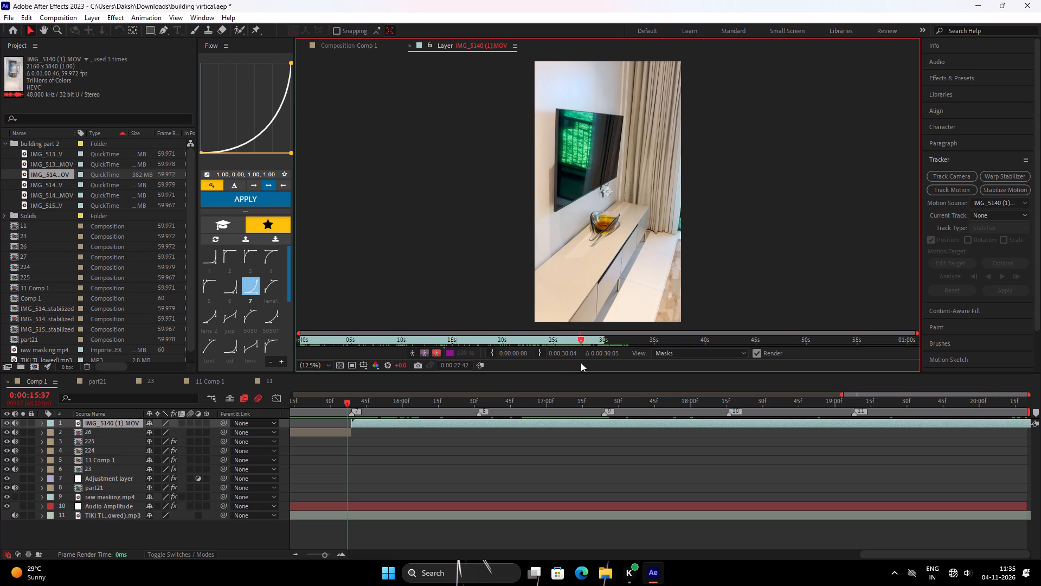
pyautogui.moveTo(581, 362); pyautogui.dragTo(583, 362)
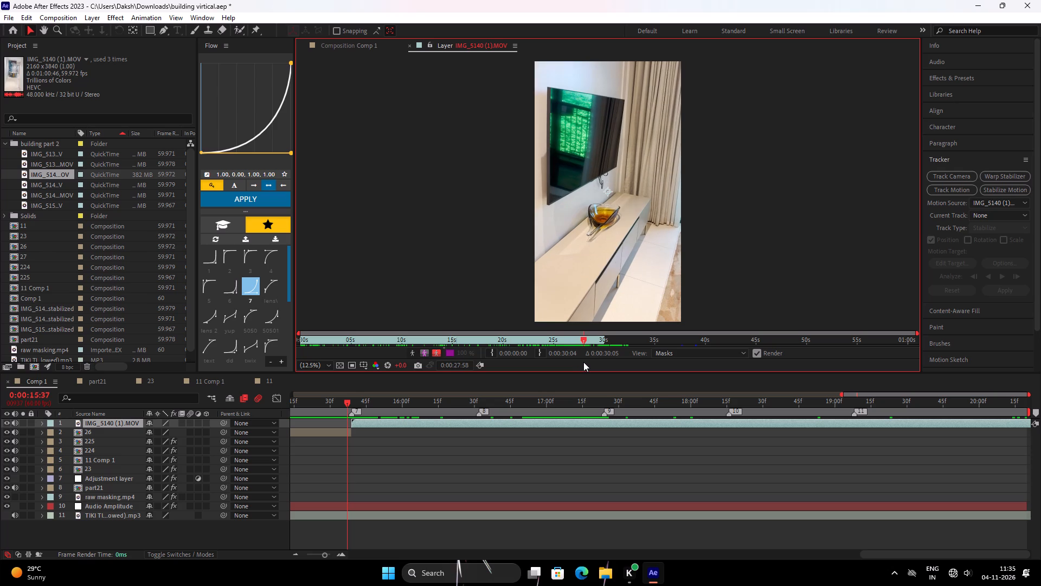
pyautogui.moveTo(583, 362); pyautogui.dragTo(582, 362)
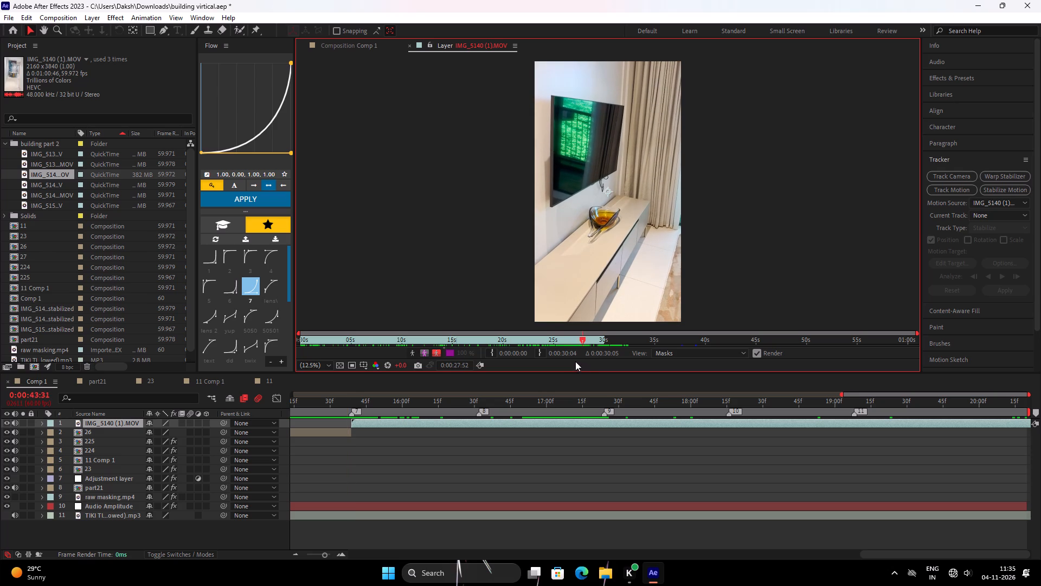
pyautogui.click(492, 347)
pyautogui.click(491, 356)
pyautogui.click(407, 44)
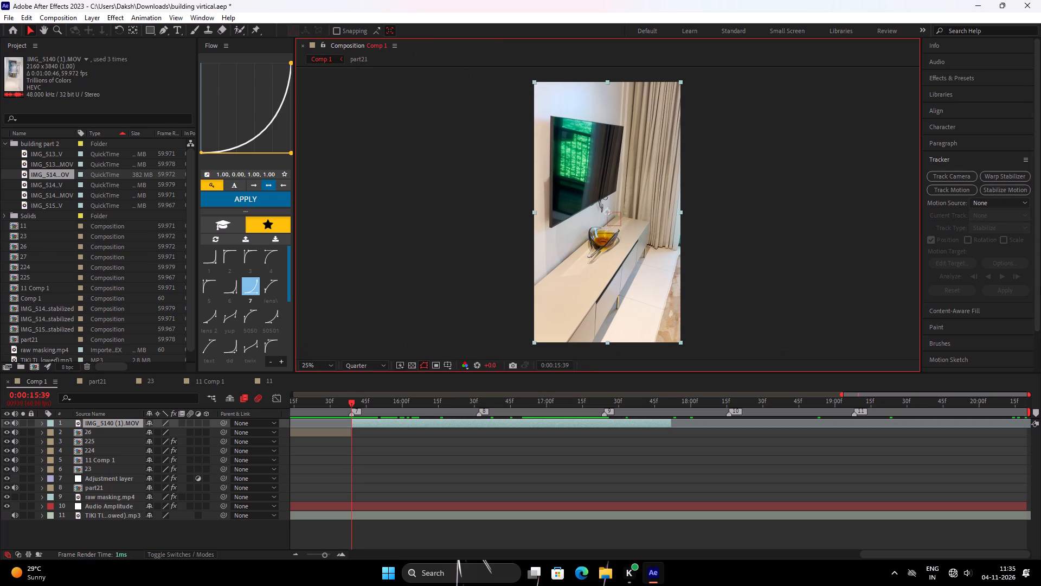
# Start Stabilize Motion at the clip's out point, placing Track Point 1 on the amber bowl's dark inner edge with enlarged feature and search regions.
pyautogui.doubleClick(524, 423)
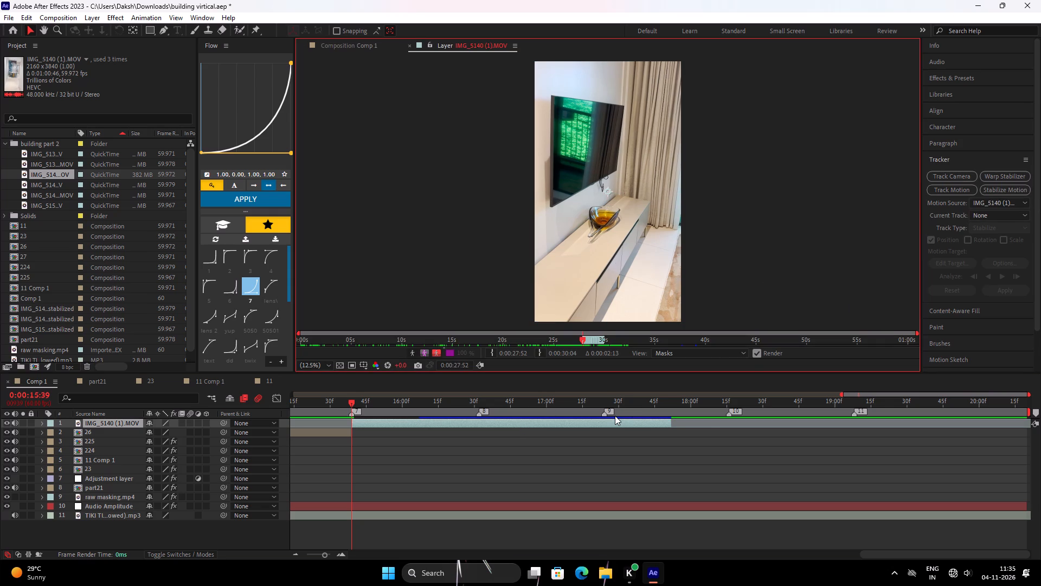
pyautogui.press('o')
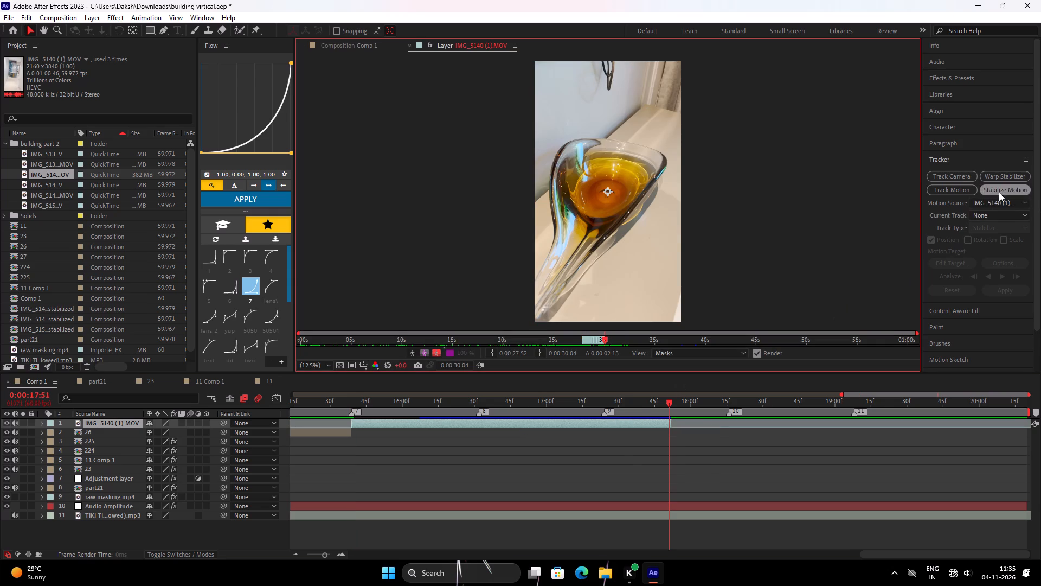
pyautogui.click(999, 192)
pyautogui.scroll(3, 613, 225)
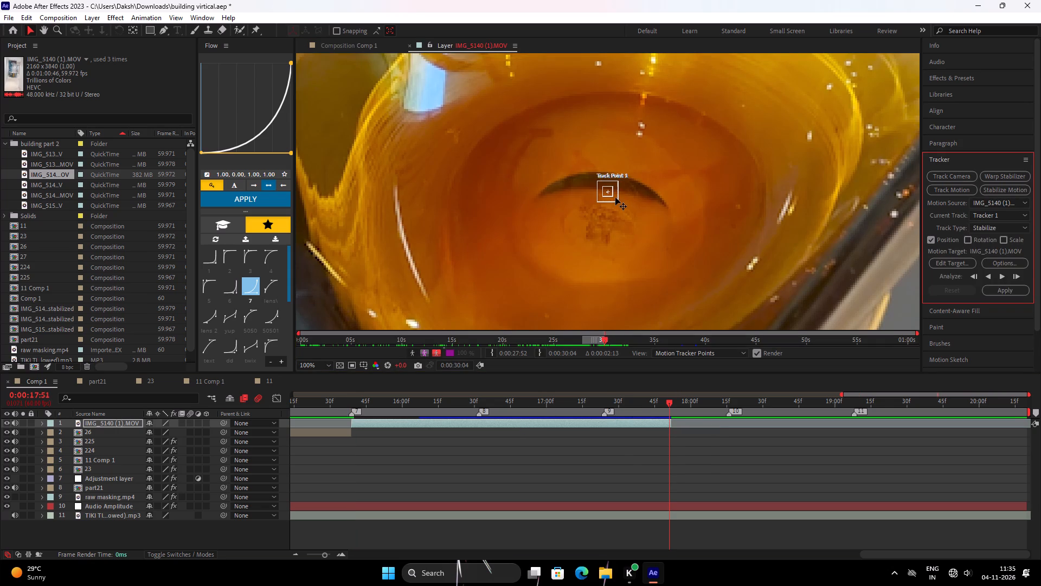
pyautogui.moveTo(615, 198); pyautogui.dragTo(618, 202)
pyautogui.moveTo(620, 205); pyautogui.dragTo(600, 197)
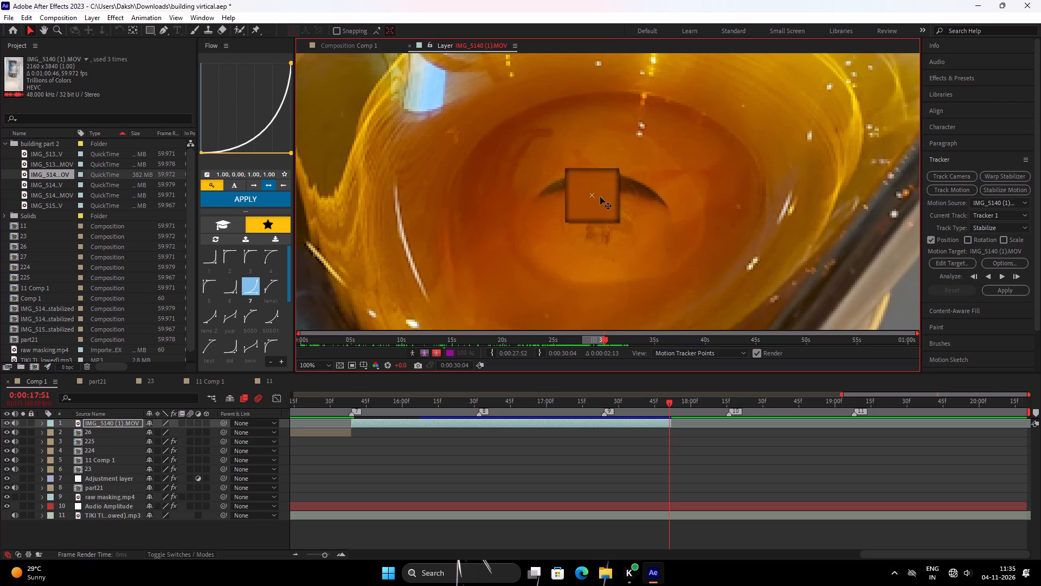
pyautogui.moveTo(600, 197); pyautogui.dragTo(615, 186)
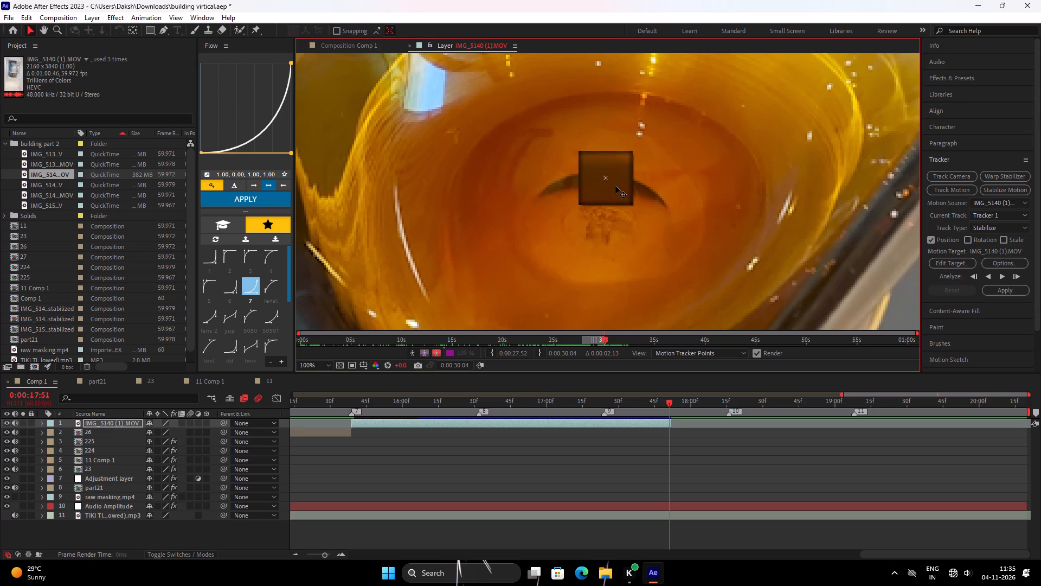
pyautogui.moveTo(615, 186); pyautogui.dragTo(616, 183)
pyautogui.moveTo(618, 185); pyautogui.dragTo(626, 190)
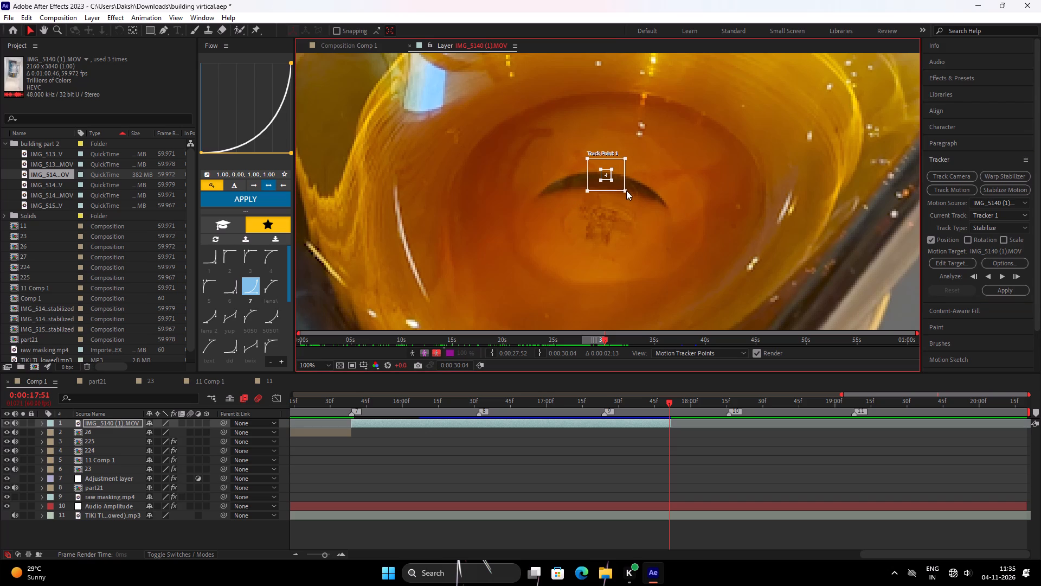
pyautogui.moveTo(626, 190); pyautogui.dragTo(628, 193)
pyautogui.moveTo(613, 179); pyautogui.dragTo(621, 187)
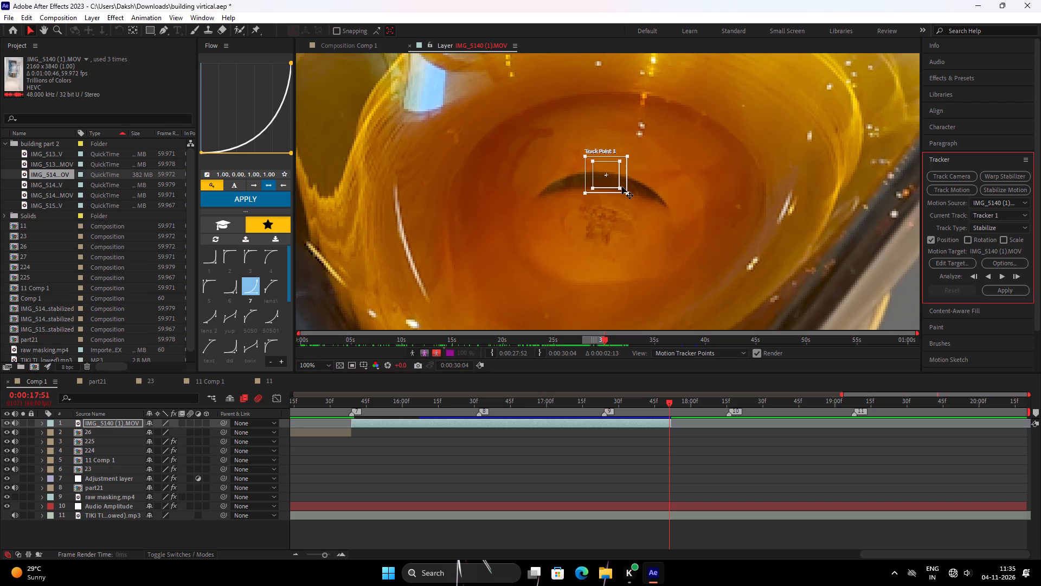
# Analyze the track backward to the clip's start and apply the position stabilization in X and Y.
pyautogui.click(987, 276)
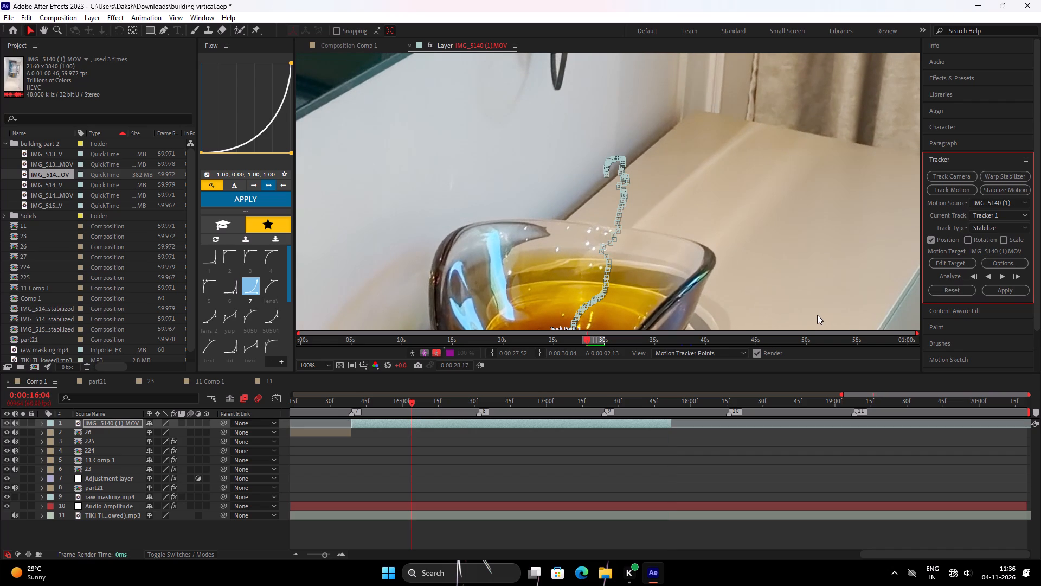
pyautogui.scroll(-1, 685, 257)
pyautogui.click(988, 280)
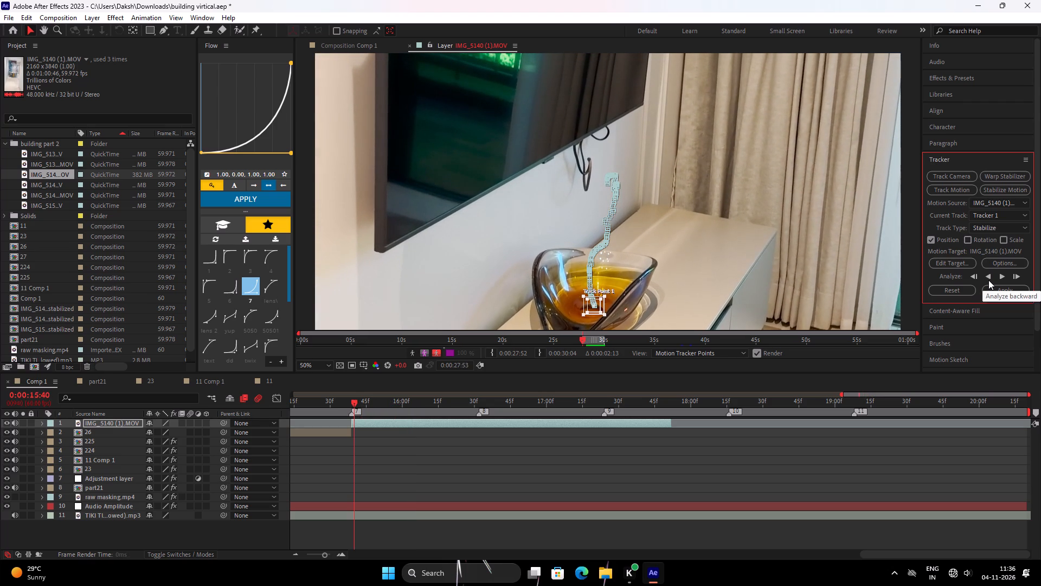
pyautogui.click(403, 48)
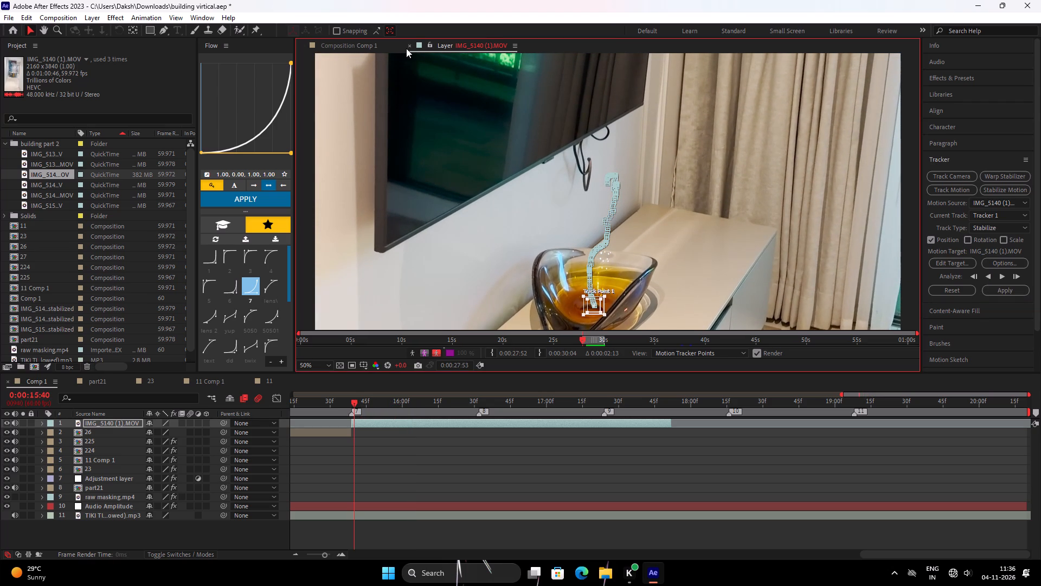
pyautogui.click(1016, 285)
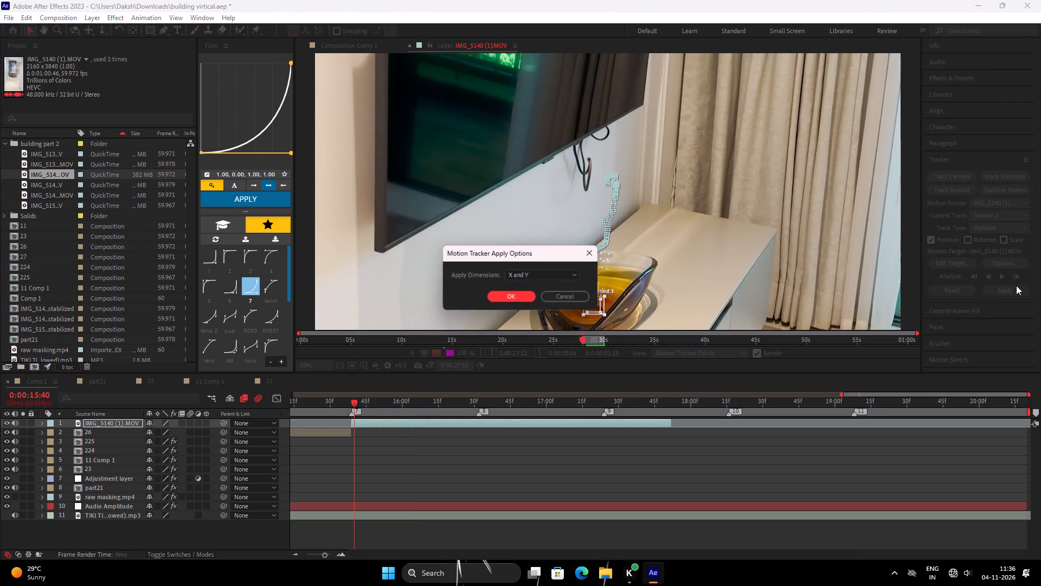
pyautogui.click(513, 292)
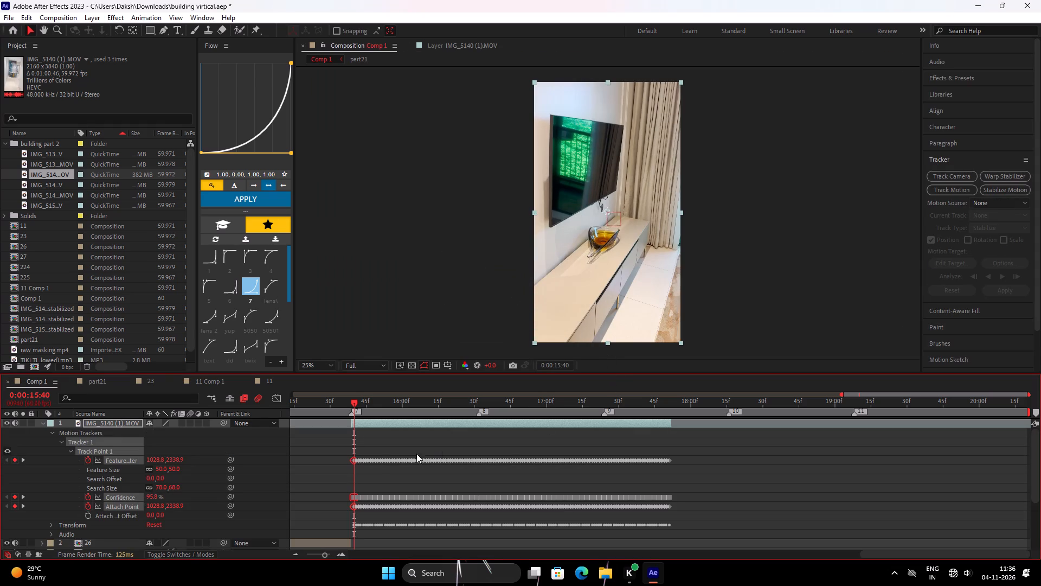
# Enable frame blending and motion blur for the IMG_5140 (1).MOV layer in Comp 1.
pyautogui.doubleClick(177, 425)
pyautogui.doubleClick(183, 425)
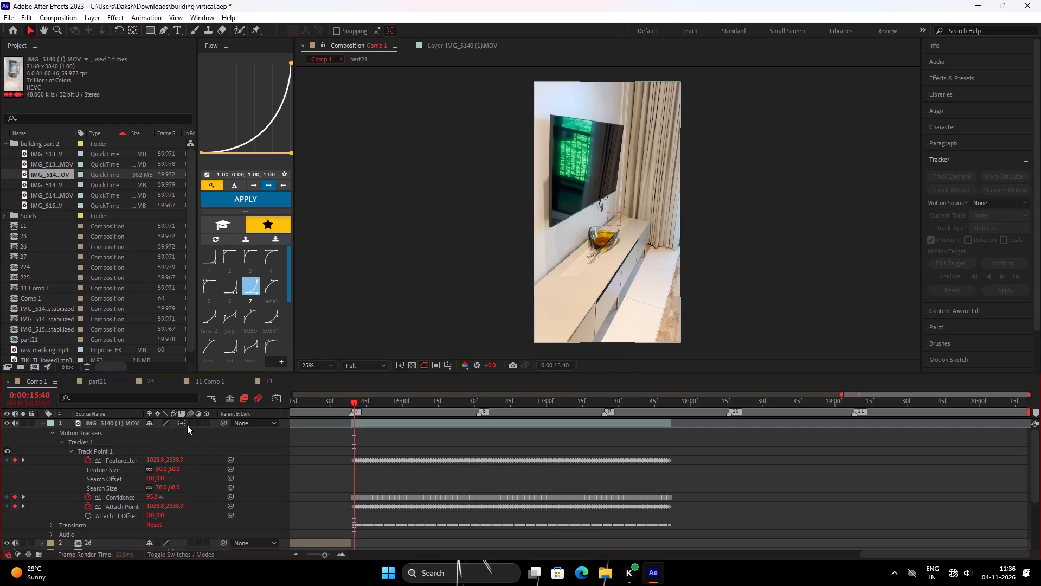
pyautogui.click(193, 425)
pyautogui.click(427, 425)
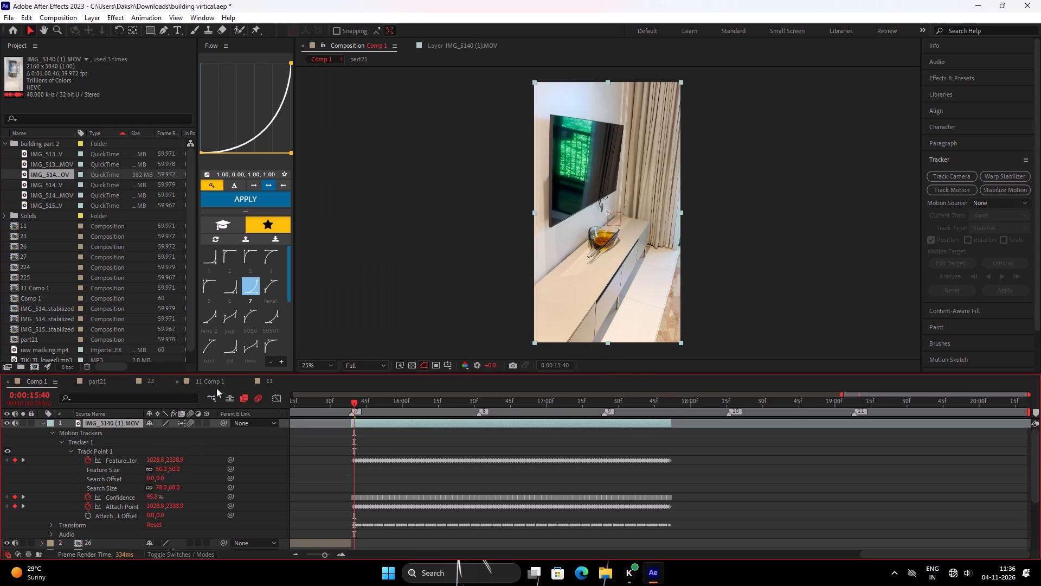
# Copy the Motion Tile effect from the clip in composition 23 onto the IMG_5140 (1).MOV layer in Comp 1.
pyautogui.click(150, 383)
pyautogui.click(295, 421)
pyautogui.press('F3')
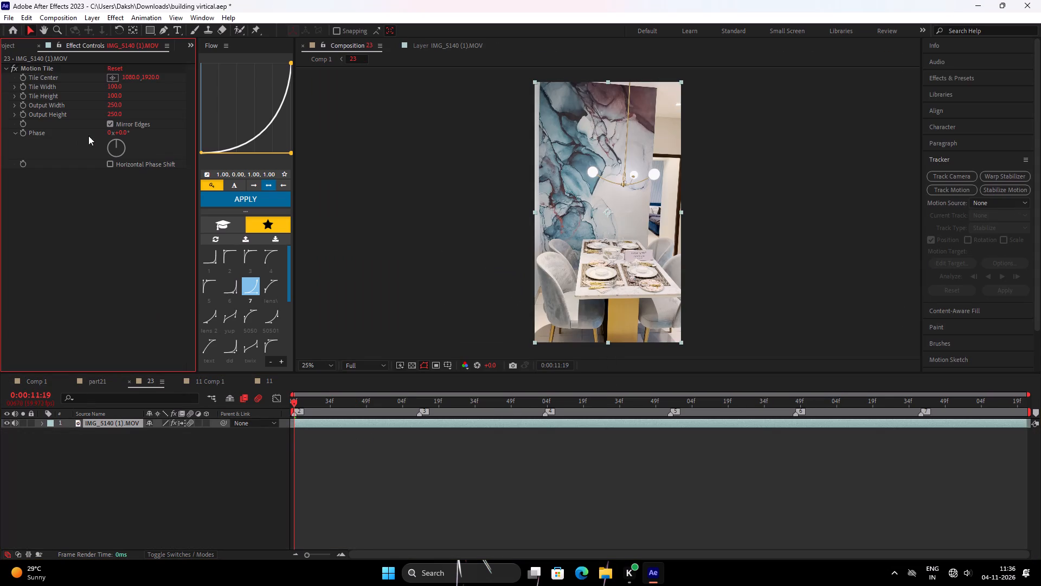
pyautogui.click(28, 64)
pyautogui.click(32, 66)
pyautogui.hotkey('ctrl', 'c')
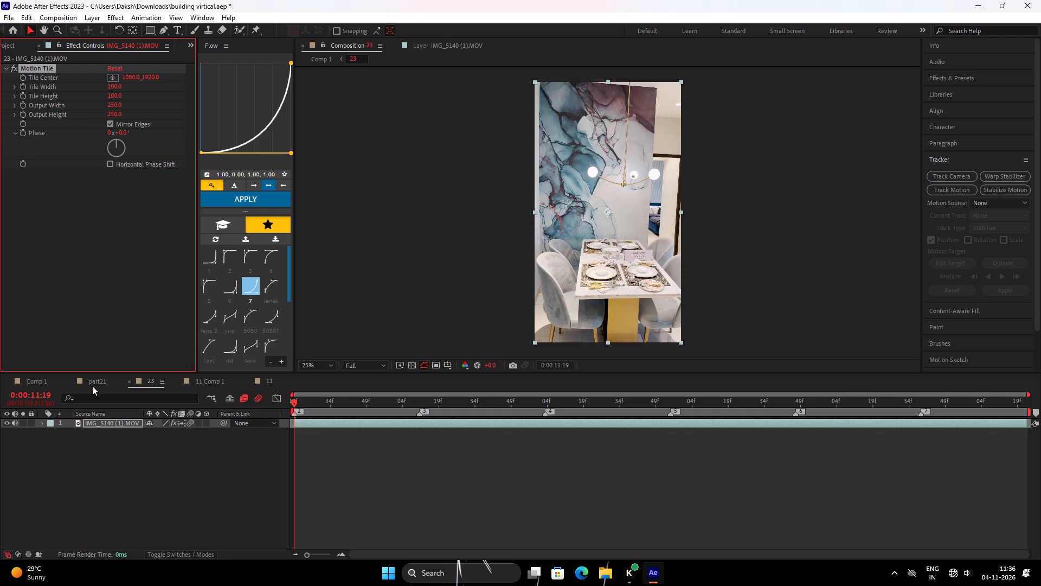
pyautogui.click(92, 386)
pyautogui.click(35, 378)
pyautogui.click(404, 443)
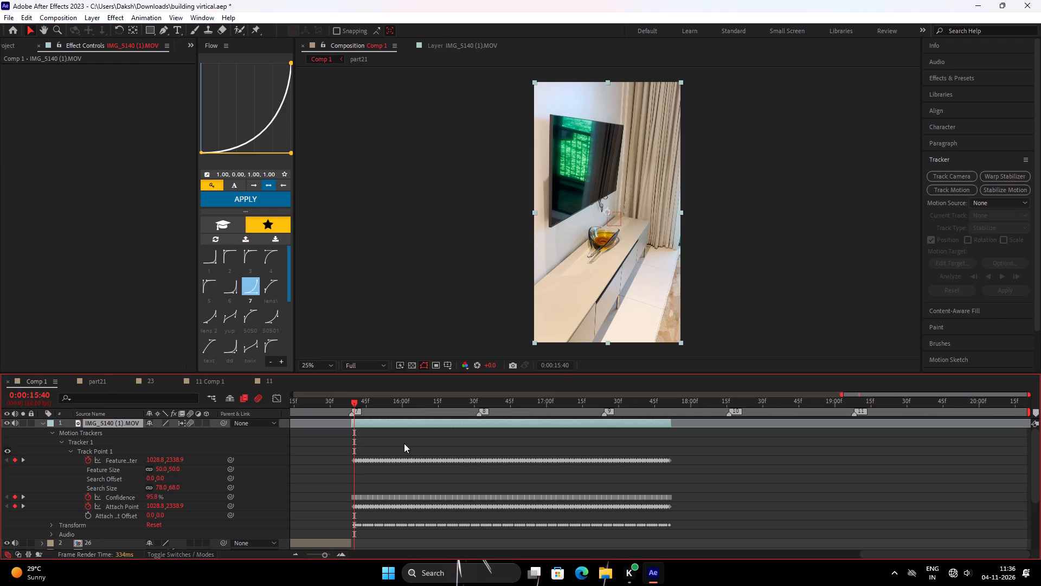
pyautogui.click(409, 424)
pyautogui.hotkey('ctrl', 'v')
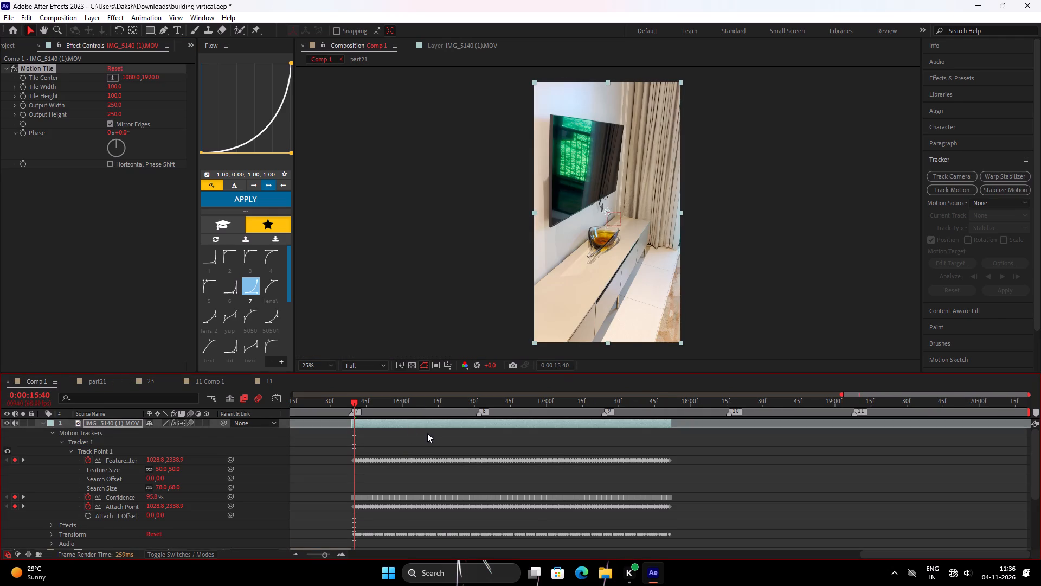
# Pre-compose the IMG_5140 (1).MOV layer as 28, moving all attributes and adjusting the duration to the layer's time span.
pyautogui.click(427, 433)
pyautogui.click(441, 422)
pyautogui.click(985, 77)
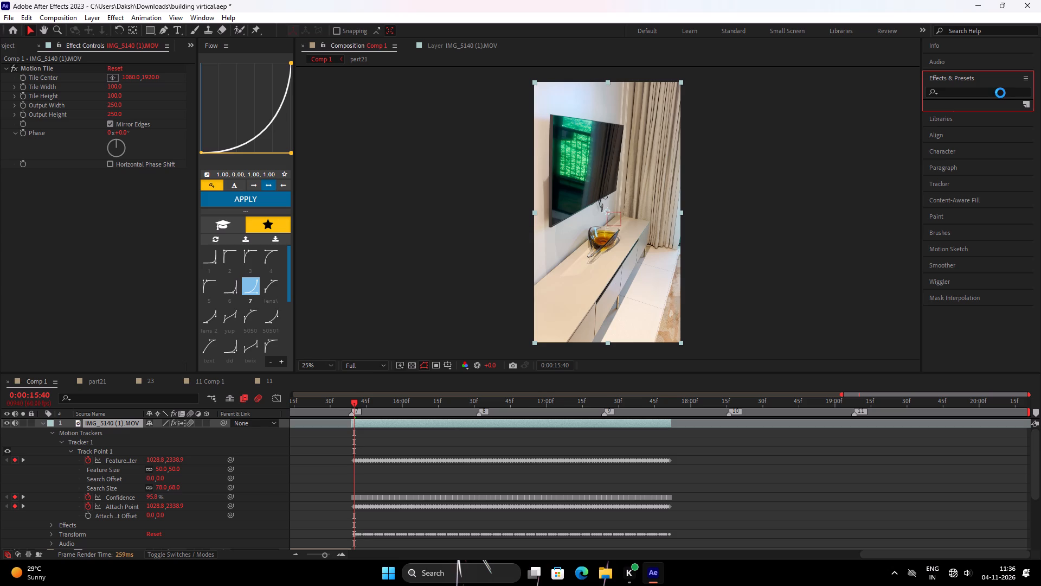
pyautogui.rightClick(492, 423)
pyautogui.click(547, 349)
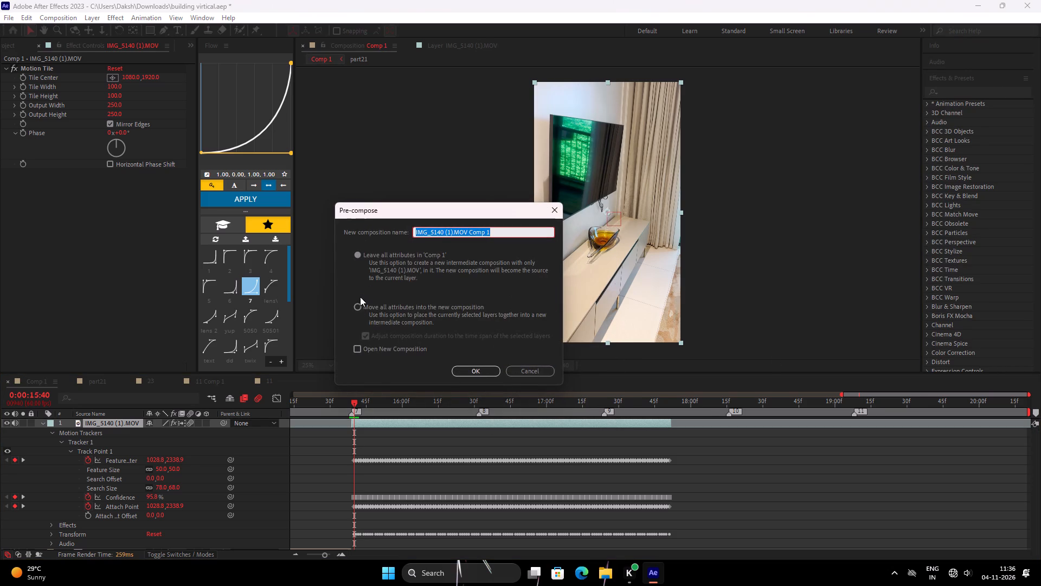
pyautogui.click(358, 310)
pyautogui.doubleClick(470, 229)
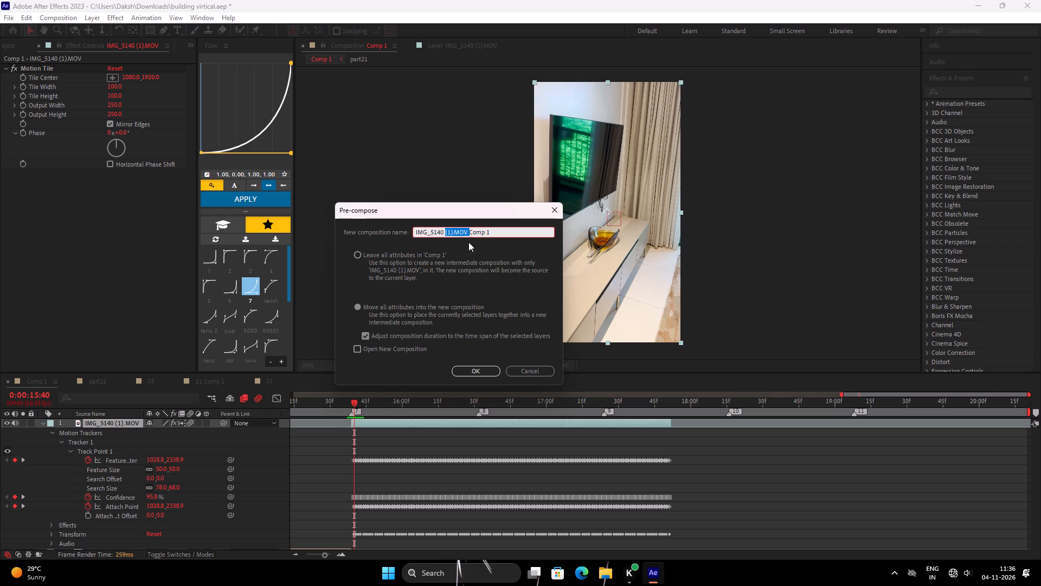
pyautogui.moveTo(507, 237); pyautogui.dragTo(290, 253)
pyautogui.moveTo(511, 231); pyautogui.dragTo(352, 235)
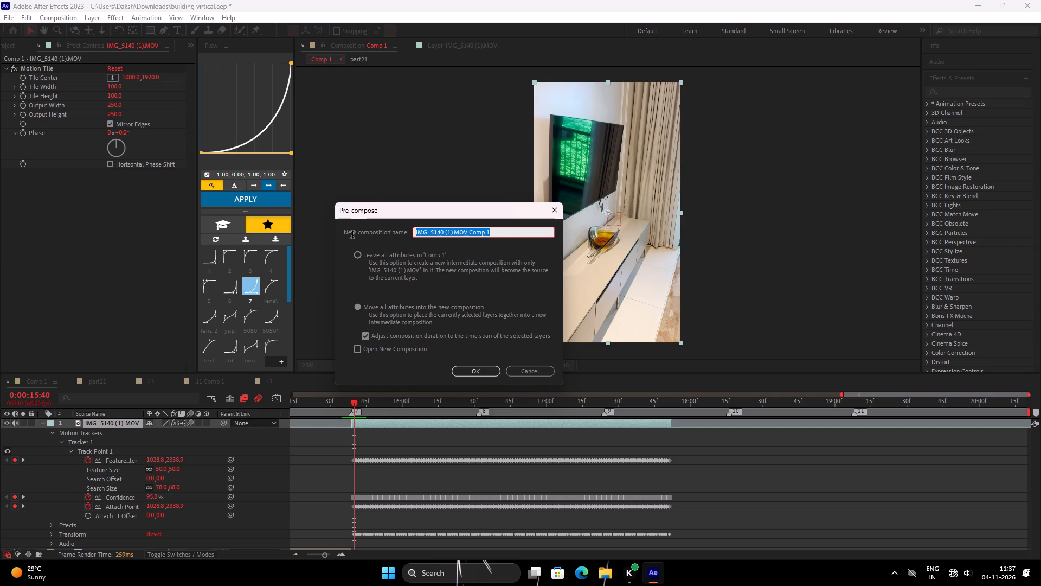
pyautogui.moveTo(352, 235); pyautogui.dragTo(281, 235)
pyautogui.write('28')
pyautogui.press('Return')
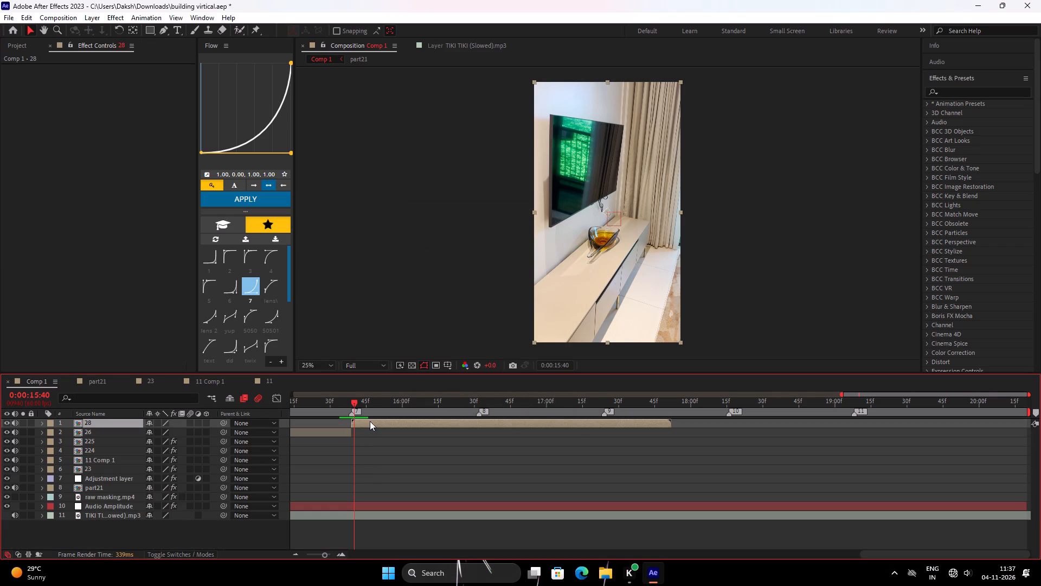
# Enable time remapping on layer 28 and set its end keyframe's value to 0:00:02:12.
pyautogui.hotkey('ctrl', 'alt', 't')
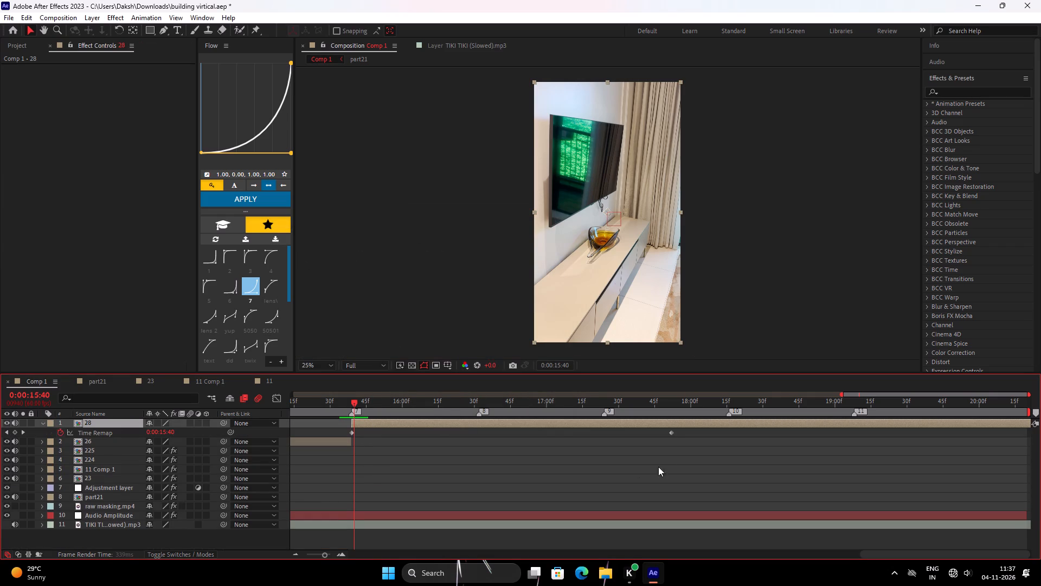
pyautogui.doubleClick(672, 432)
pyautogui.click(472, 279)
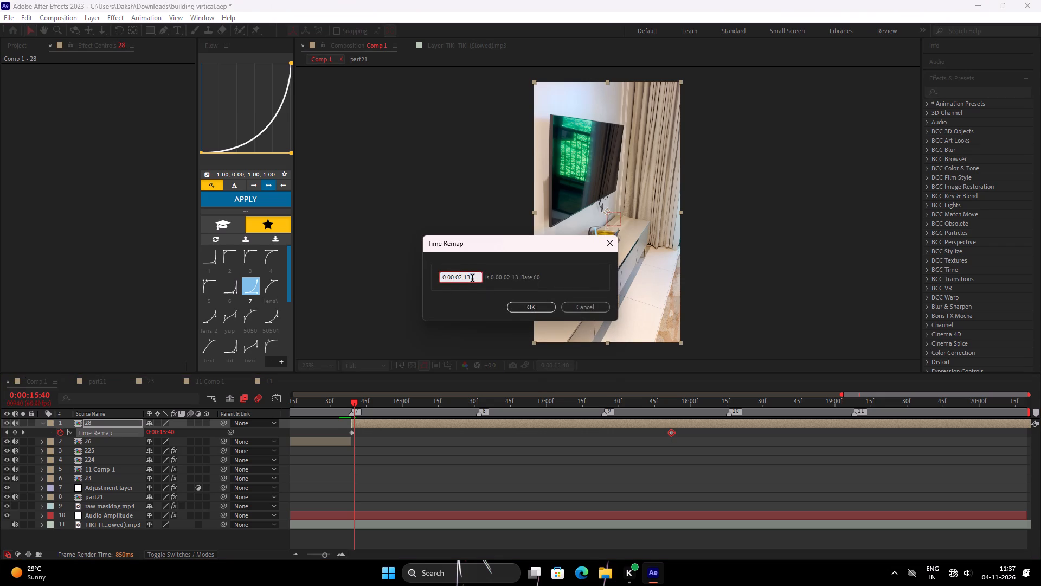
pyautogui.press('BackSpace')
pyautogui.press('2')
pyautogui.press('Return')
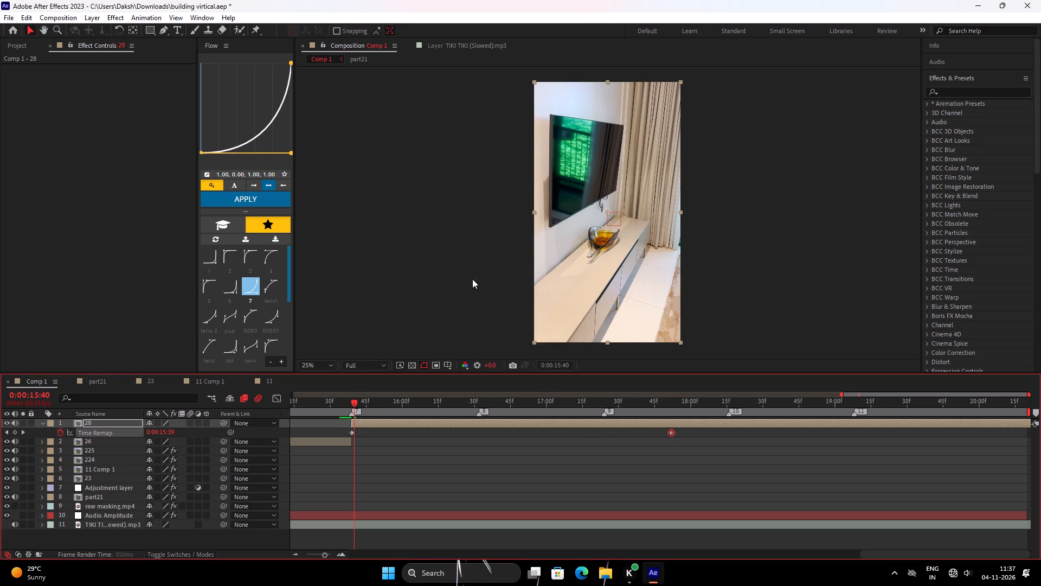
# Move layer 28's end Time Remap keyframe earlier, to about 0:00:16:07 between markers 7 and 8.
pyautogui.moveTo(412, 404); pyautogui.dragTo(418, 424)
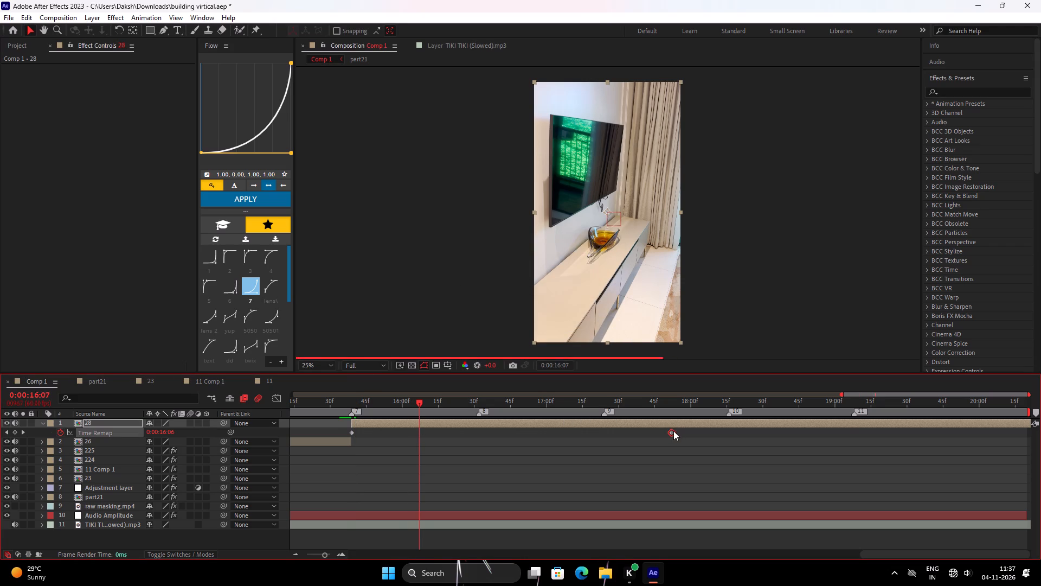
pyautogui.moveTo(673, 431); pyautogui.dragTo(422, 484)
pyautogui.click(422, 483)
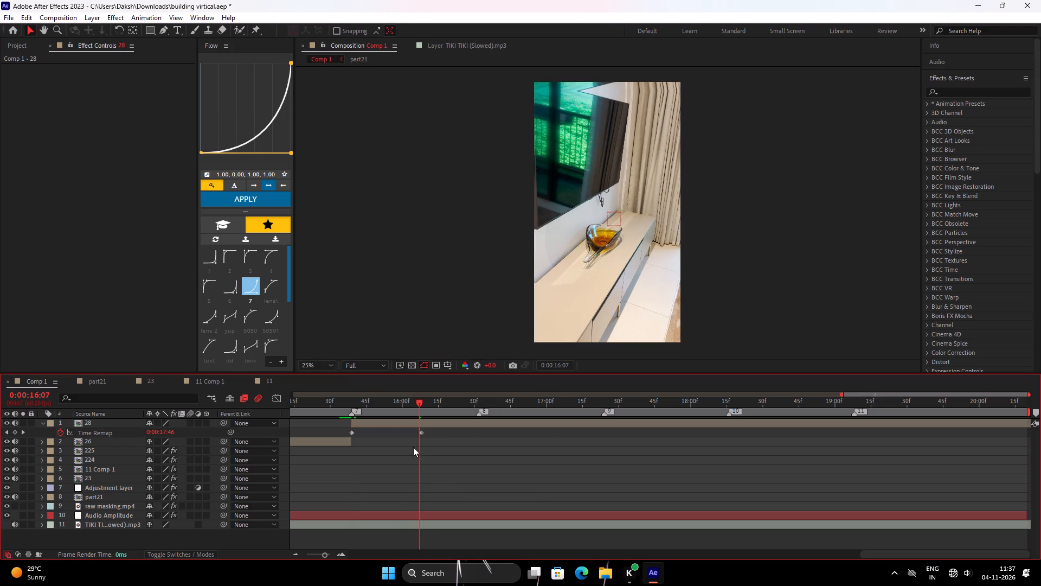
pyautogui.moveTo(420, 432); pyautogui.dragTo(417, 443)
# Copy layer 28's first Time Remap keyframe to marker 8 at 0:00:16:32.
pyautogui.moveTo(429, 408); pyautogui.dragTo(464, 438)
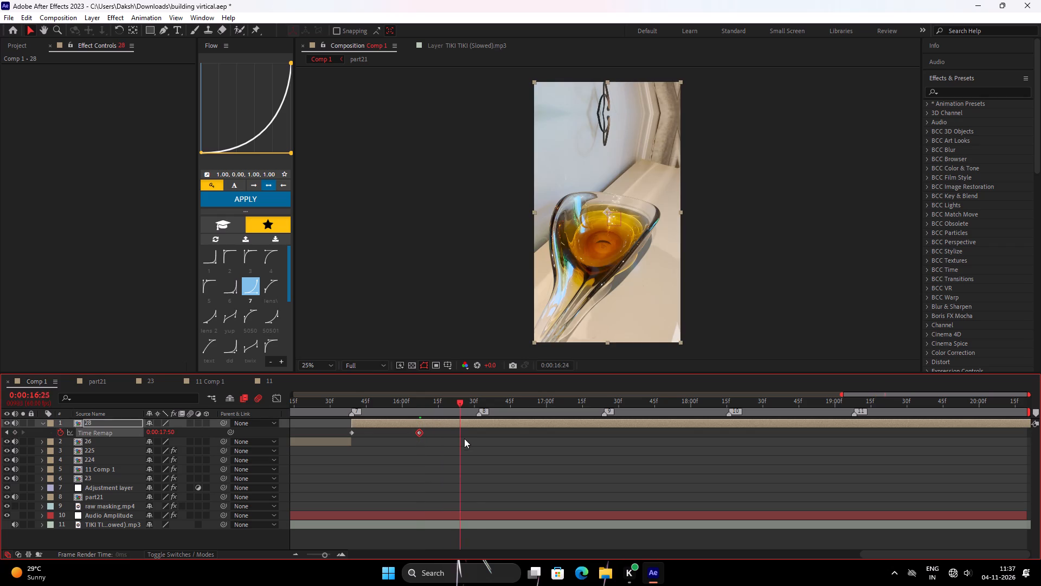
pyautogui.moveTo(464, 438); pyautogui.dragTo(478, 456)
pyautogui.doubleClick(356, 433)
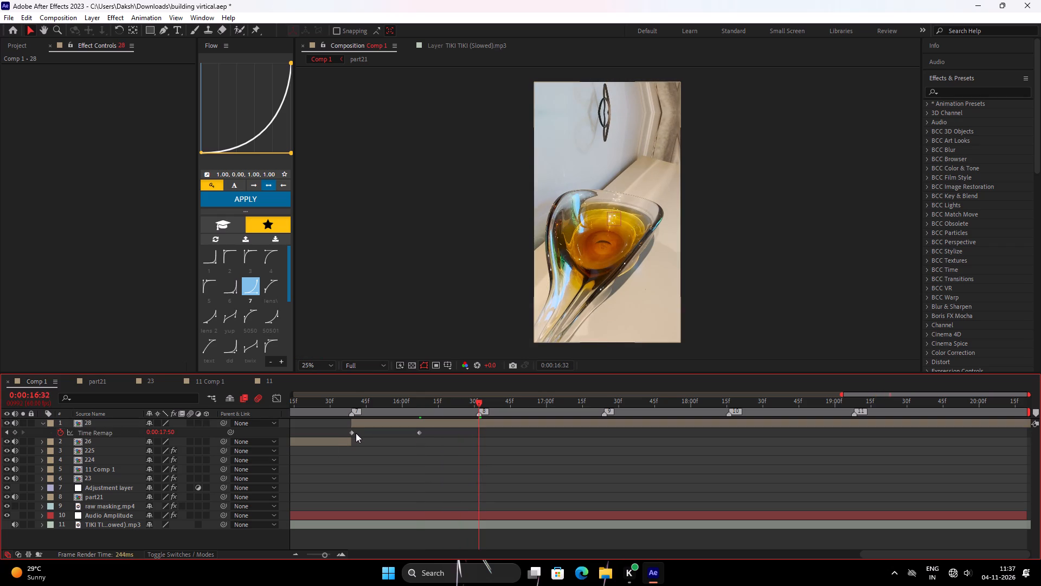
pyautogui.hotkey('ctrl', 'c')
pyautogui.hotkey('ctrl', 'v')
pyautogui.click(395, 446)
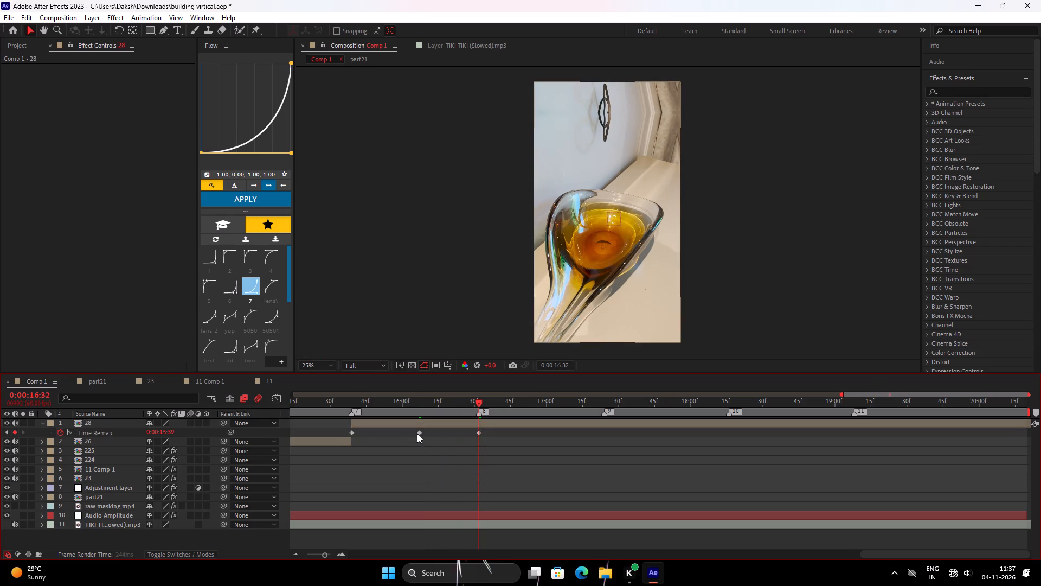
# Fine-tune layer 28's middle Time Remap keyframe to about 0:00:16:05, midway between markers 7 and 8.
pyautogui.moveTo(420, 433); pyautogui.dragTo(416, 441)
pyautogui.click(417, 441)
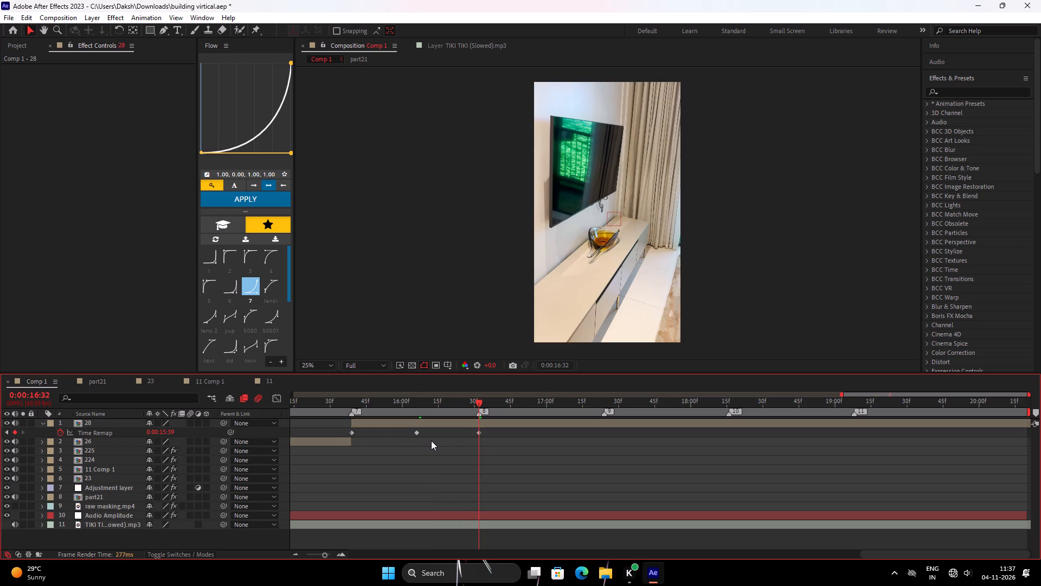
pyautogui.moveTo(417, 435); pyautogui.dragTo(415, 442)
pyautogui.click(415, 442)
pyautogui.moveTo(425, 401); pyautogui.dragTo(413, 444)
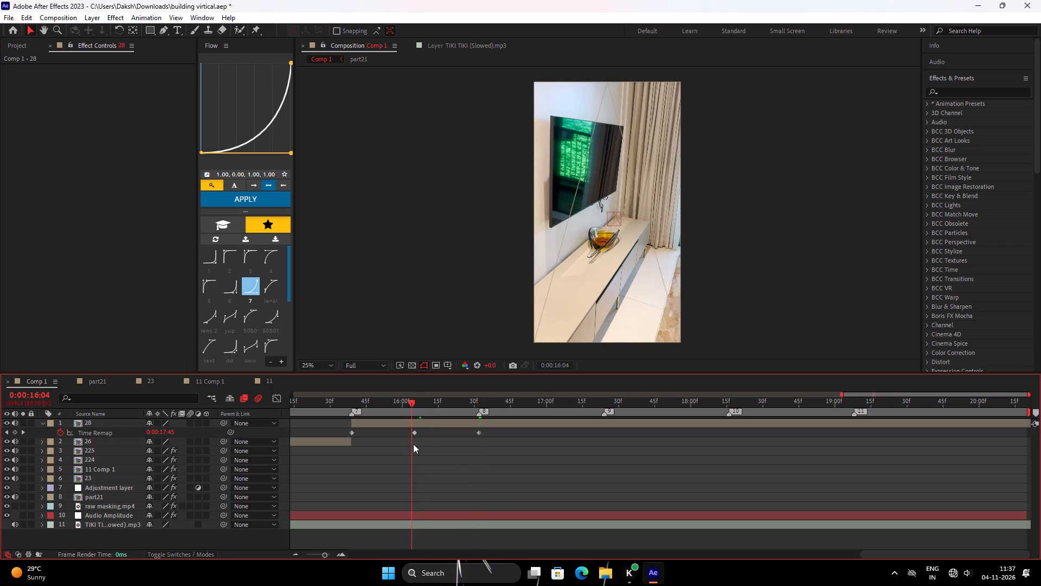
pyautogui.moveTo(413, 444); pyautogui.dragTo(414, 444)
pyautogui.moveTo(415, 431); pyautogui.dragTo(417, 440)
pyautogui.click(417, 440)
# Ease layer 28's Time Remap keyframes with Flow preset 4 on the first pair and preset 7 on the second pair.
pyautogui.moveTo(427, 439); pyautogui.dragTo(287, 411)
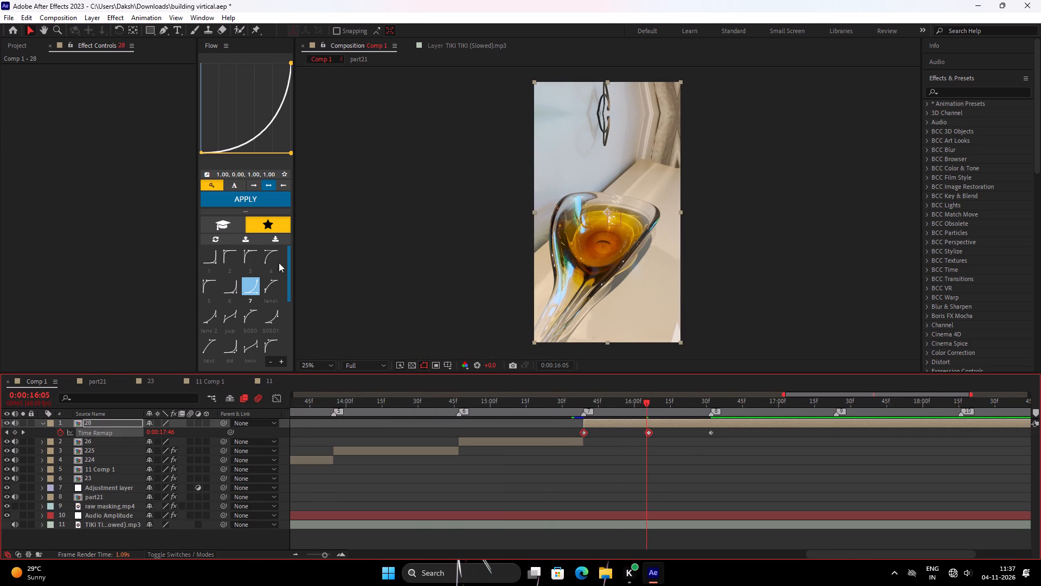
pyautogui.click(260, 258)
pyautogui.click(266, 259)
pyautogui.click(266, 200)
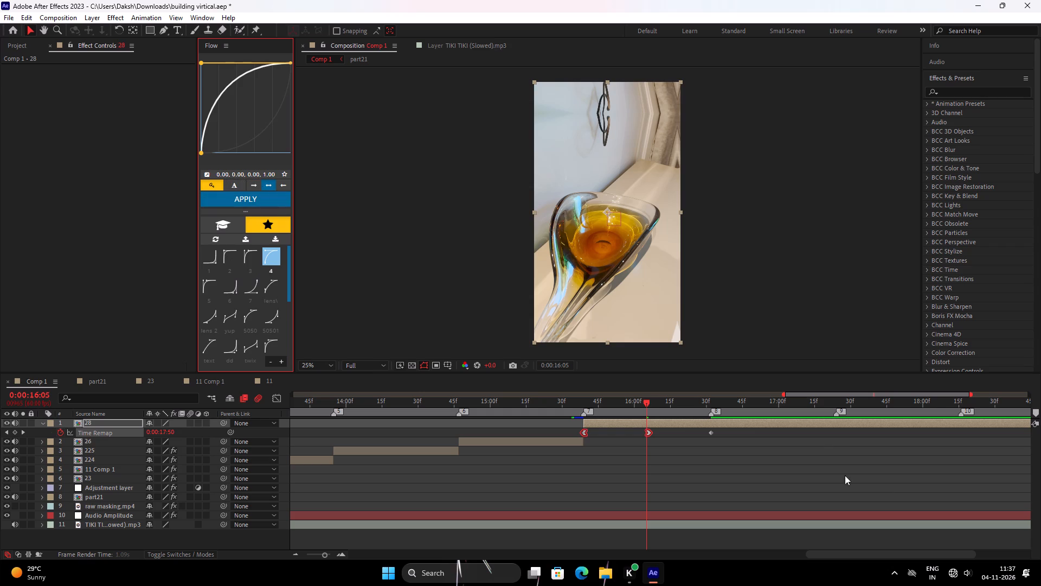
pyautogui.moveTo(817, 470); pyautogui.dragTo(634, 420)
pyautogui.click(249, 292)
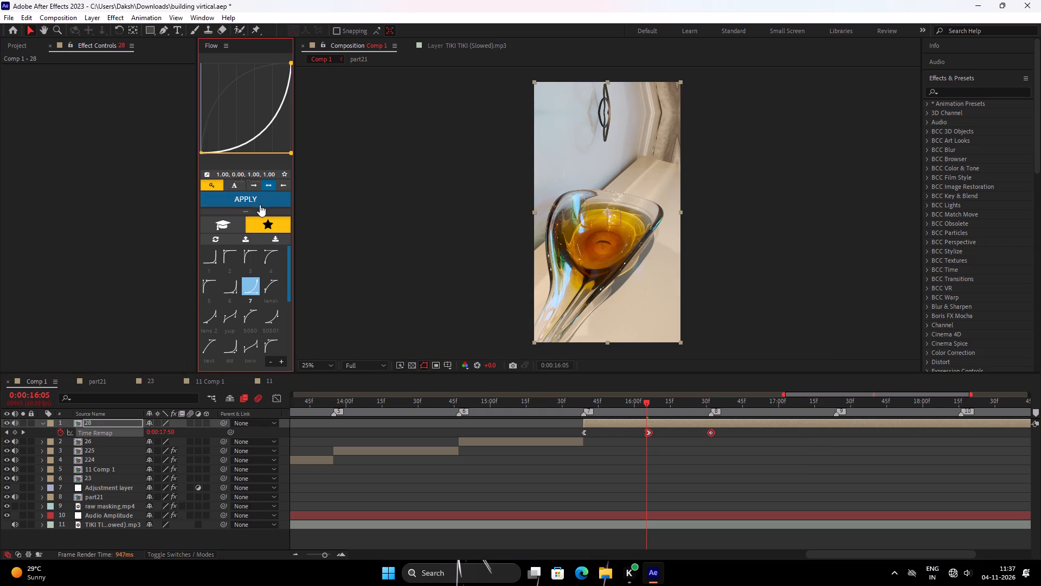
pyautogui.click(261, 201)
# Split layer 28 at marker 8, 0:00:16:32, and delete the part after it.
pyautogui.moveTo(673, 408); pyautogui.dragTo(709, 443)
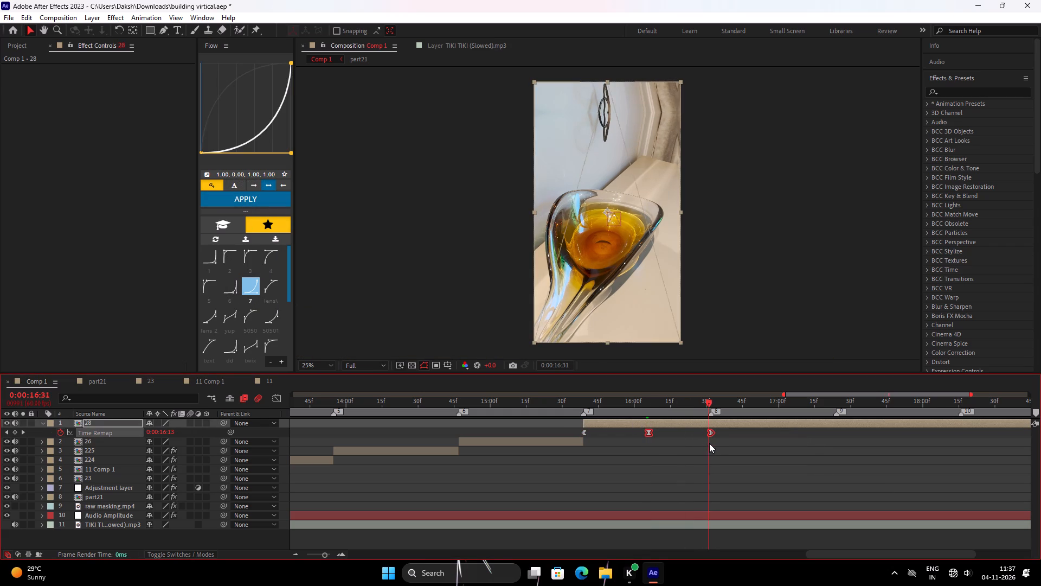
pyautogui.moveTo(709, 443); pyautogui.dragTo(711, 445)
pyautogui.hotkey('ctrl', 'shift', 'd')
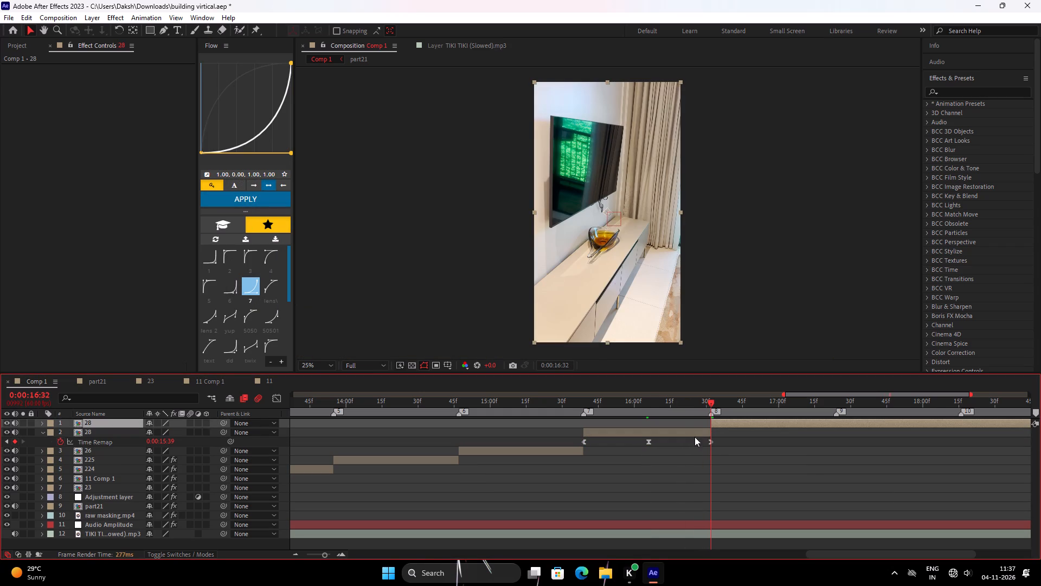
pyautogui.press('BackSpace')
# Preview the section around layer 28 at Quarter resolution and check its time-remapped motion just after marker 7.
pyautogui.moveTo(677, 404); pyautogui.dragTo(493, 454)
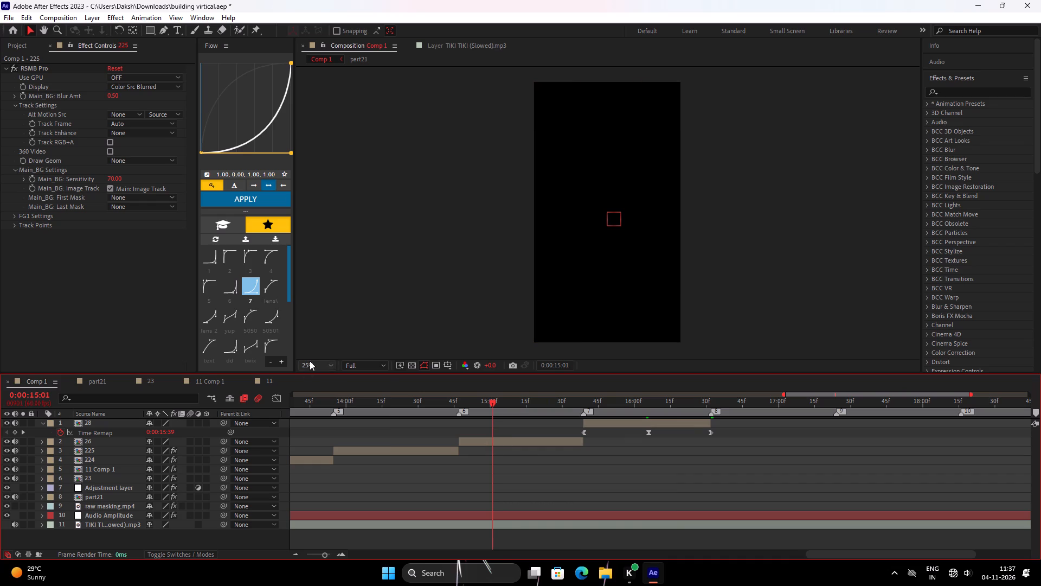
pyautogui.click(345, 368)
pyautogui.click(377, 425)
pyautogui.press('space')
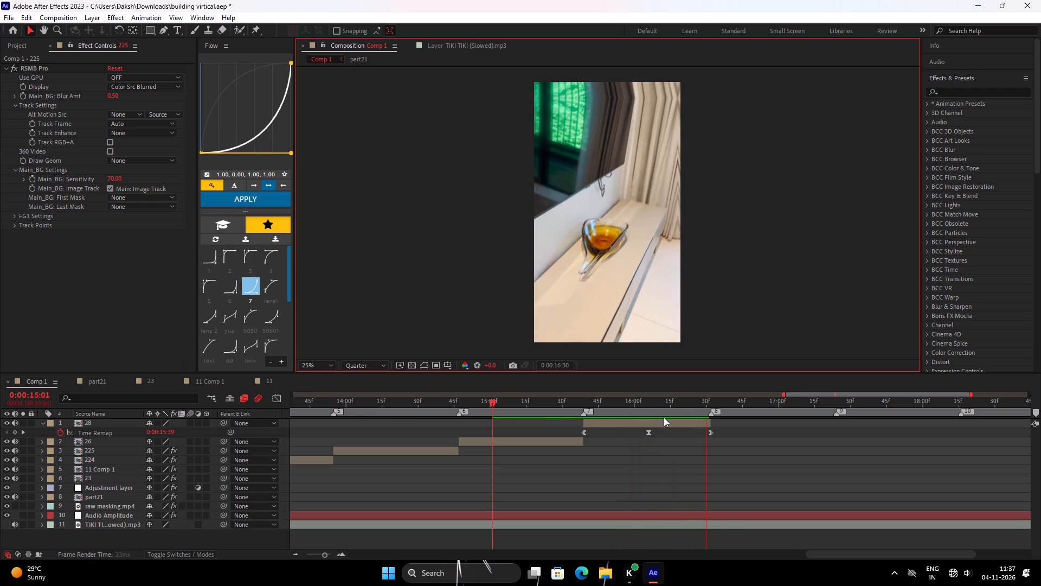
pyautogui.press('space')
pyautogui.moveTo(673, 411); pyautogui.dragTo(555, 432)
pyautogui.press('space')
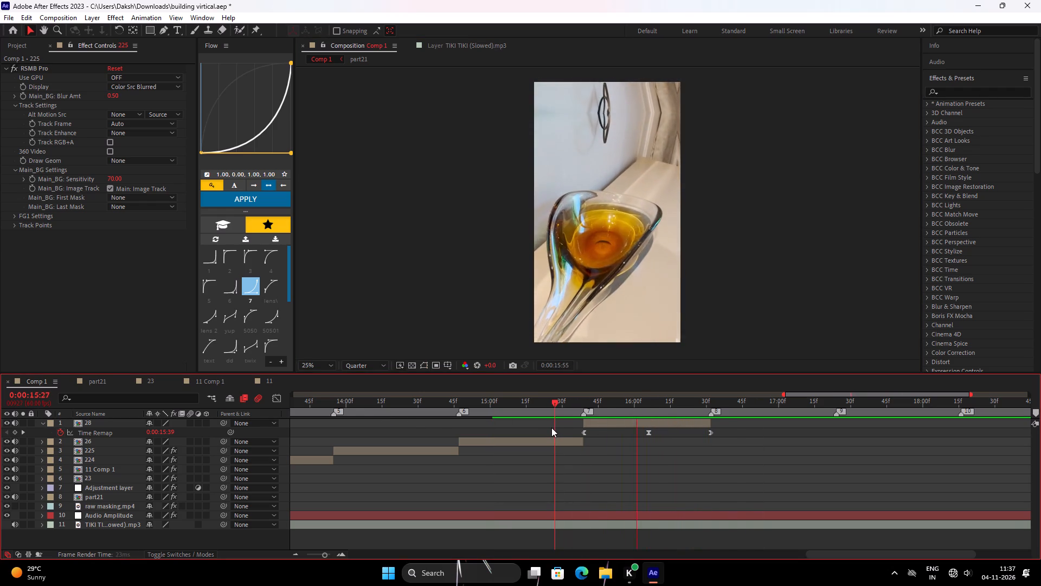
pyautogui.press('space')
pyautogui.moveTo(653, 406); pyautogui.dragTo(616, 418)
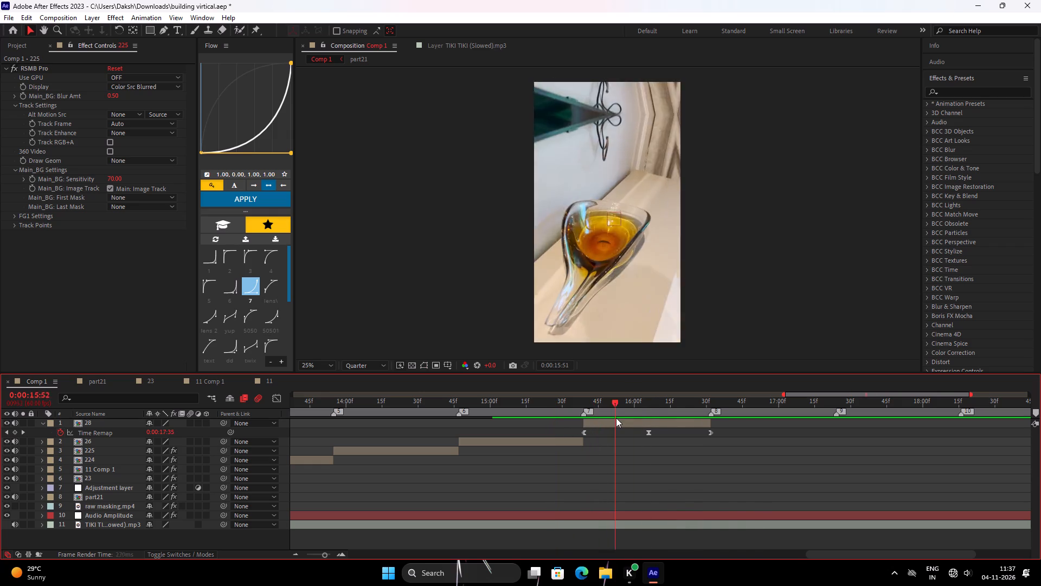
pyautogui.moveTo(616, 418); pyautogui.dragTo(613, 419)
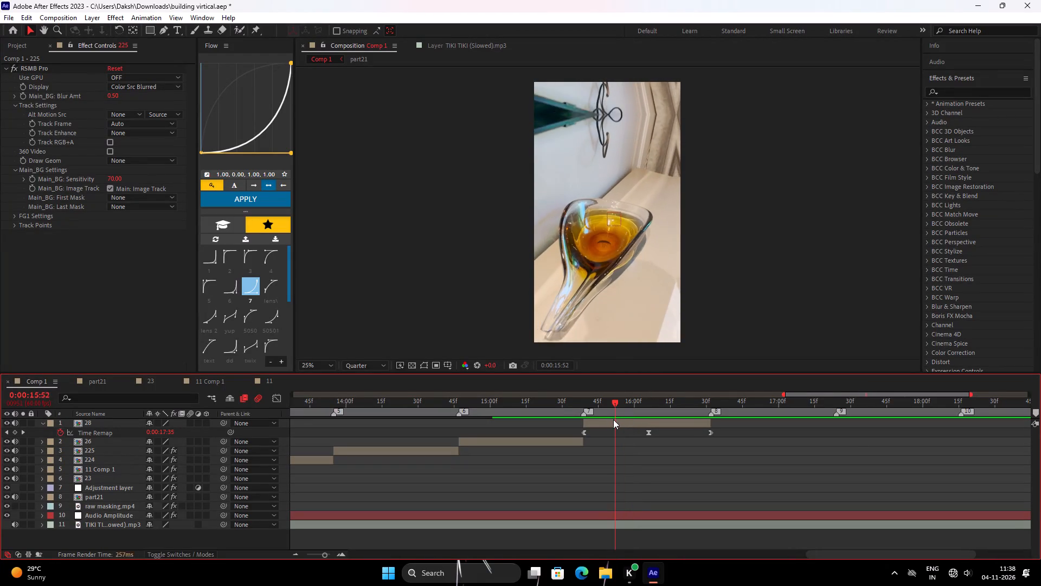
pyautogui.moveTo(613, 419); pyautogui.dragTo(609, 425)
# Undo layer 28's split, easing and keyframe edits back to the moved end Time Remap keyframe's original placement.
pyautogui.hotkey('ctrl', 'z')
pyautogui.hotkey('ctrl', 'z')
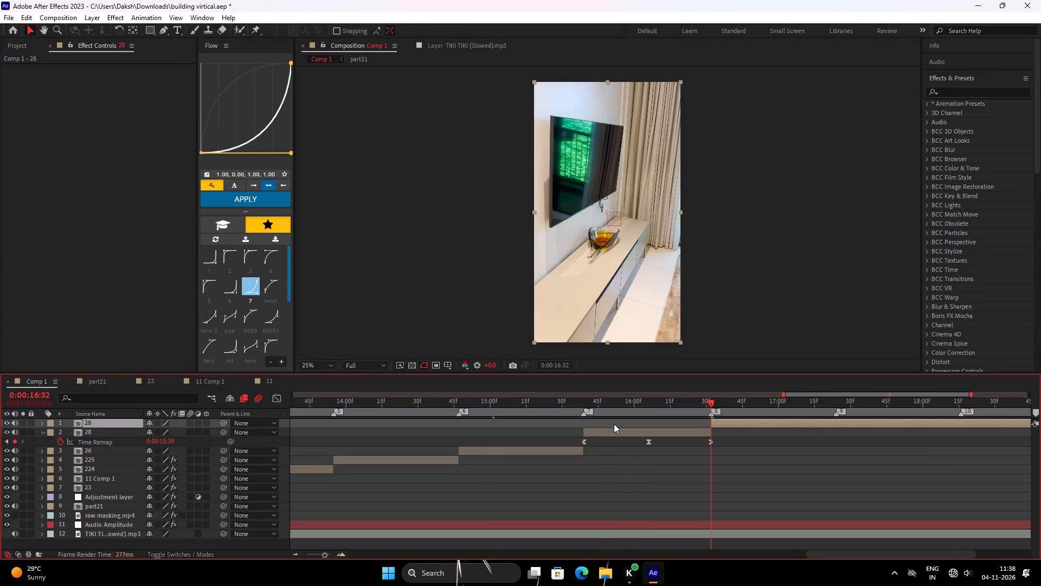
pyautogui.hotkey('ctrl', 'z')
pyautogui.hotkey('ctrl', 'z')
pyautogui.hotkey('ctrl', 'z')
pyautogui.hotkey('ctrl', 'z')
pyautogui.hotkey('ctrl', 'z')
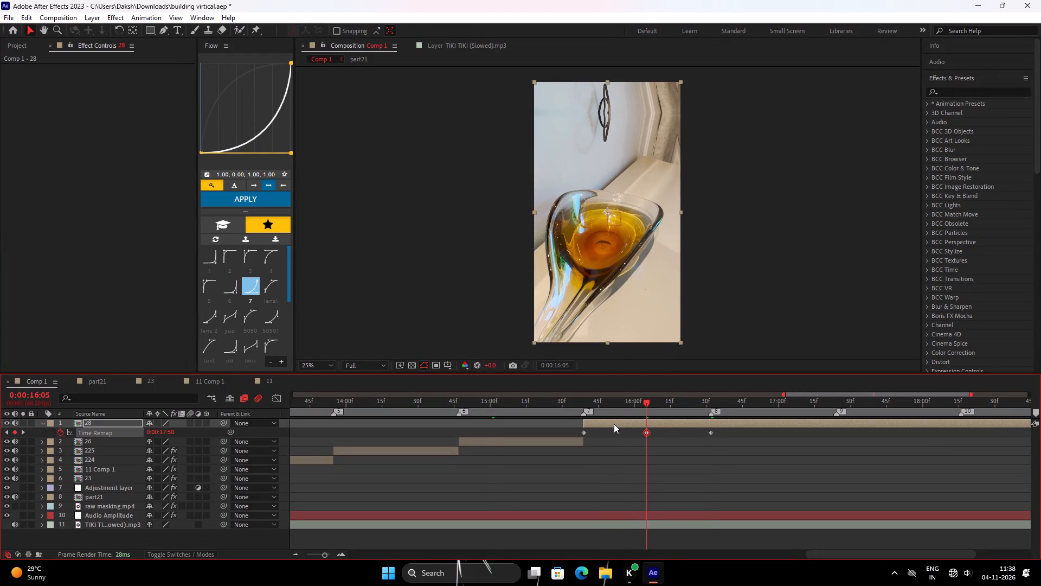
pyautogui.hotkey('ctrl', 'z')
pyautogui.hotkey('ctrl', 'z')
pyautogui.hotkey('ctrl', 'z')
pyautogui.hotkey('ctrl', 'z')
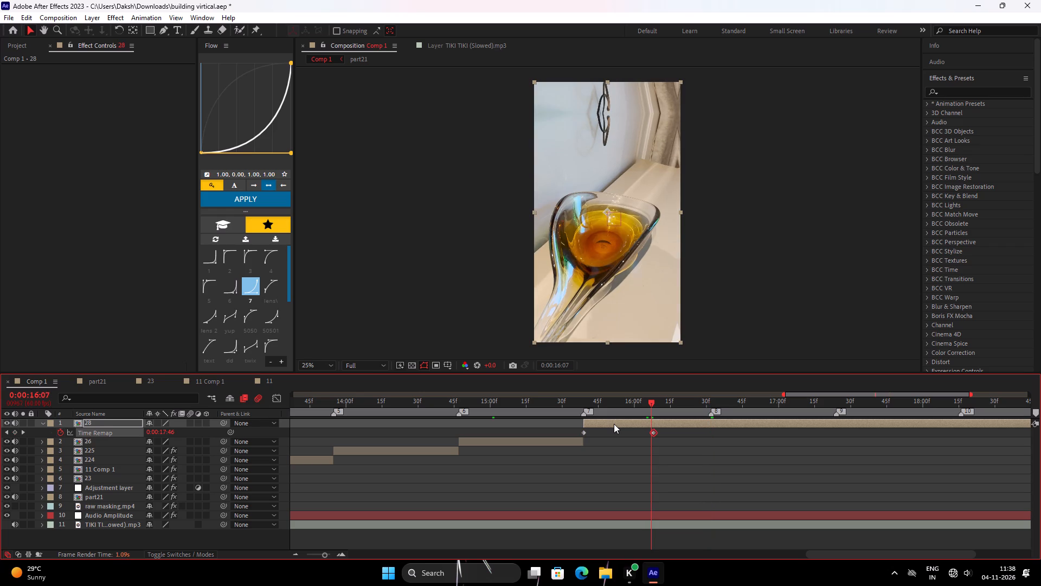
# Set the Comp 1 preview resolution to Quarter.
pyautogui.moveTo(645, 410); pyautogui.dragTo(714, 412)
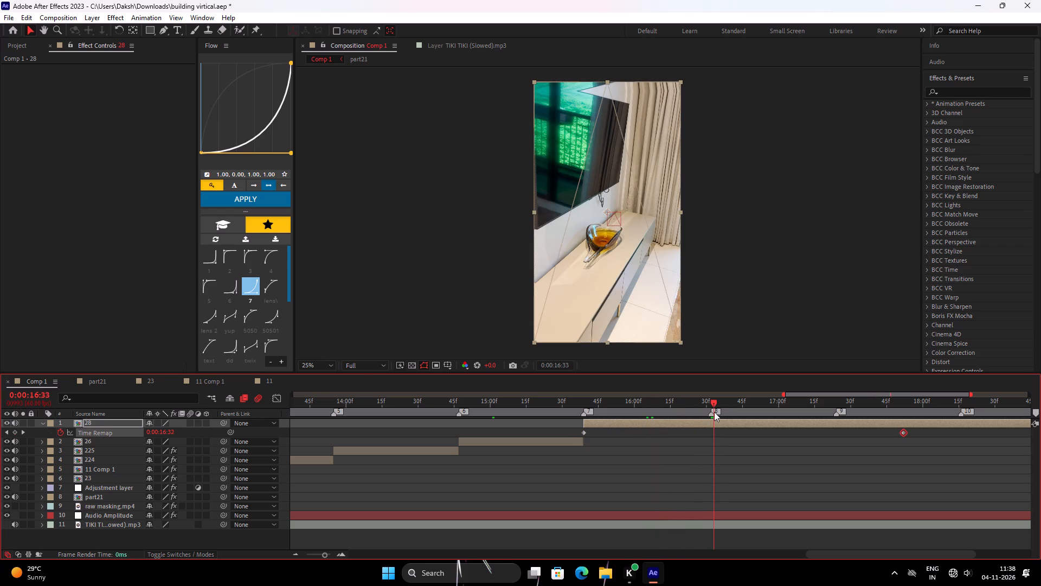
pyautogui.moveTo(714, 412); pyautogui.dragTo(719, 412)
pyautogui.click(359, 366)
pyautogui.click(375, 424)
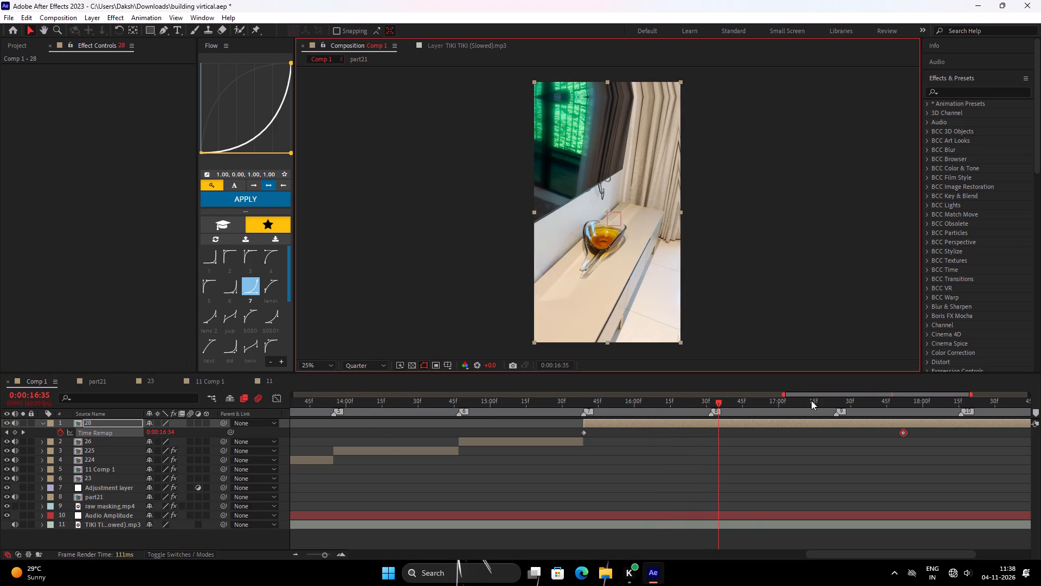
# Add a Time Remap keyframe to layer 28 at 0:00:17:31, just past marker 9, and delete the original end keyframe.
pyautogui.moveTo(735, 408); pyautogui.dragTo(847, 405)
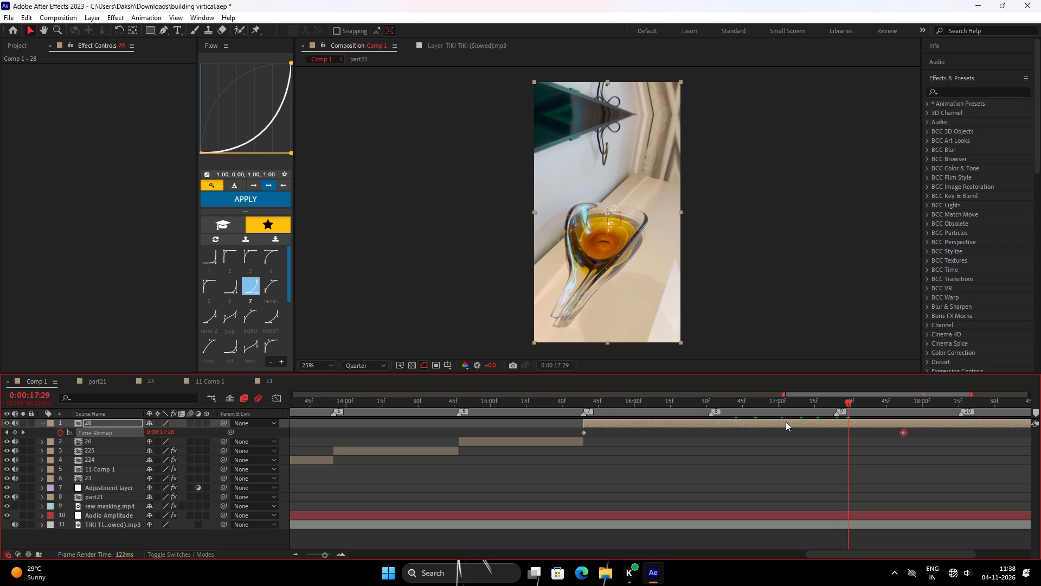
pyautogui.hotkey('ctrl', 'Right')
pyautogui.hotkey('ctrl', 'Right')
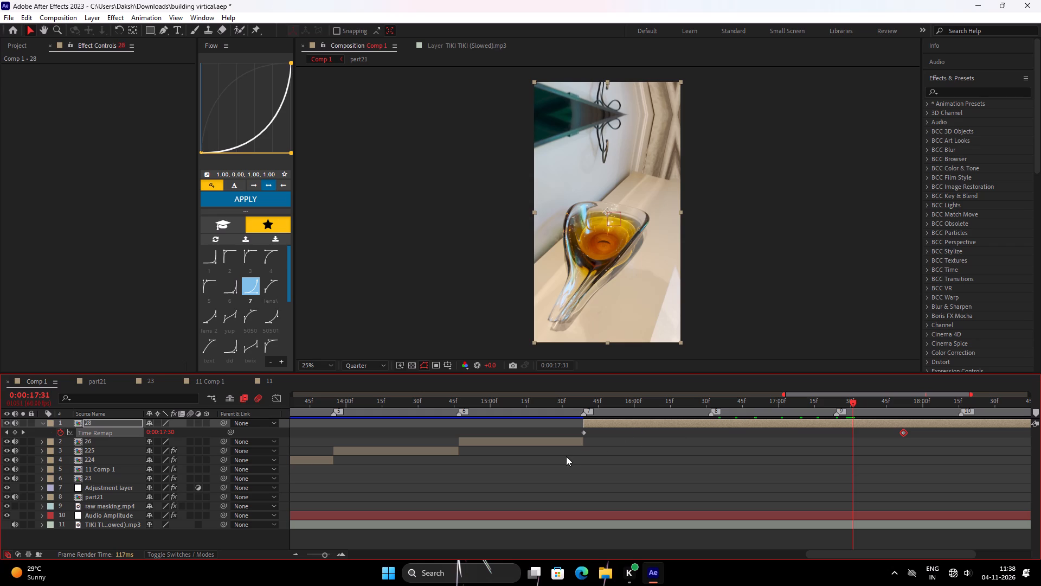
pyautogui.click(12, 431)
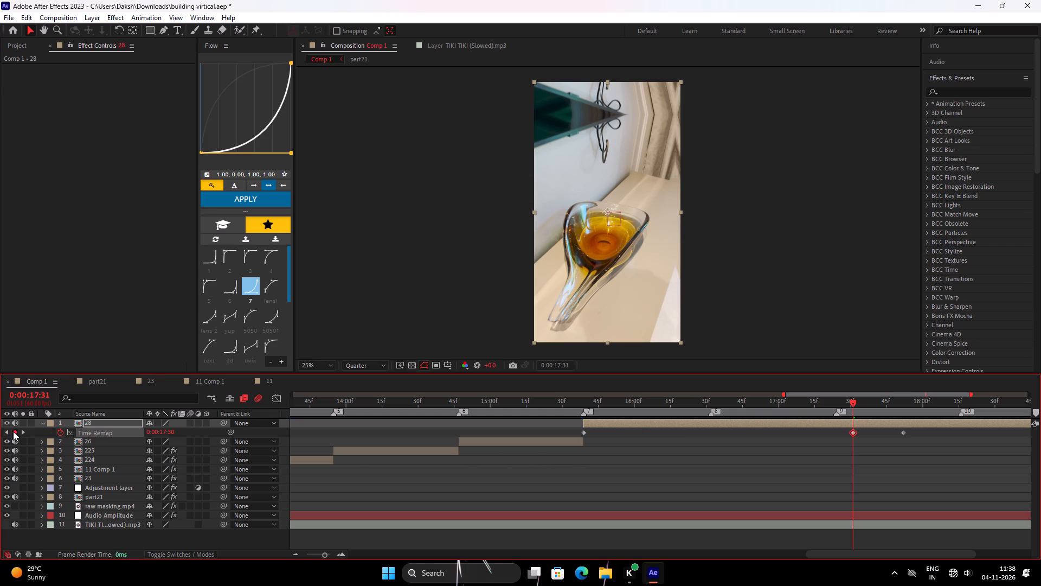
pyautogui.click(905, 434)
pyautogui.press('BackSpace')
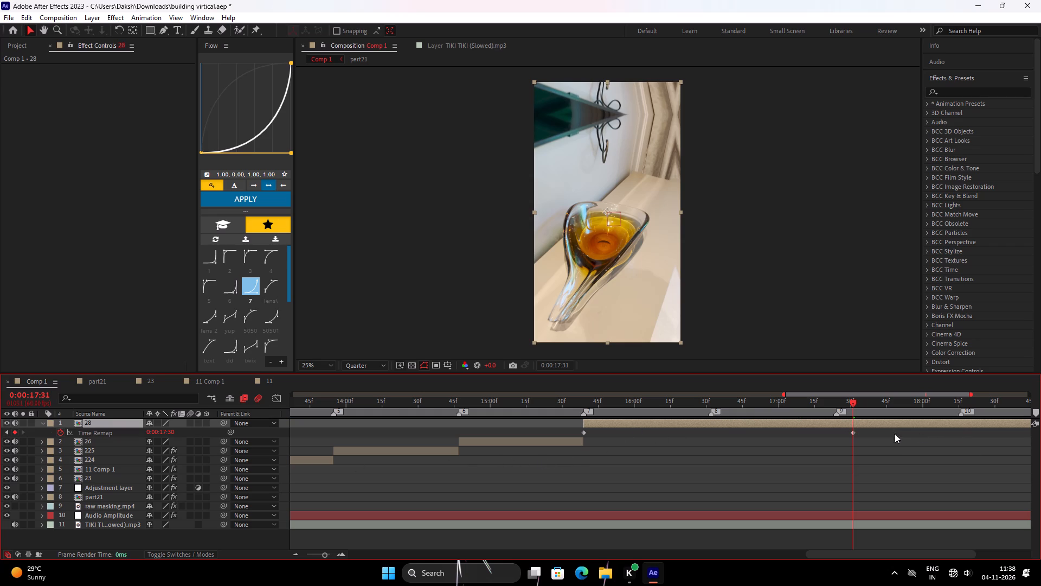
# Move layer 28's end Time Remap keyframe to 0:00:16:03, between markers 7 and 8.
pyautogui.moveTo(663, 404); pyautogui.dragTo(642, 421)
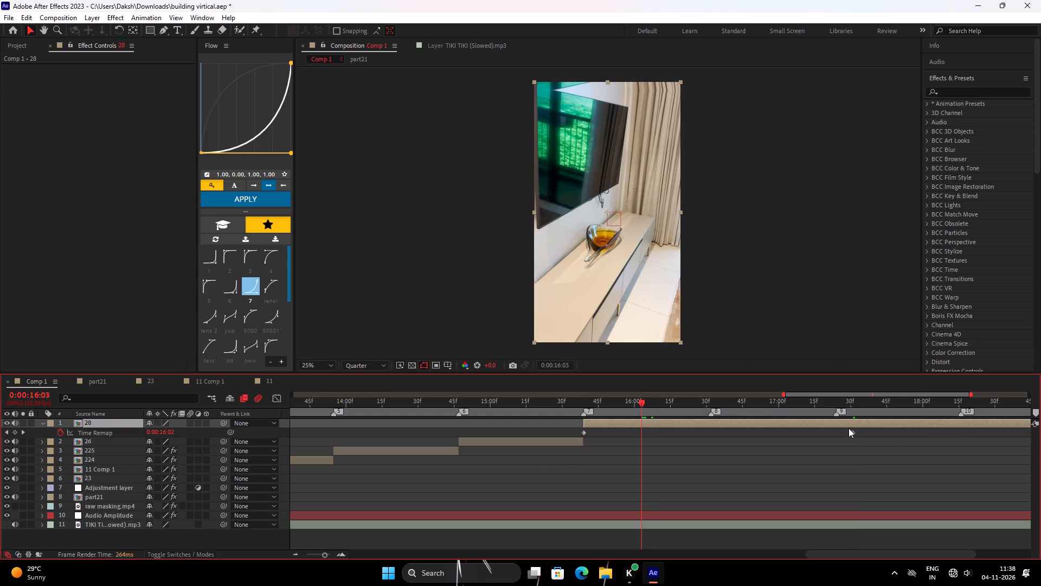
pyautogui.moveTo(851, 432); pyautogui.dragTo(639, 447)
# Copy layer 28's first Time Remap keyframe and paste it at marker 8, at 0:00:16:32.
pyautogui.moveTo(651, 411); pyautogui.dragTo(687, 420)
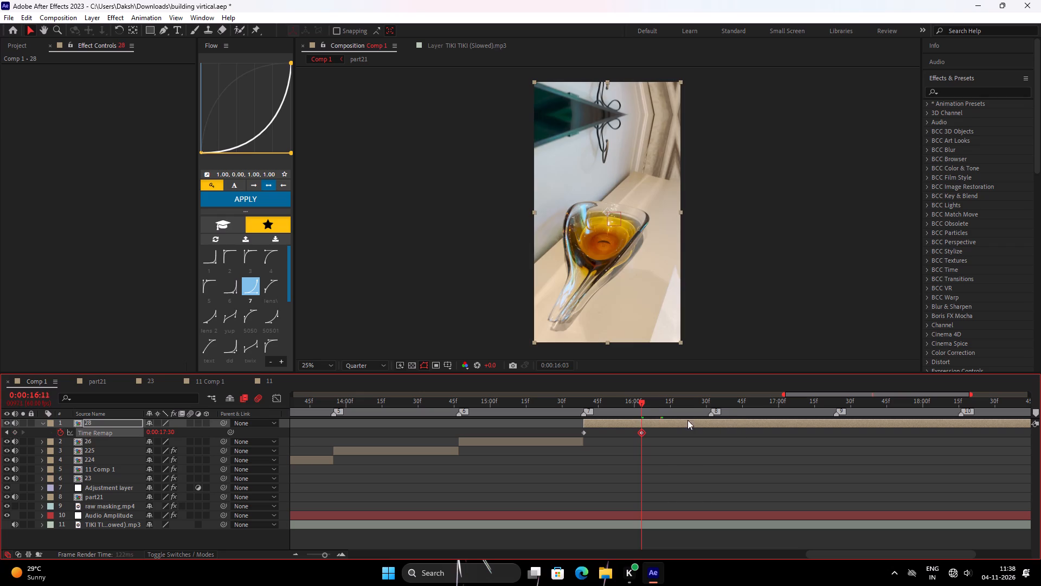
pyautogui.moveTo(687, 420); pyautogui.dragTo(712, 434)
pyautogui.click(586, 432)
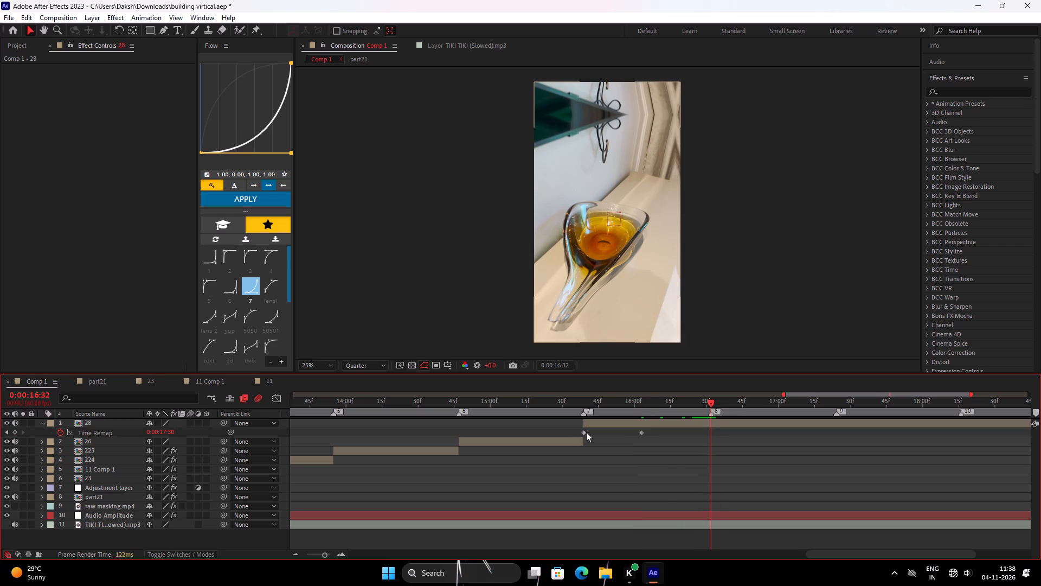
pyautogui.click(584, 432)
pyautogui.hotkey('ctrl', 'c')
pyautogui.hotkey('ctrl', 'v')
# Move layer 28's middle Time Remap keyframe to about 0:00:16:06, midway between markers 7 and 8.
pyautogui.click(633, 443)
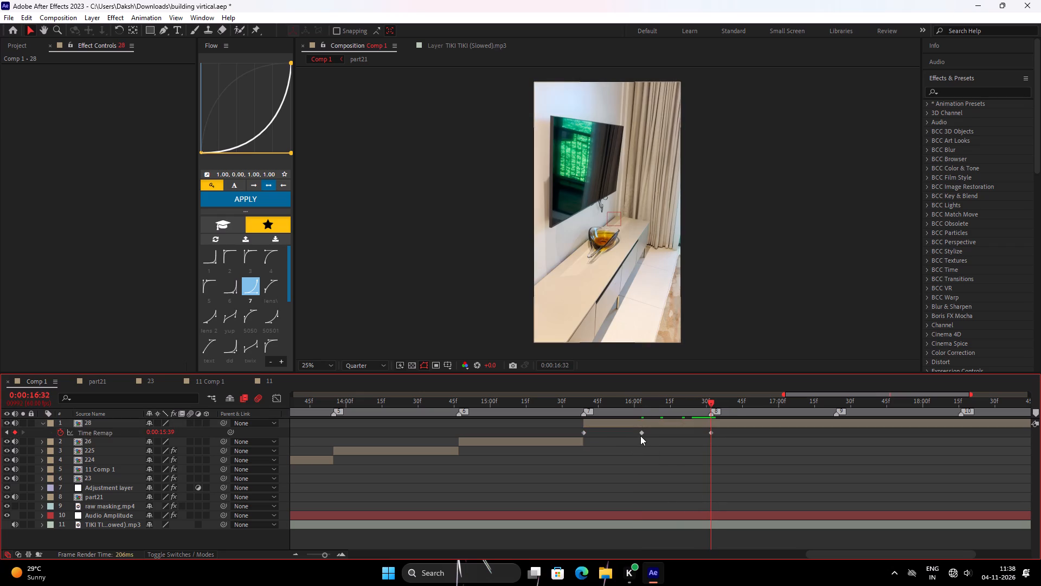
pyautogui.moveTo(641, 433); pyautogui.dragTo(648, 444)
pyautogui.click(647, 444)
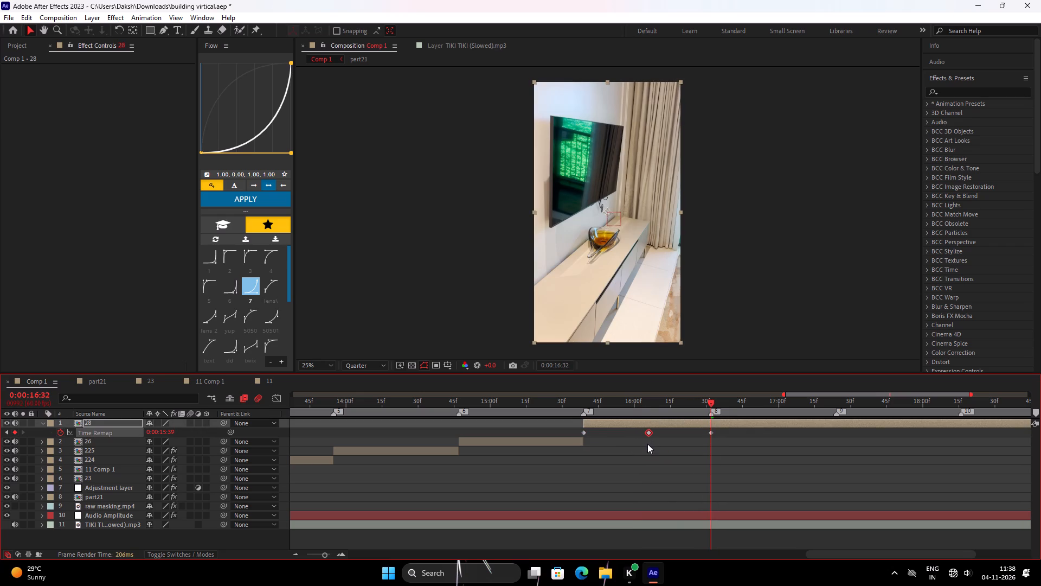
# Ease layer 28's Time Remap with Flow preset 4 on the first two keyframes and preset 7 on the last two.
pyautogui.moveTo(664, 444); pyautogui.dragTo(494, 411)
pyautogui.click(271, 256)
pyautogui.click(267, 195)
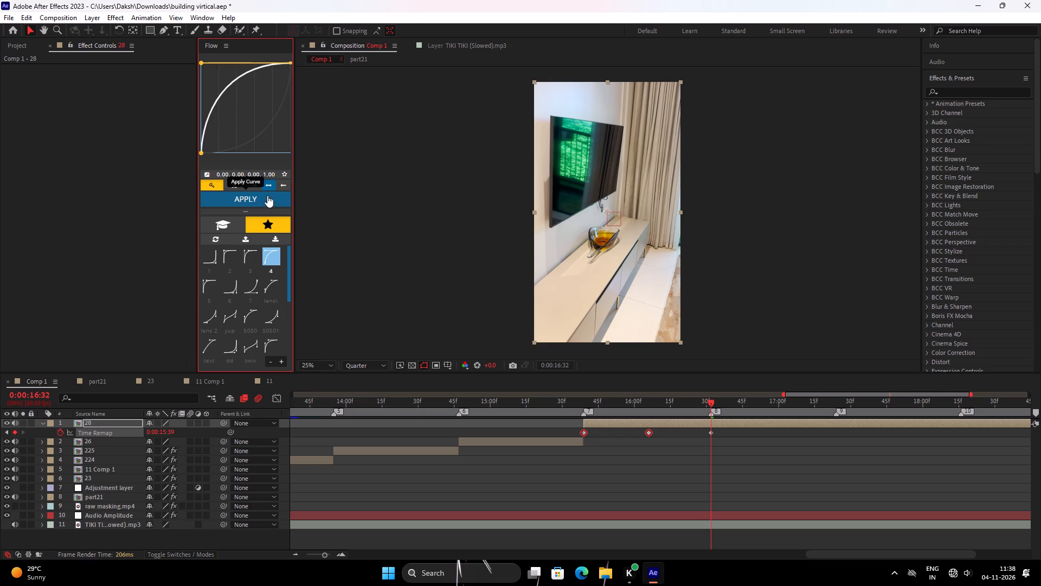
pyautogui.moveTo(747, 440); pyautogui.dragTo(628, 419)
pyautogui.click(255, 286)
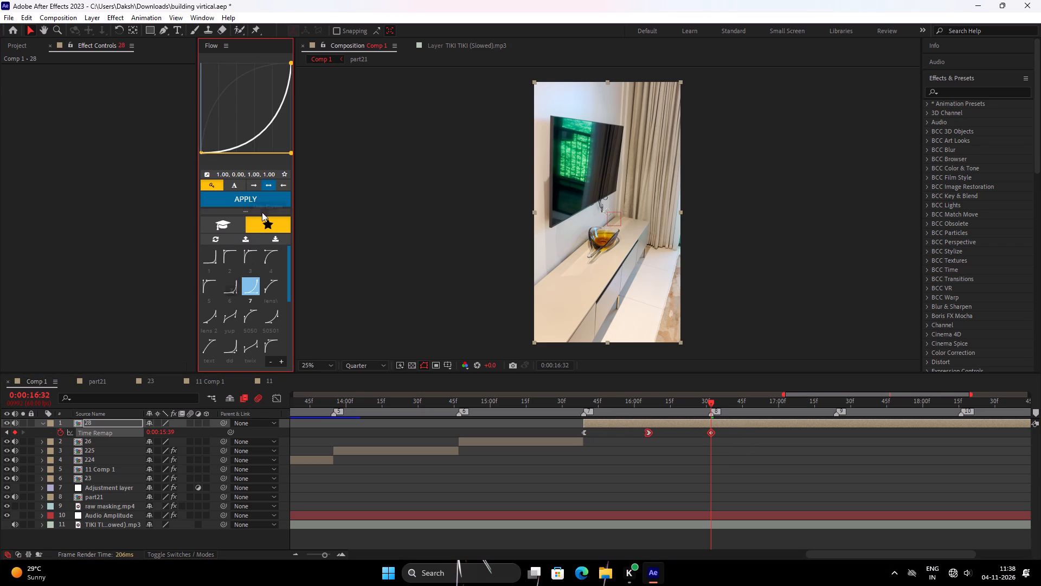
pyautogui.click(269, 196)
# Split layer 28 at marker 8 and delete the part after the split.
pyautogui.hotkey('ctrl', 'shift', 'd')
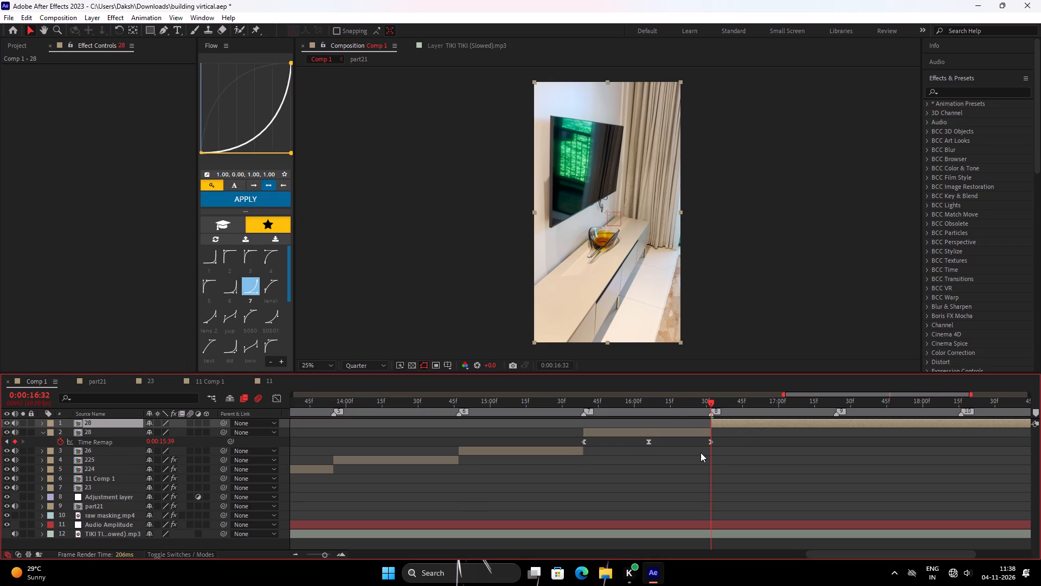
pyautogui.press('BackSpace')
# Preview the eased motion of layer 28, starting from 0:00:15:18 in layer 26.
pyautogui.moveTo(675, 406); pyautogui.dragTo(534, 446)
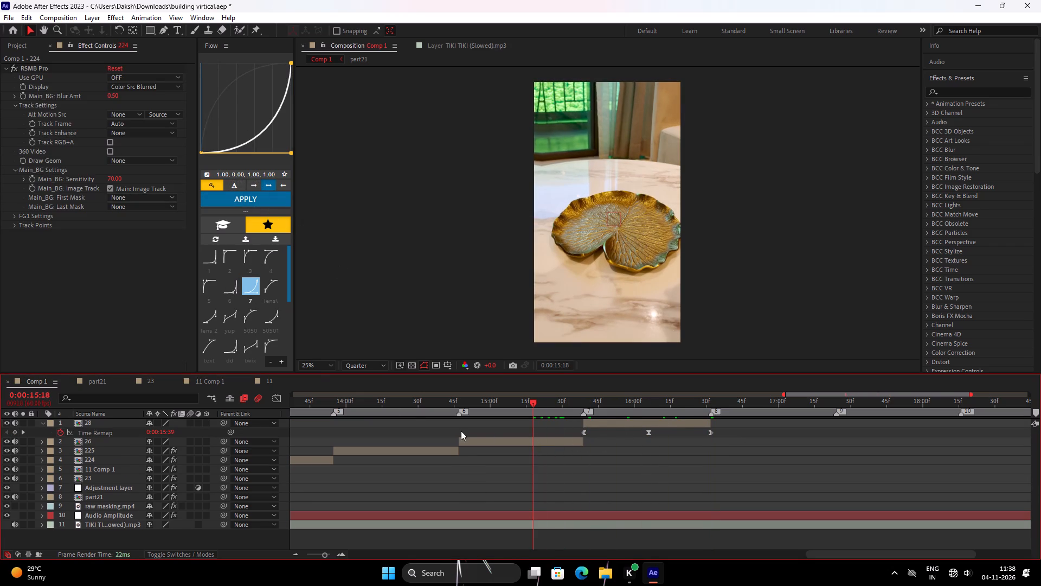
pyautogui.click(369, 364)
pyautogui.click(590, 474)
pyautogui.press('space')
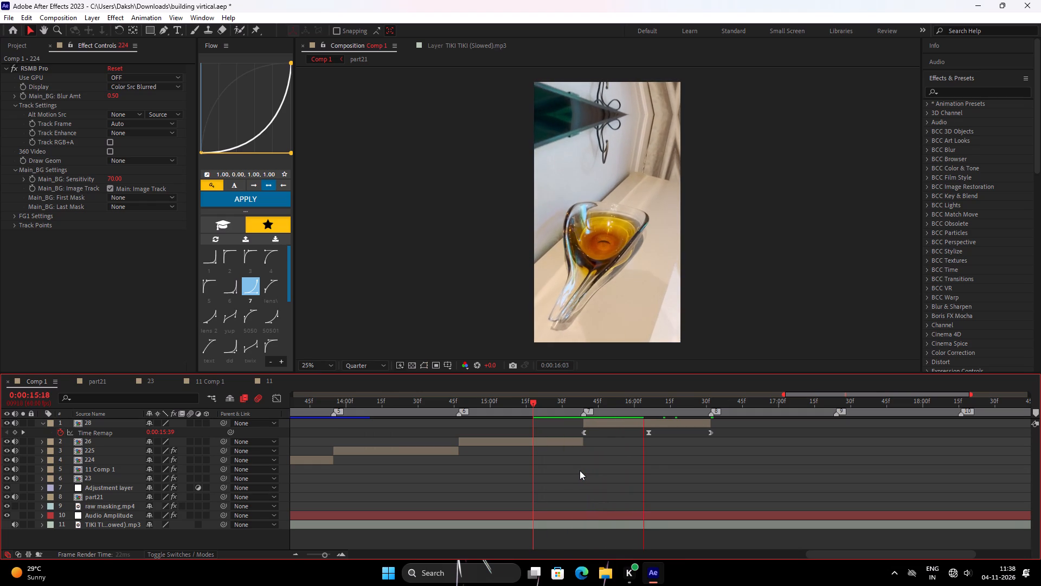
pyautogui.press('space')
# Set the Scale of layer 28 to 125%.
pyautogui.moveTo(665, 409); pyautogui.dragTo(650, 429)
pyautogui.click(658, 424)
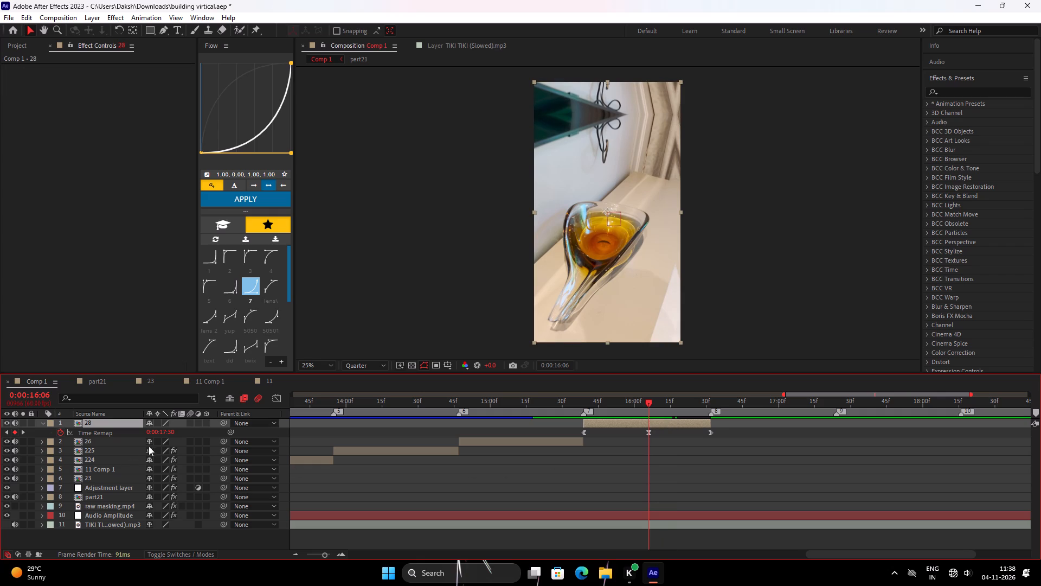
pyautogui.press('s')
pyautogui.click(173, 432)
pyautogui.press('1')
pyautogui.press('2')
pyautogui.press('5')
pyautogui.press('Return')
# Align layer 28 to the bottom edge of the composition.
pyautogui.click(976, 86)
pyautogui.click(975, 81)
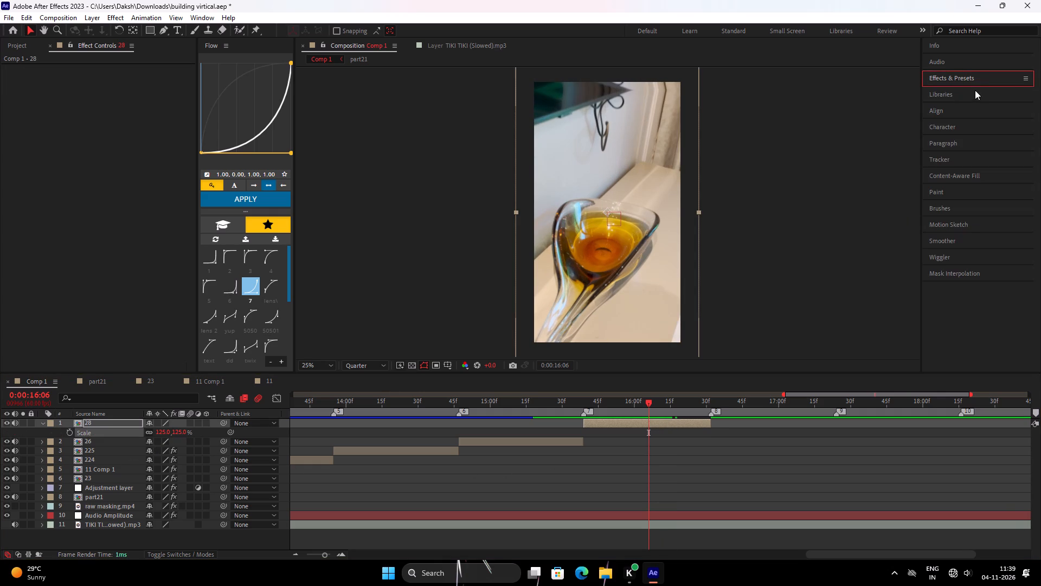
pyautogui.click(968, 113)
pyautogui.click(1001, 137)
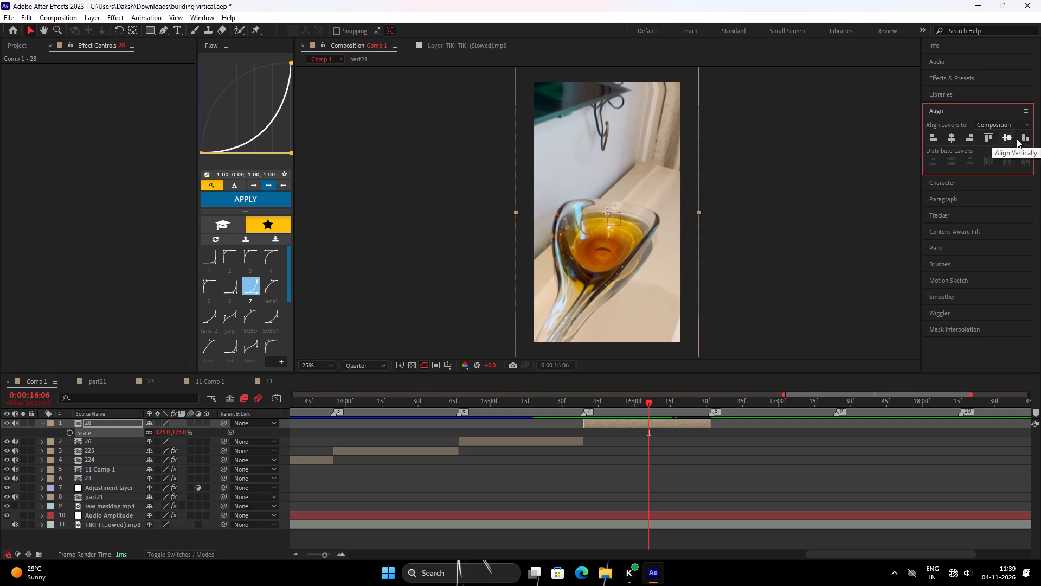
pyautogui.click(1021, 139)
# Preview the transition from layer 26 into the enlarged layer 28, and the longer sequence from 0:00:12:53.
pyautogui.moveTo(645, 407); pyautogui.dragTo(677, 404)
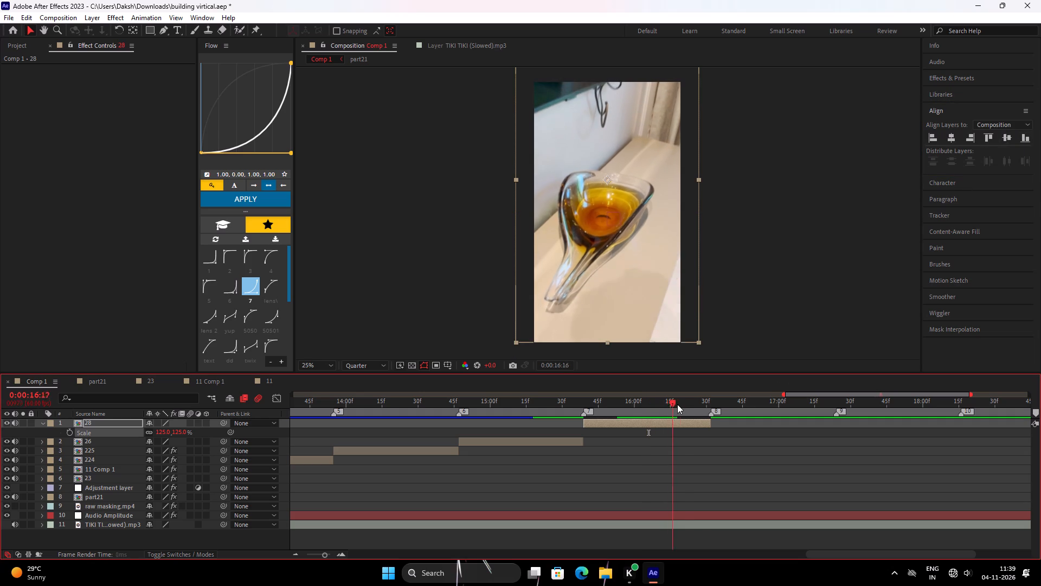
pyautogui.moveTo(677, 404); pyautogui.dragTo(508, 412)
pyautogui.press('space')
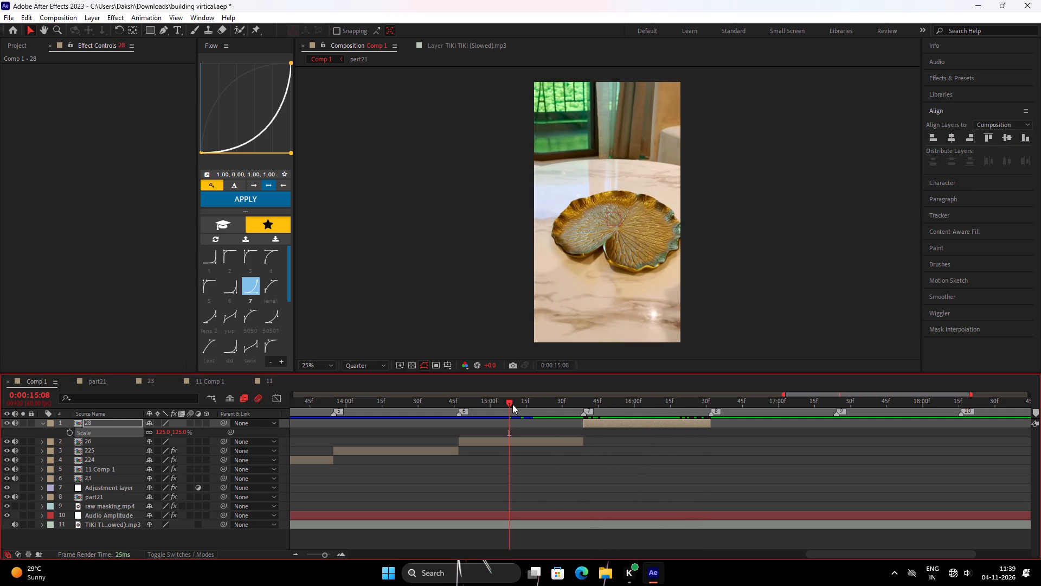
pyautogui.press('space')
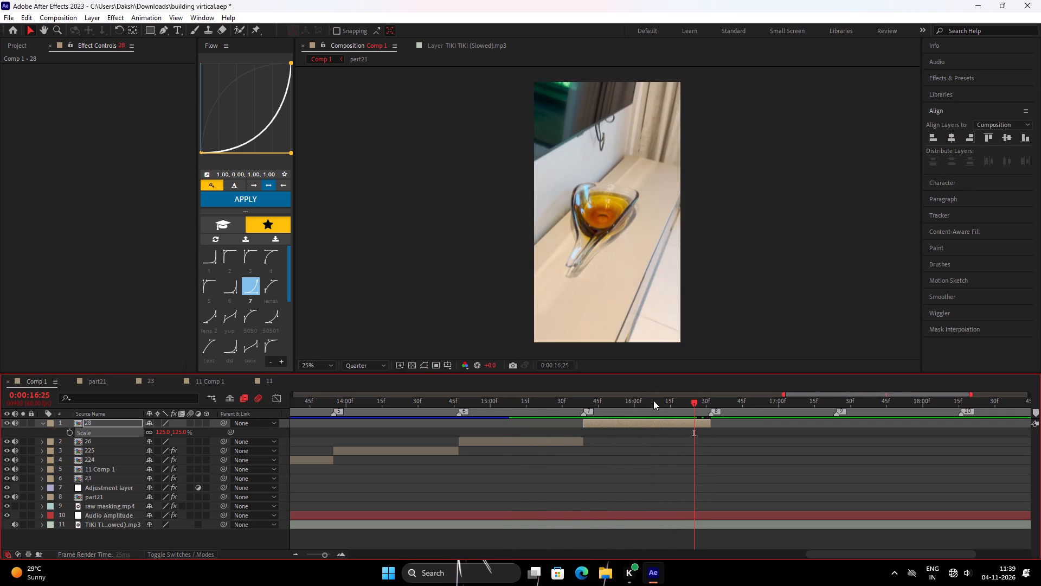
pyautogui.moveTo(653, 407); pyautogui.dragTo(555, 430)
pyautogui.press('space')
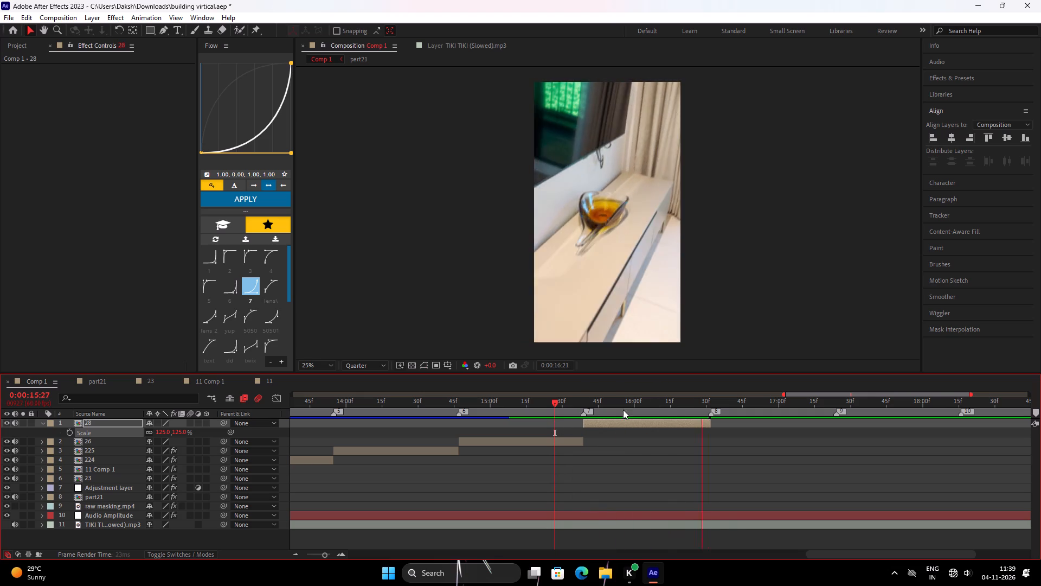
pyautogui.press('space')
pyautogui.moveTo(673, 410); pyautogui.dragTo(269, 430)
pyautogui.press('space')
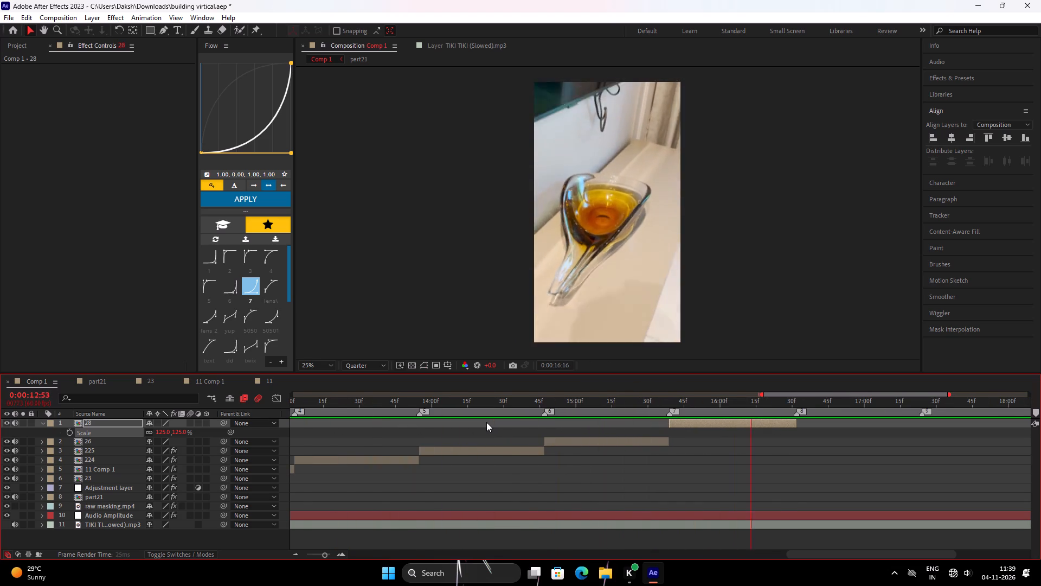
pyautogui.press('space')
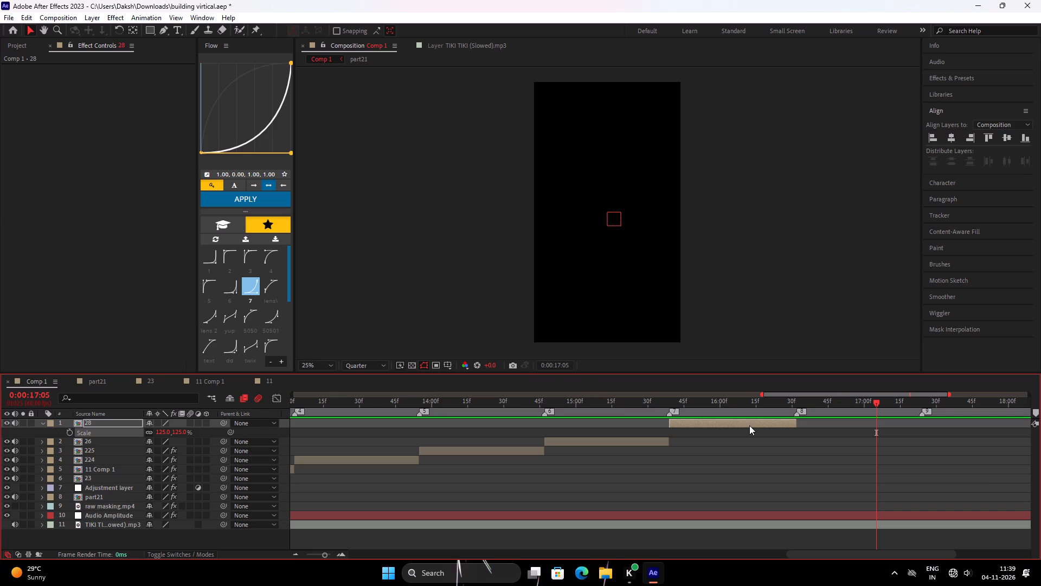
# Collapse the displayed layer properties and preview the edited sequence from 0:00:10:06 to past the end of layer 28.
pyautogui.click(850, 445)
pyautogui.press('s')
pyautogui.press('s')
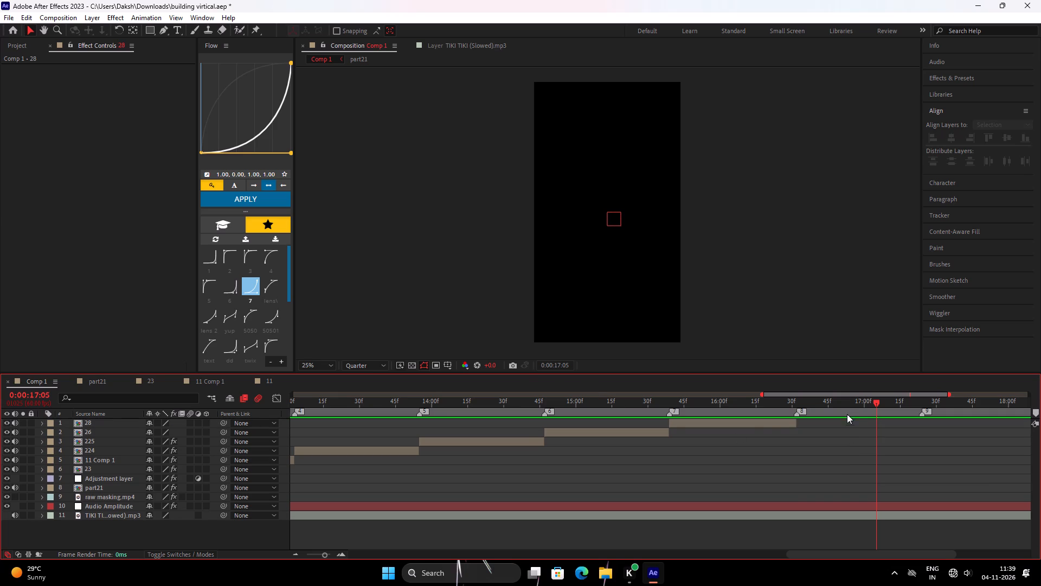
pyautogui.moveTo(847, 409); pyautogui.dragTo(376, 443)
pyautogui.press('space')
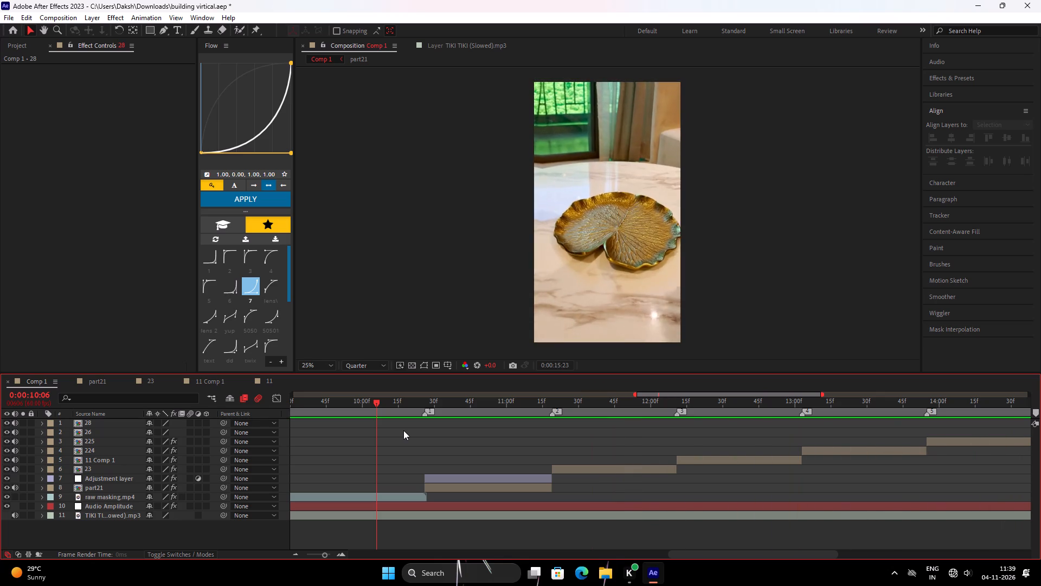
pyautogui.press('space')
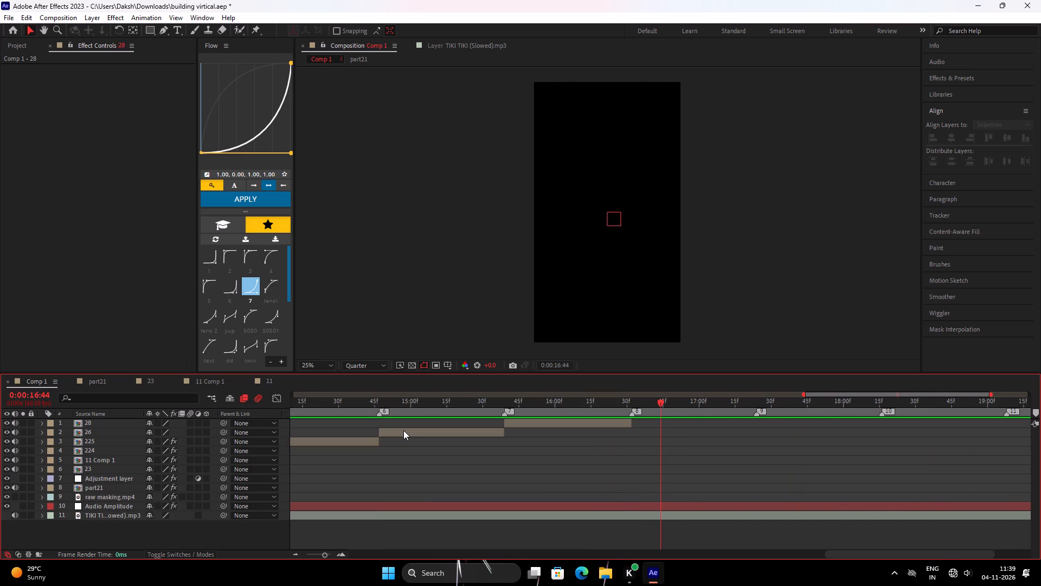
# Apply the RSMB Pro motion blur effect to layers 26 and 28.
pyautogui.moveTo(445, 402); pyautogui.dragTo(426, 407)
pyautogui.click(442, 427)
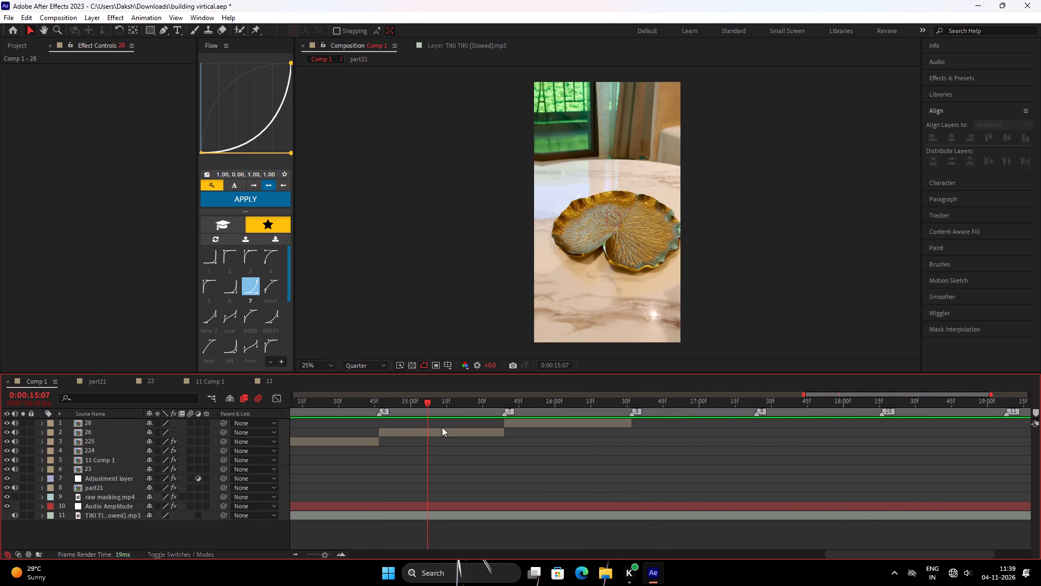
pyautogui.click(438, 435)
pyautogui.keyDown('ctrl'); pyautogui.click(544, 425); pyautogui.keyUp('ctrl')
pyautogui.click(968, 75)
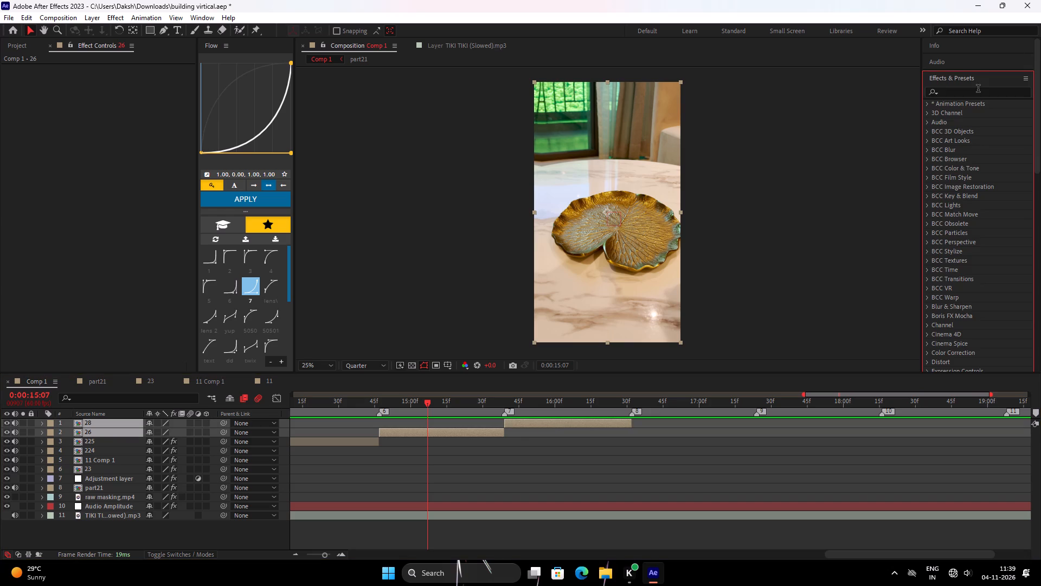
pyautogui.click(978, 90)
pyautogui.write('rs')
pyautogui.press('m')
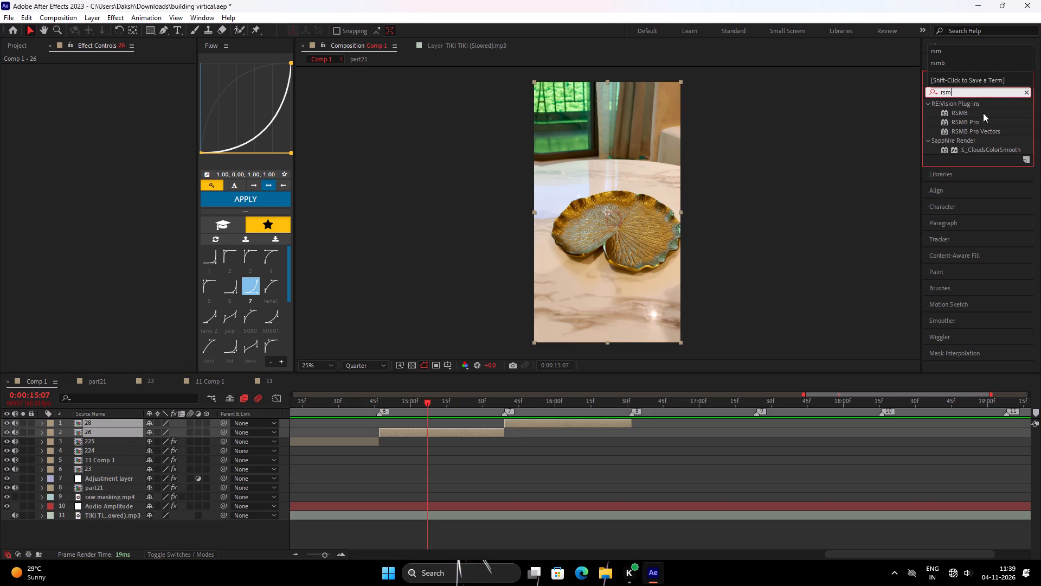
pyautogui.doubleClick(974, 124)
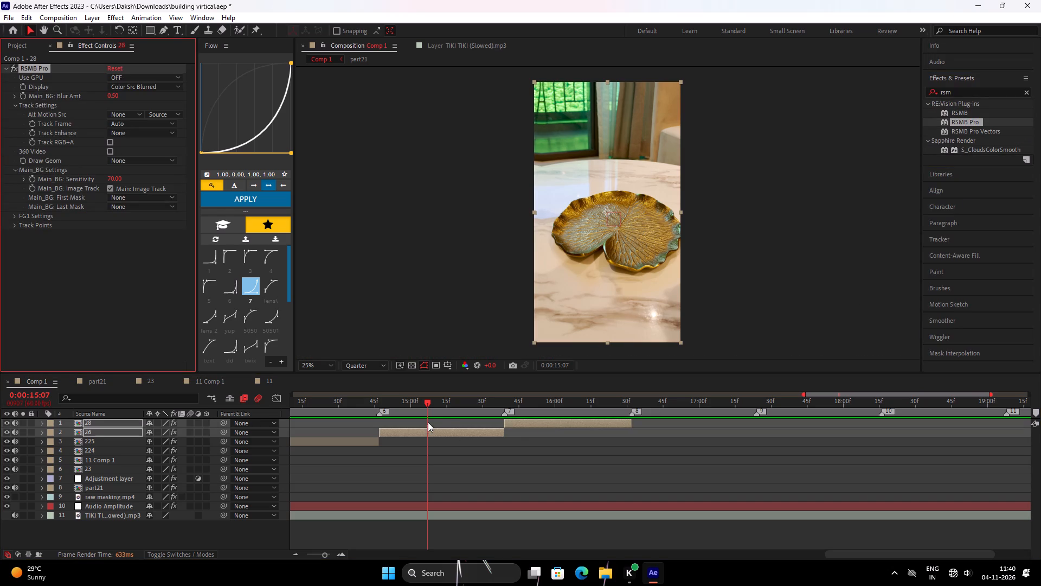
# Preview the sequence with motion blur on layers 26 and 28, from 0:00:12:13 and again from 0:00:09:49.
pyautogui.moveTo(425, 410); pyautogui.dragTo(228, 432)
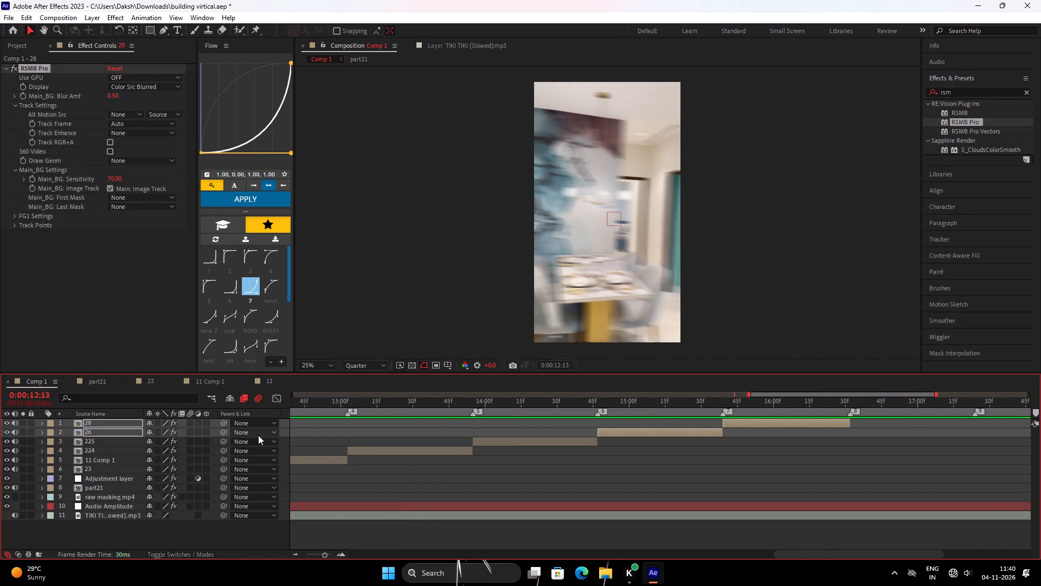
pyautogui.press('space')
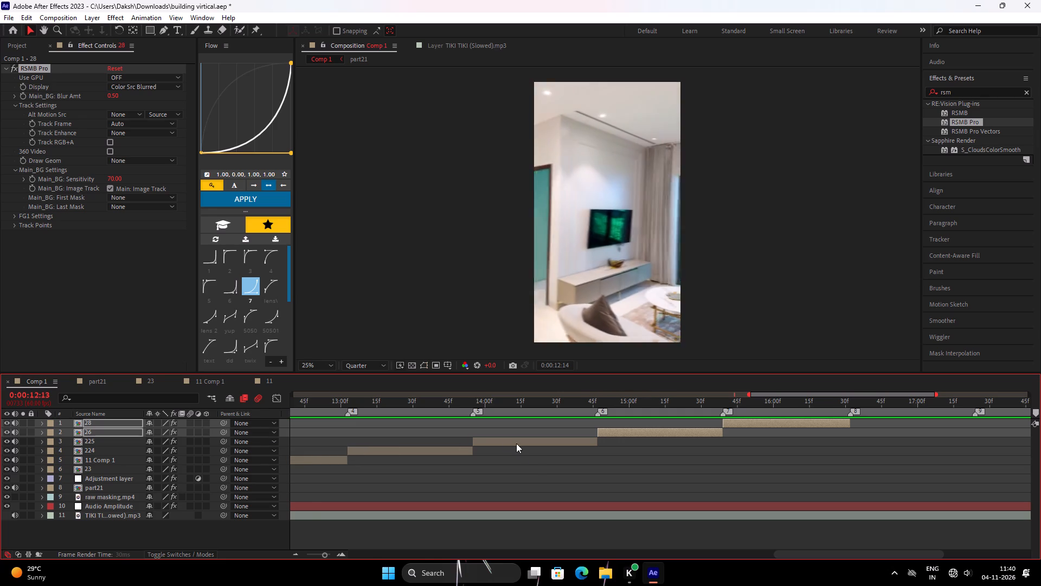
pyautogui.click(532, 461)
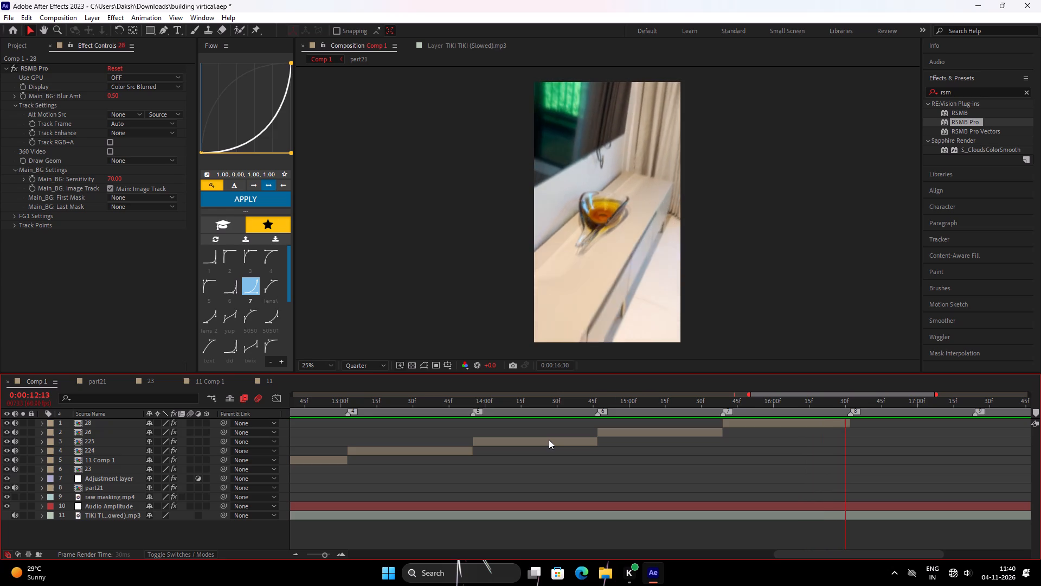
pyautogui.press('space')
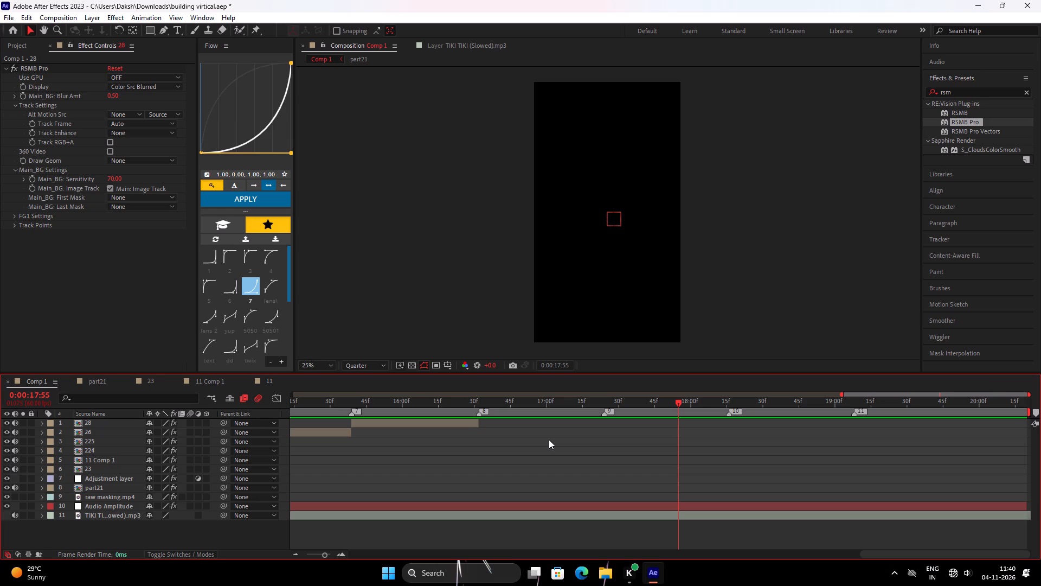
pyautogui.moveTo(558, 411); pyautogui.dragTo(422, 453)
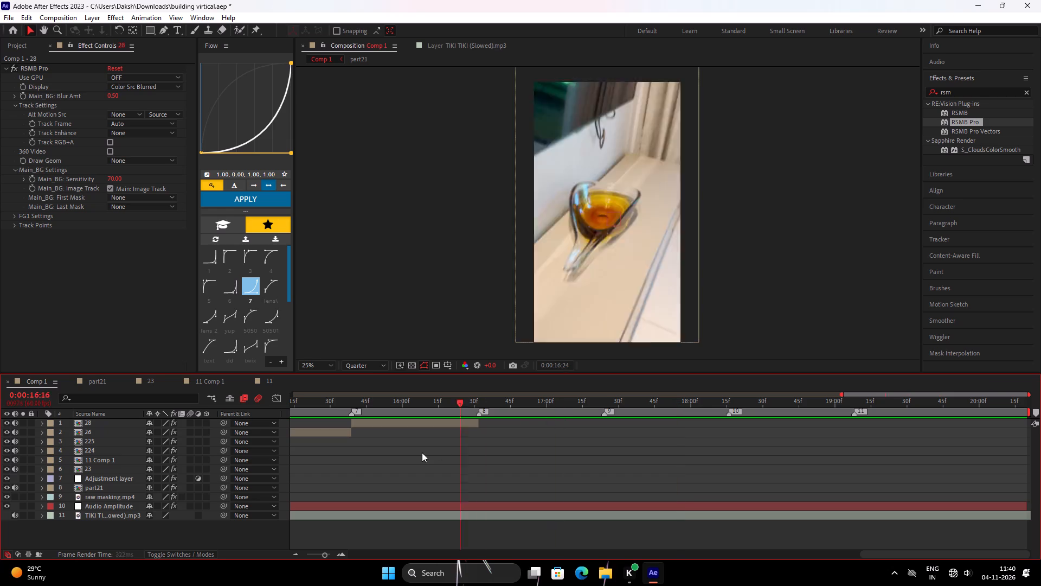
pyautogui.moveTo(422, 453); pyautogui.dragTo(274, 470)
pyautogui.press('space')
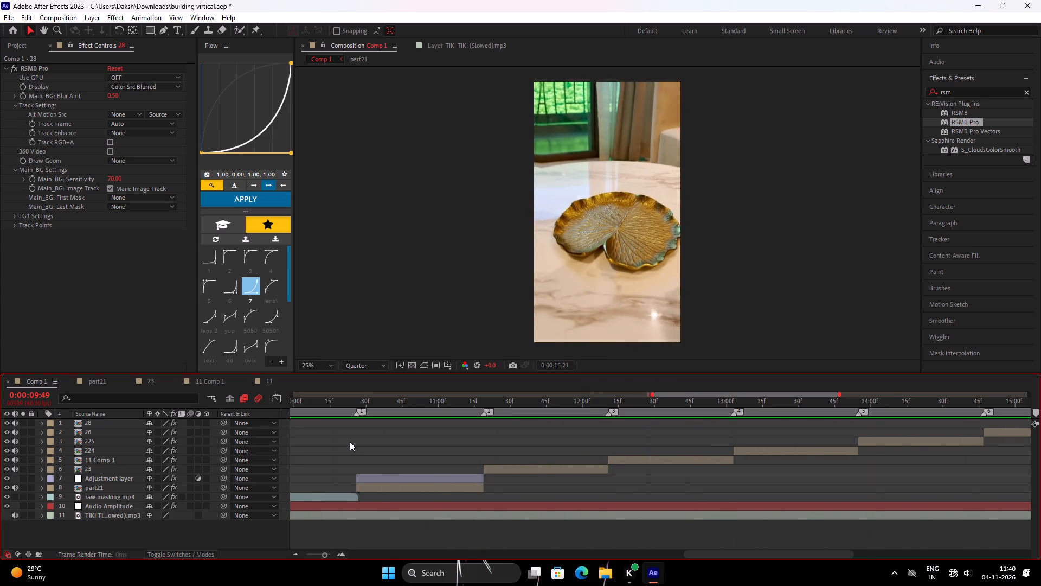
pyautogui.press('space')
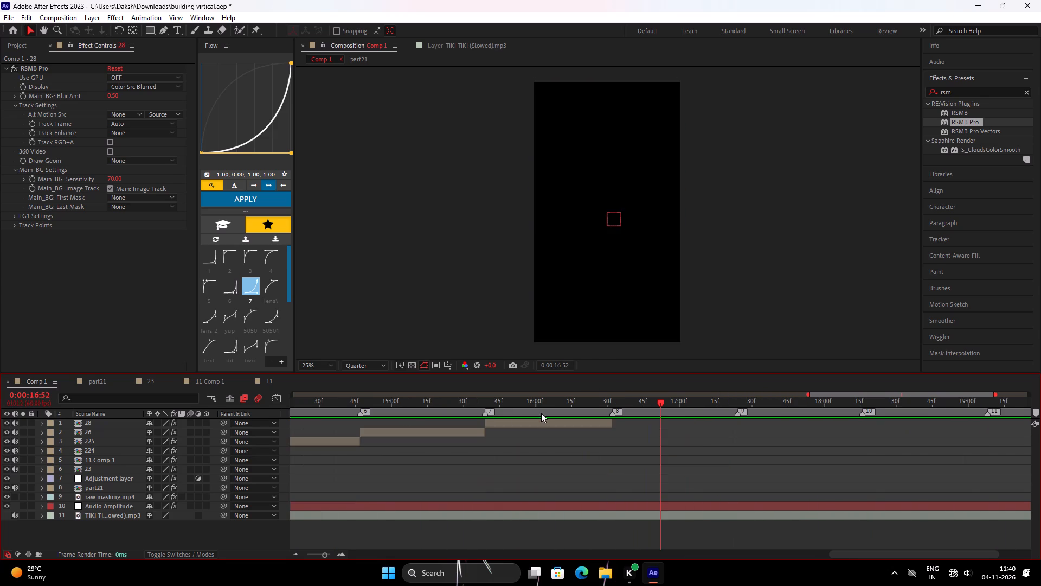
# Preview the blurred clips from 0:00:15:12, park at the end of layer 28 at 0:00:16:32, and show the project's footage list.
pyautogui.moveTo(542, 412); pyautogui.dragTo(419, 462)
pyautogui.press('space')
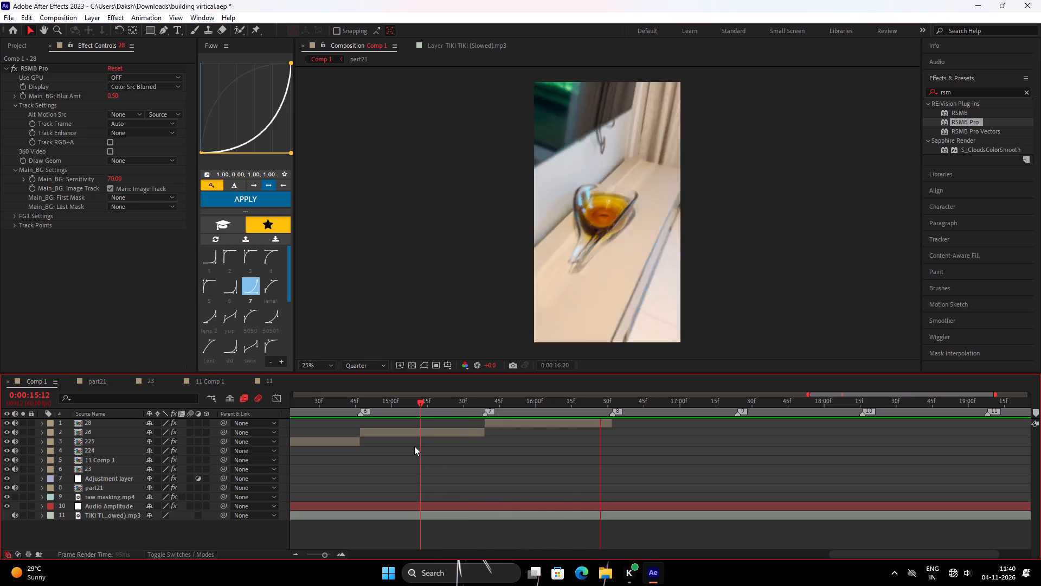
pyautogui.moveTo(641, 407); pyautogui.dragTo(611, 436)
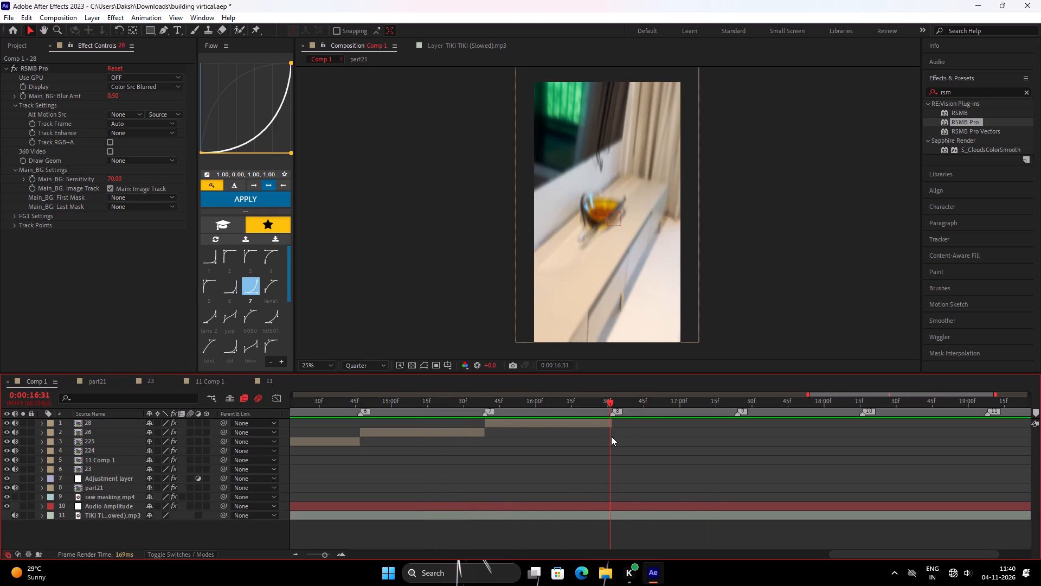
pyautogui.moveTo(611, 436); pyautogui.dragTo(612, 435)
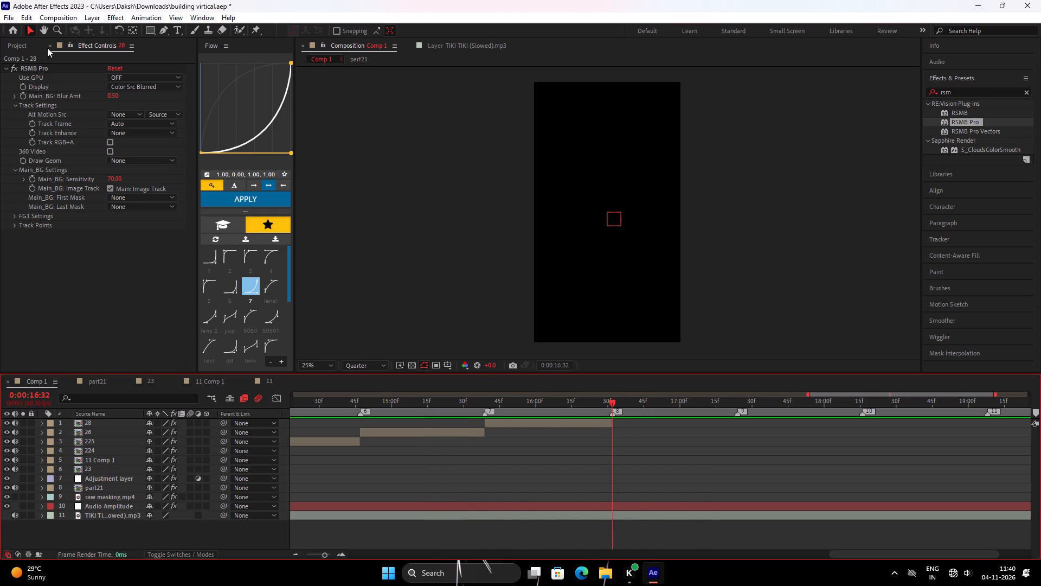
pyautogui.click(50, 44)
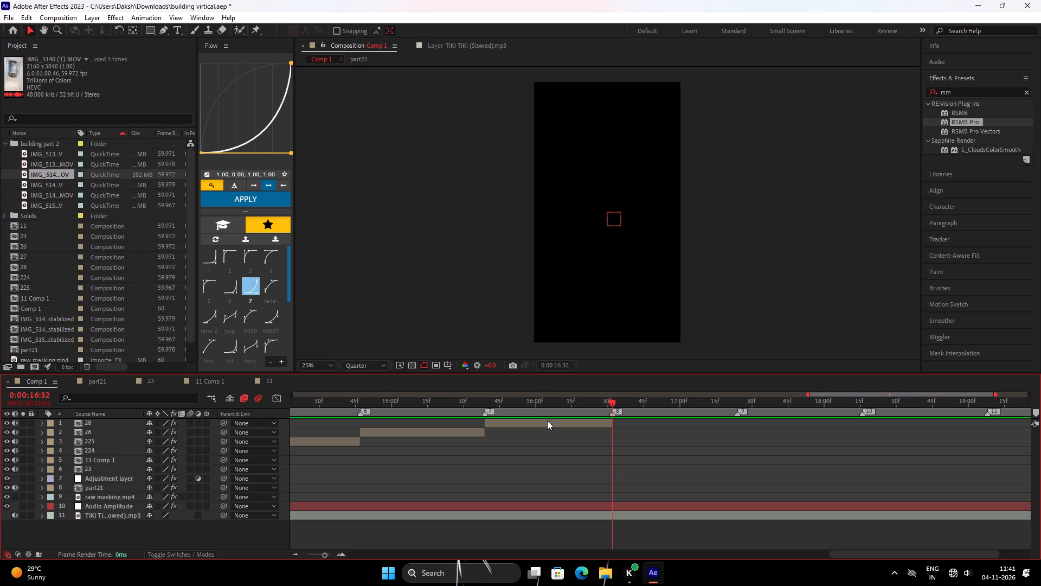
# Preview the edited sequence from 0:00:14:40 and again from 0:00:10:08 through layer 28.
pyautogui.moveTo(554, 413); pyautogui.dragTo(343, 455)
pyautogui.press('space')
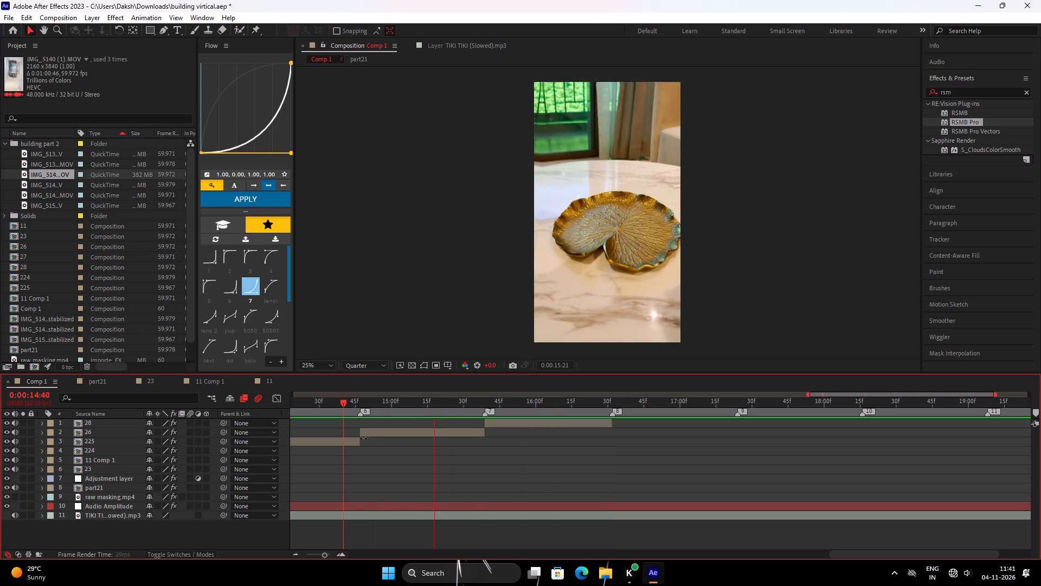
pyautogui.press('space')
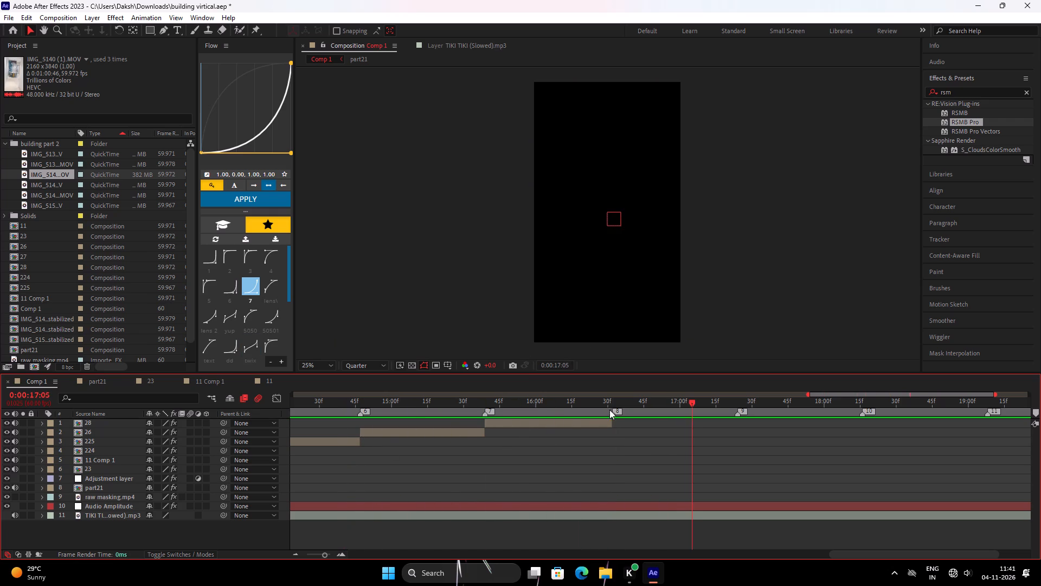
pyautogui.moveTo(635, 405); pyautogui.dragTo(202, 419)
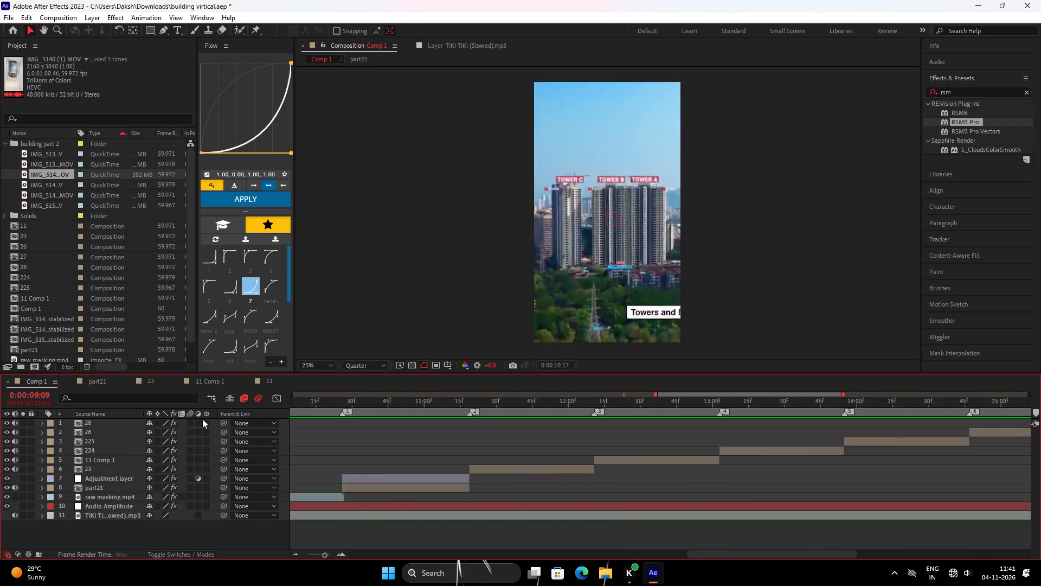
pyautogui.moveTo(202, 419); pyautogui.dragTo(345, 453)
pyautogui.press('space')
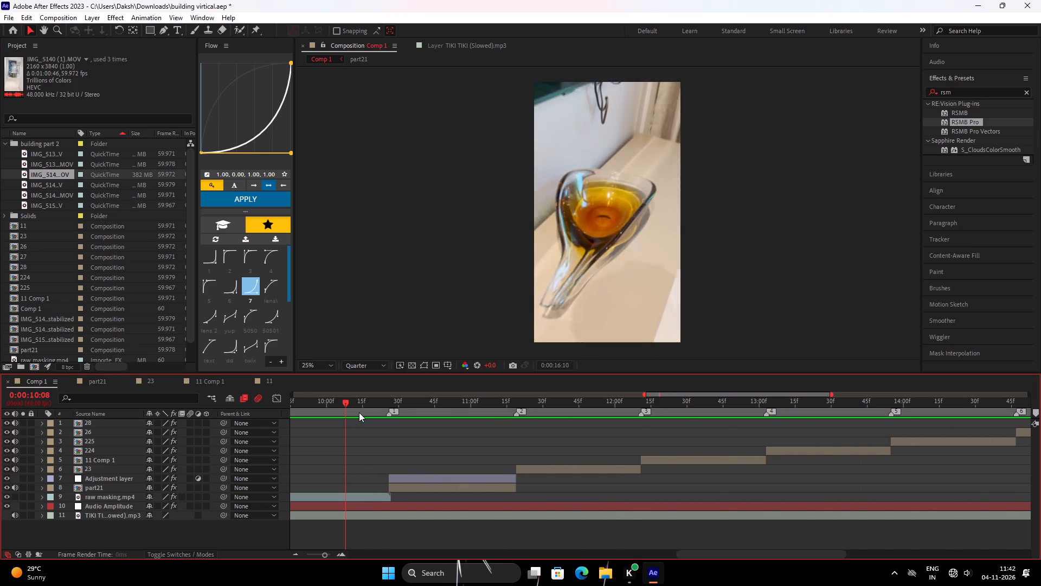
pyautogui.press('space')
# Scrub across layers 26 and 28 to examine their motion blur around marker 7.
pyautogui.moveTo(444, 407); pyautogui.dragTo(384, 422)
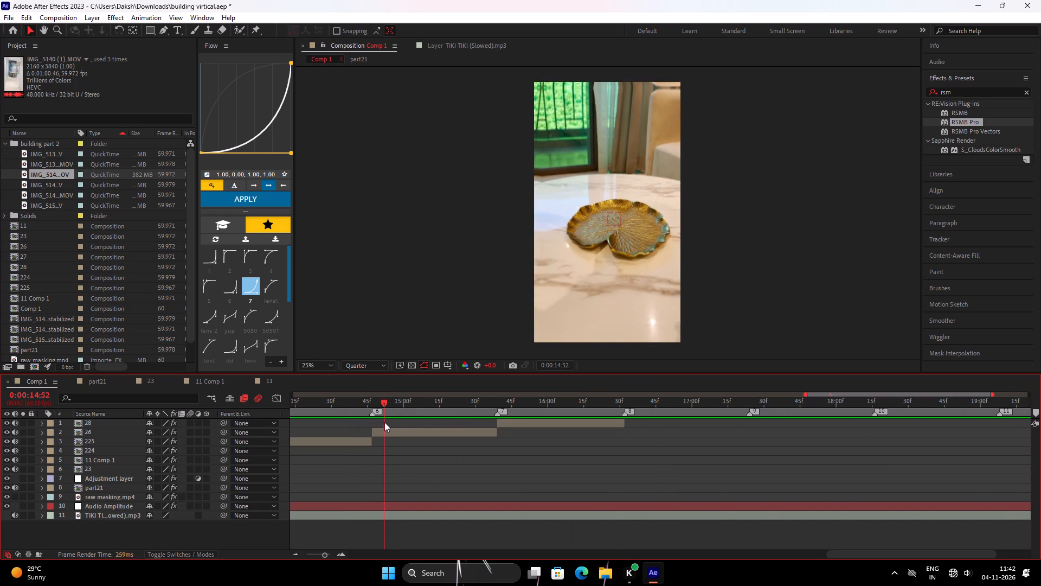
pyautogui.moveTo(384, 422); pyautogui.dragTo(446, 397)
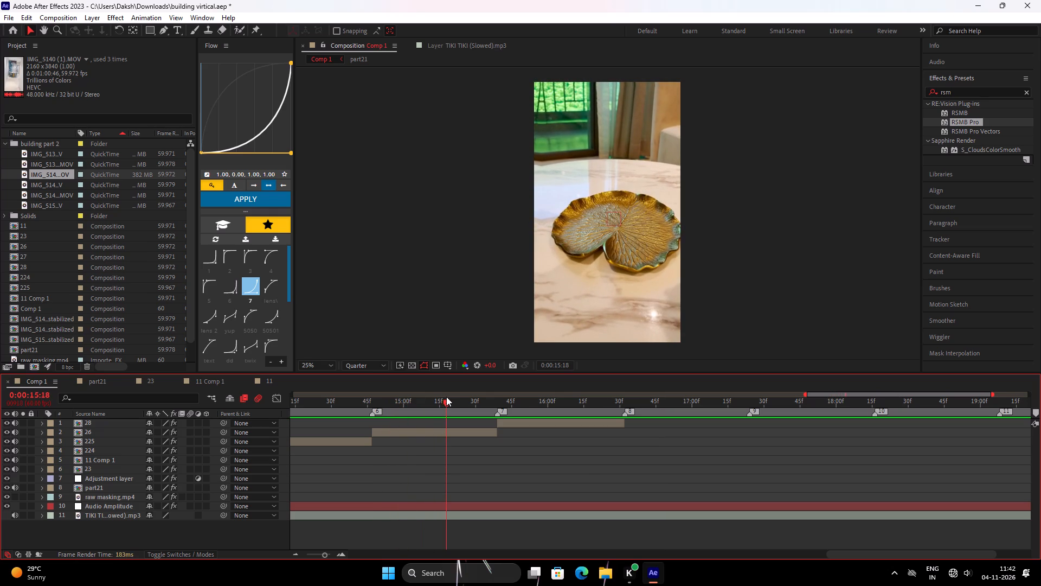
pyautogui.moveTo(446, 397); pyautogui.dragTo(535, 393)
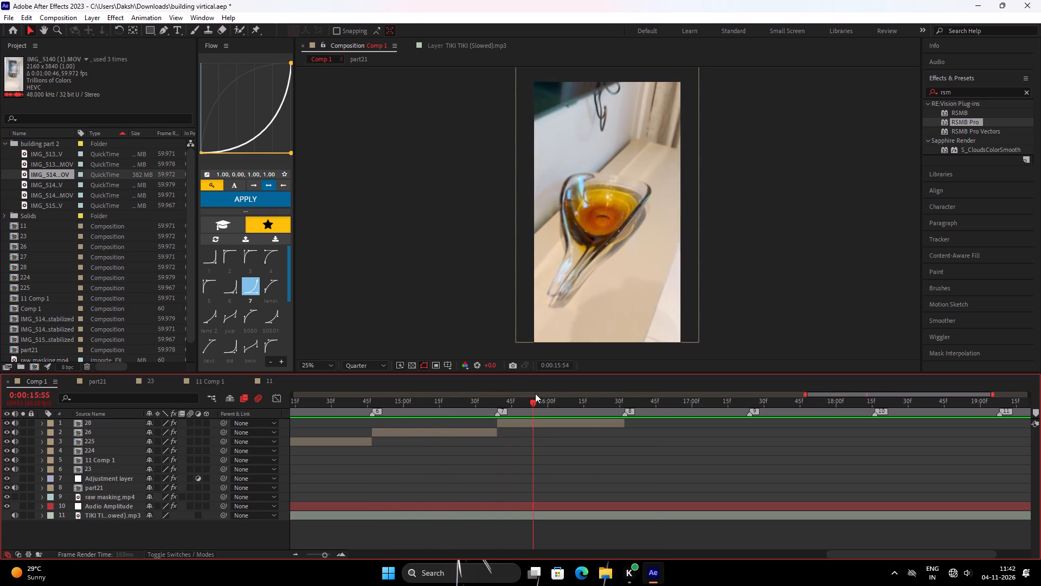
pyautogui.moveTo(535, 393); pyautogui.dragTo(503, 419)
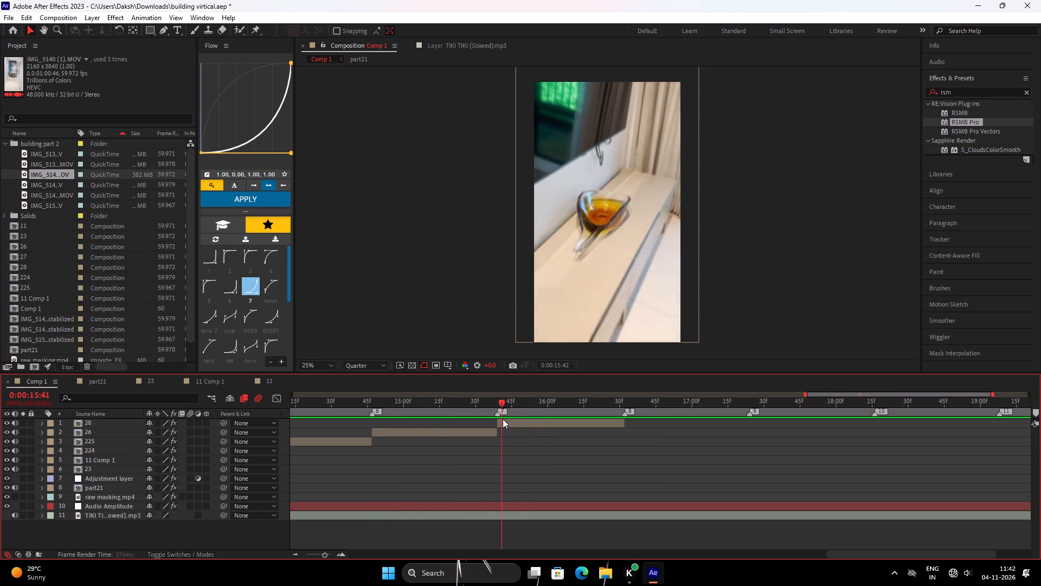
pyautogui.moveTo(503, 419); pyautogui.dragTo(513, 418)
# Undo the RSMB Pro effect applied to layers 26 and 28 and check the unblurred frames in layer 28.
pyautogui.click(529, 424)
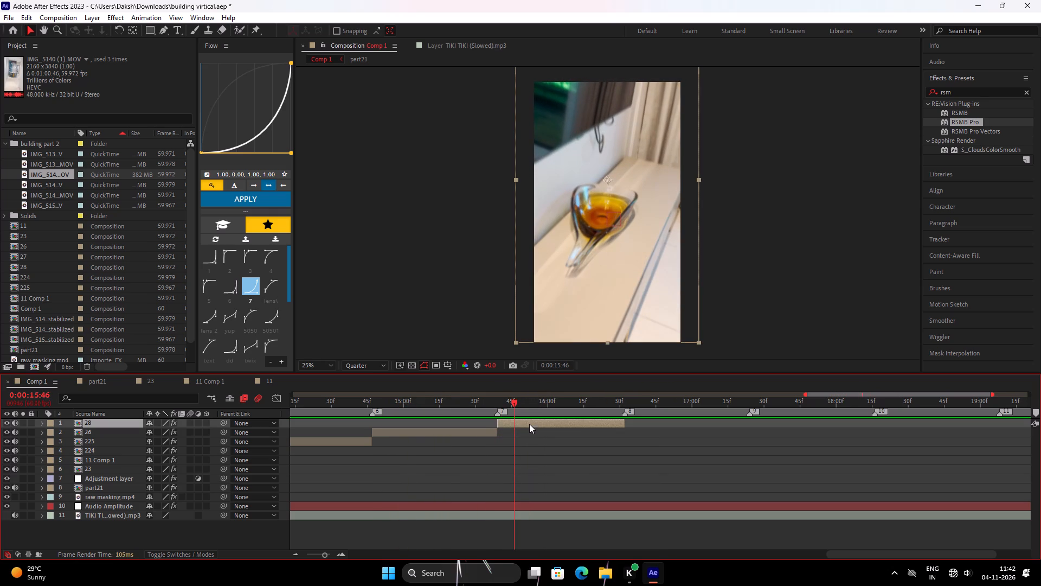
pyautogui.hotkey('ctrl', 'z')
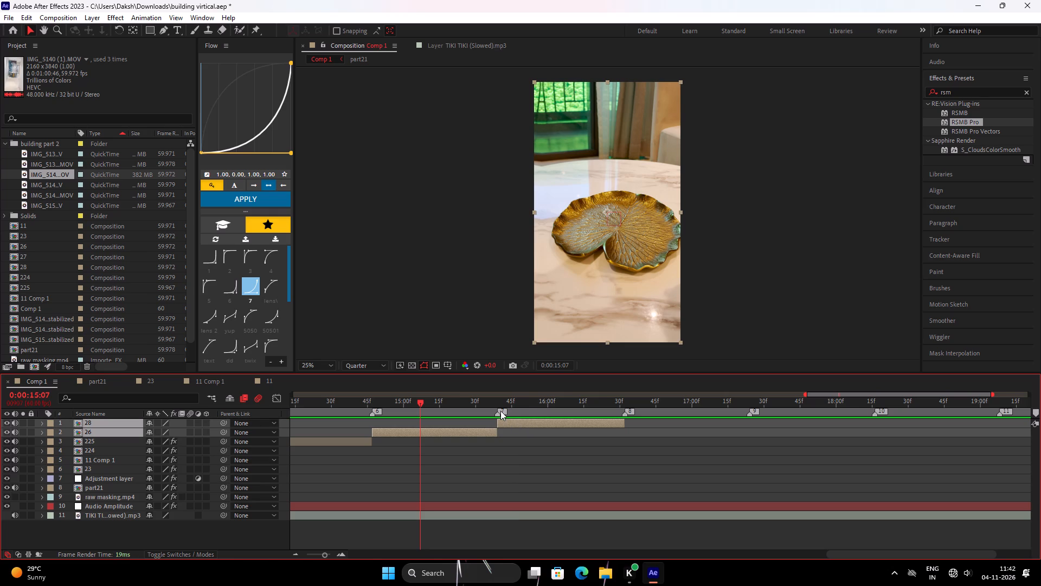
pyautogui.moveTo(501, 411); pyautogui.dragTo(552, 408)
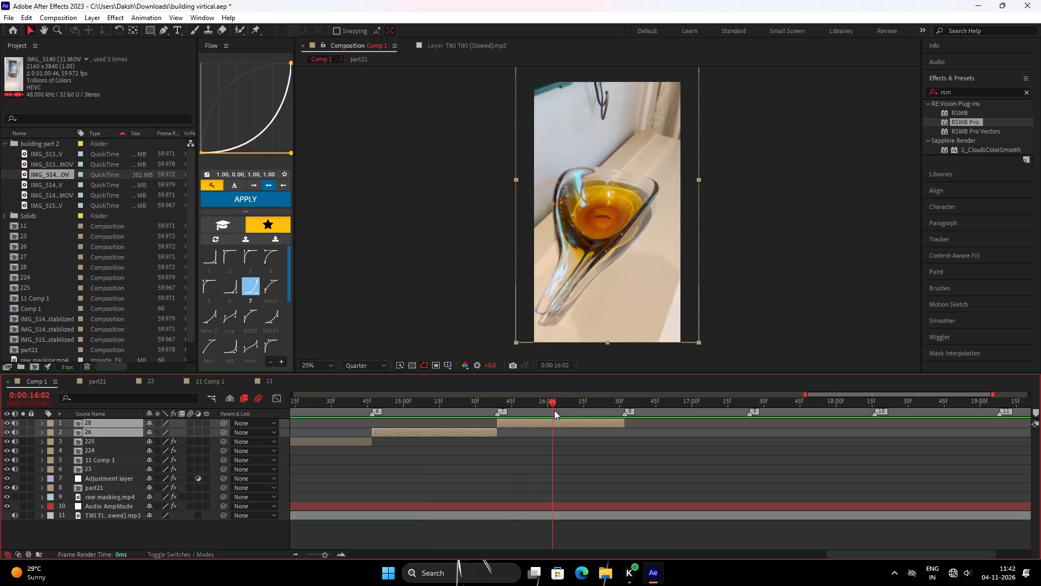
pyautogui.hotkey('ctrl', 'shift', 'z')
pyautogui.hotkey('ctrl', 'shift', 'z')
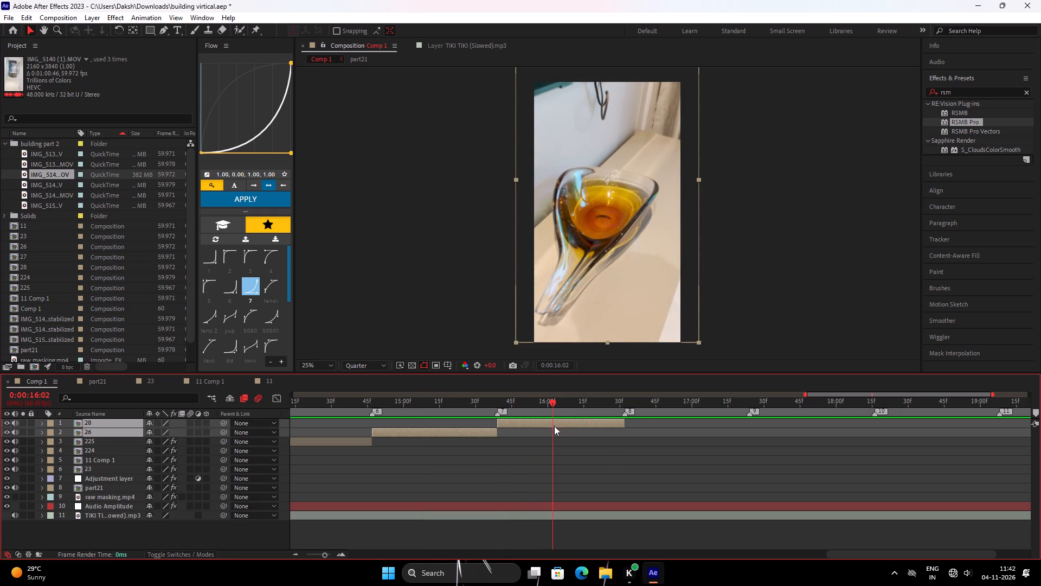
# Set the scale of layer 28 to 100%.
pyautogui.click(552, 445)
pyautogui.click(555, 425)
pyautogui.press('s')
pyautogui.click(179, 429)
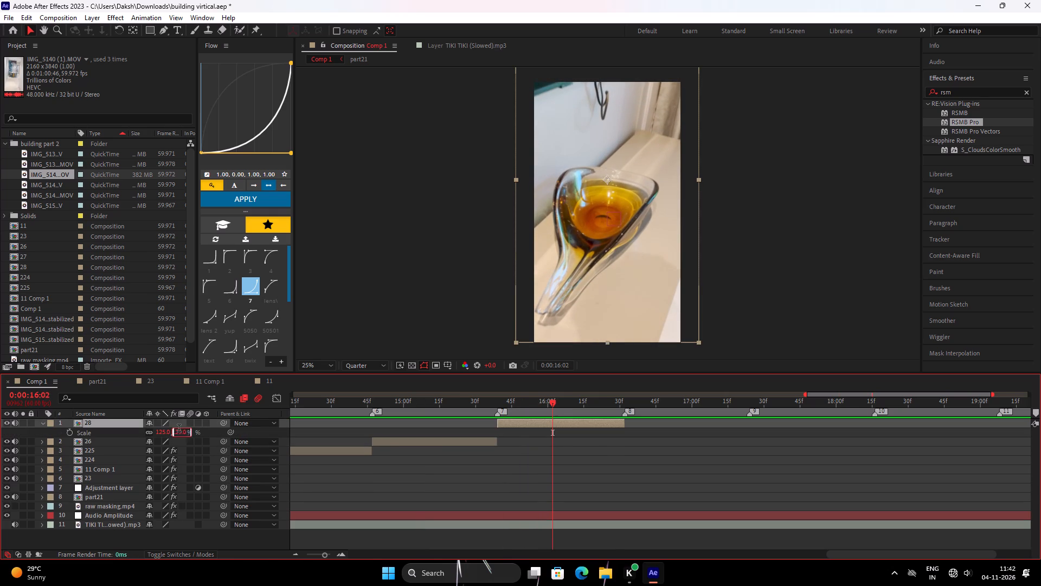
pyautogui.write('100')
pyautogui.press('Return')
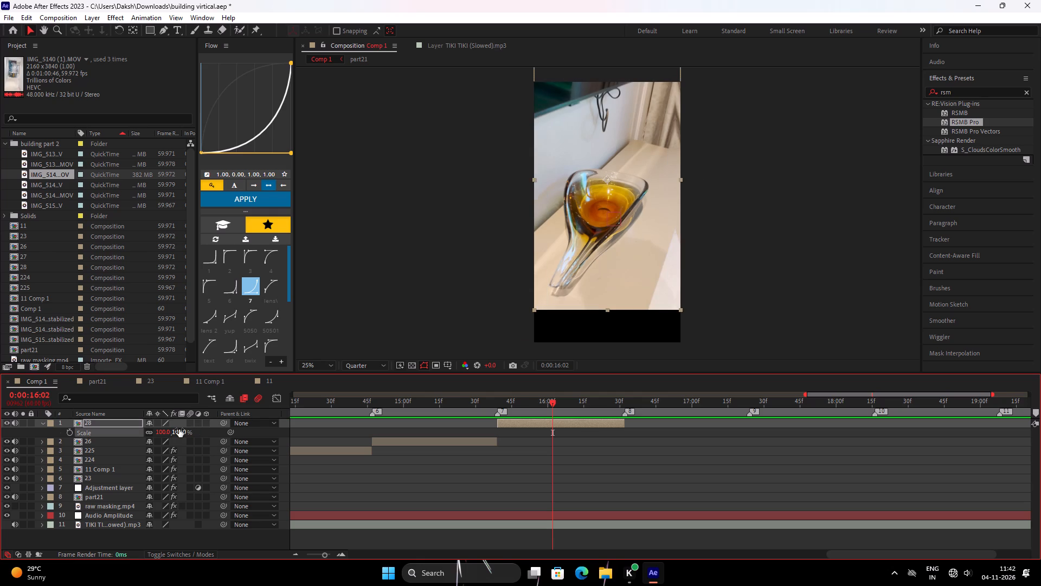
# Align layer 28 to the composition's horizontal centre and top edge.
pyautogui.click(578, 460)
pyautogui.click(567, 421)
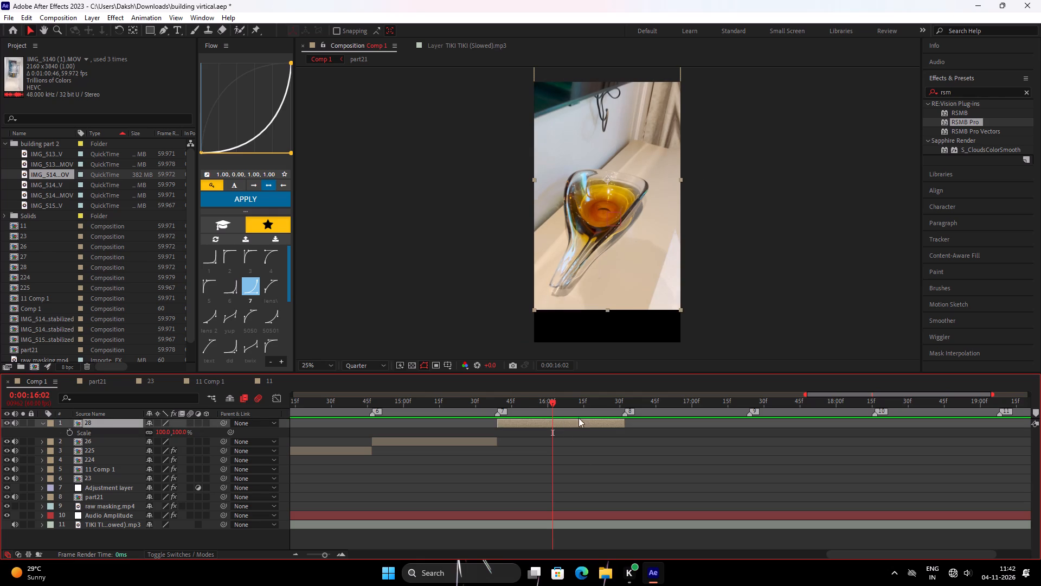
pyautogui.click(973, 71)
pyautogui.click(946, 117)
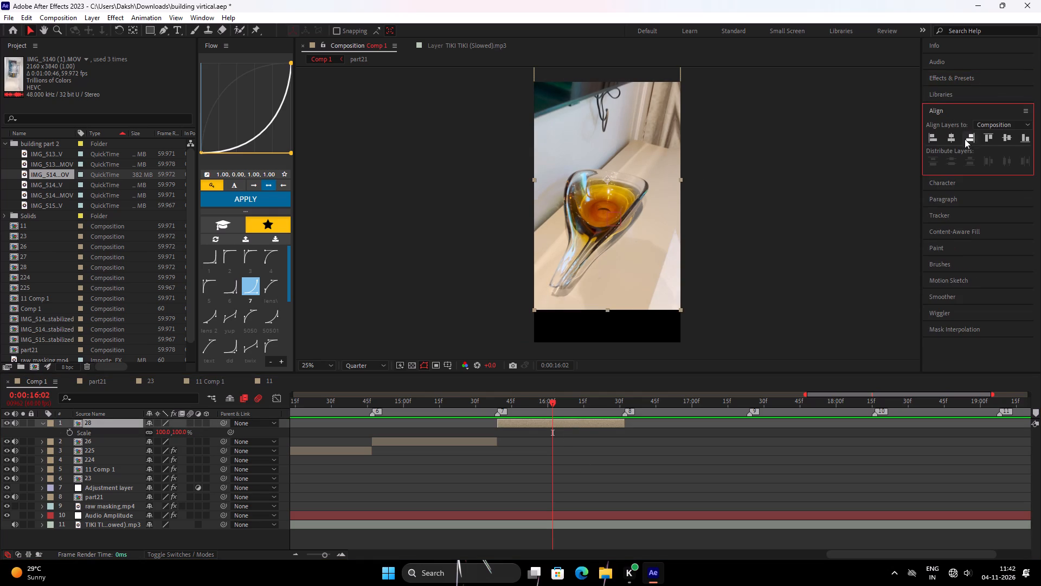
pyautogui.click(944, 136)
pyautogui.click(992, 136)
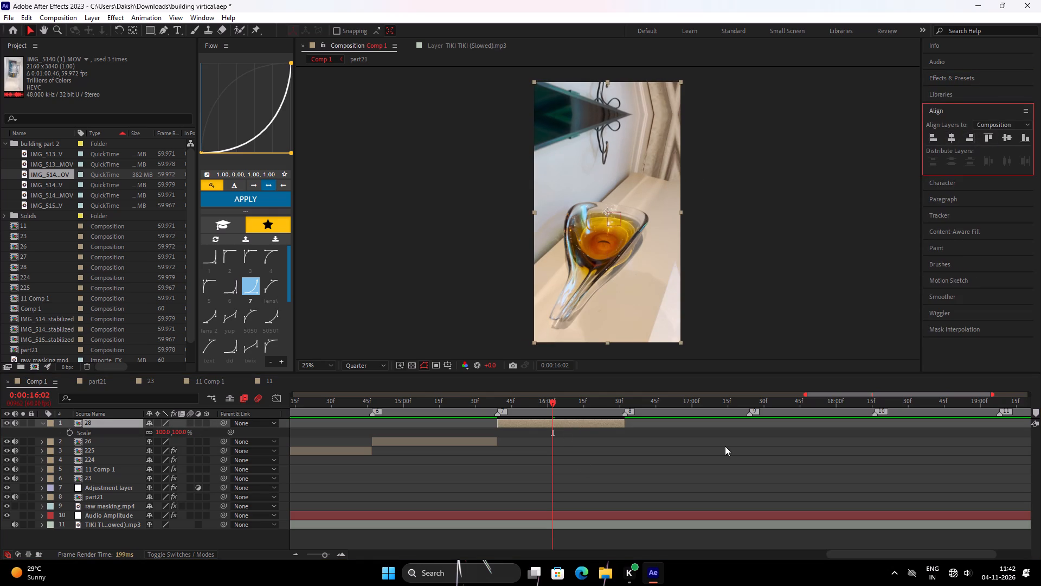
# Preview the transition from layer 26 into the realigned layer 28, starting at 0:00:14:31.
pyautogui.moveTo(549, 411); pyautogui.dragTo(486, 430)
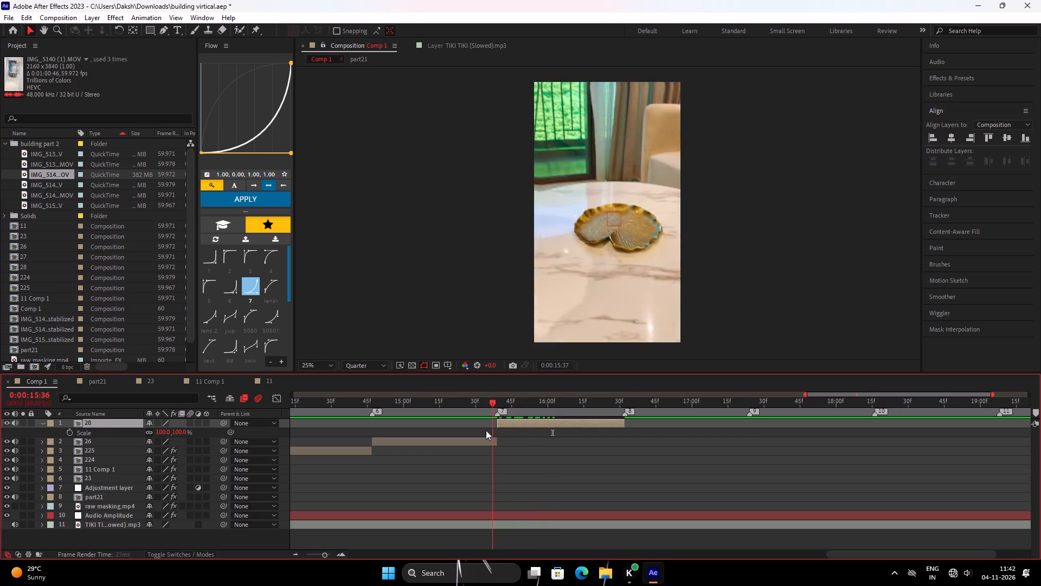
pyautogui.moveTo(486, 430); pyautogui.dragTo(335, 459)
pyautogui.press('space')
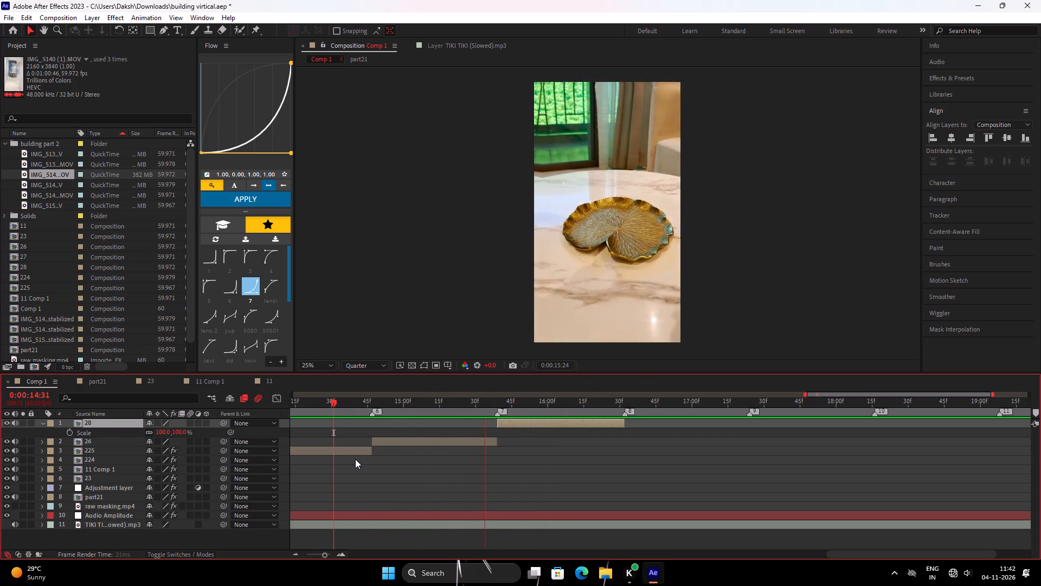
pyautogui.press('space')
# Duplicate the adjustment layer, place the copy above layer 28, and align its start with marker 7 at 0:00:15:39.
pyautogui.moveTo(551, 407); pyautogui.dragTo(499, 448)
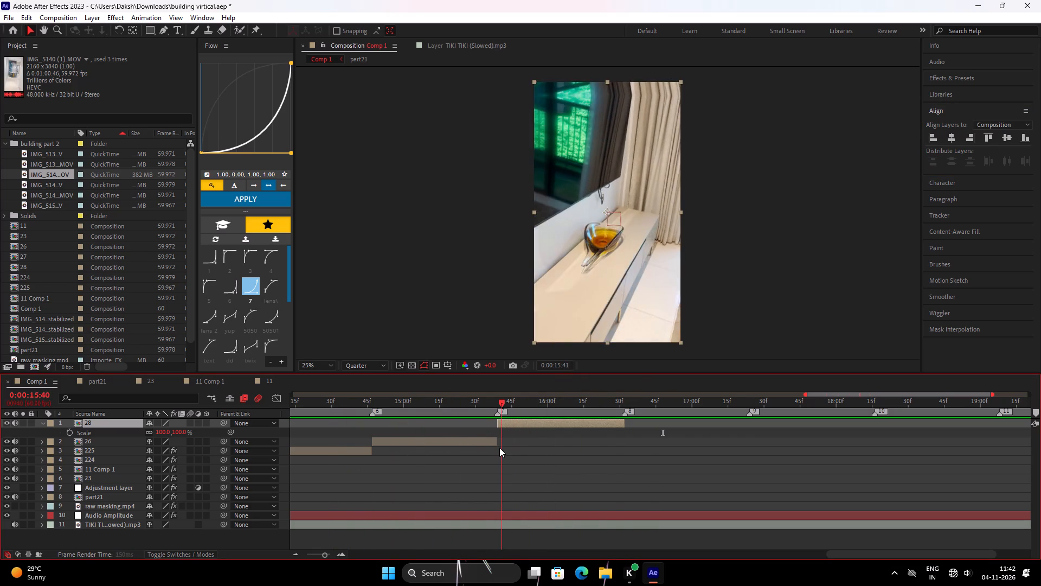
pyautogui.moveTo(499, 448); pyautogui.dragTo(498, 451)
pyautogui.click(499, 451)
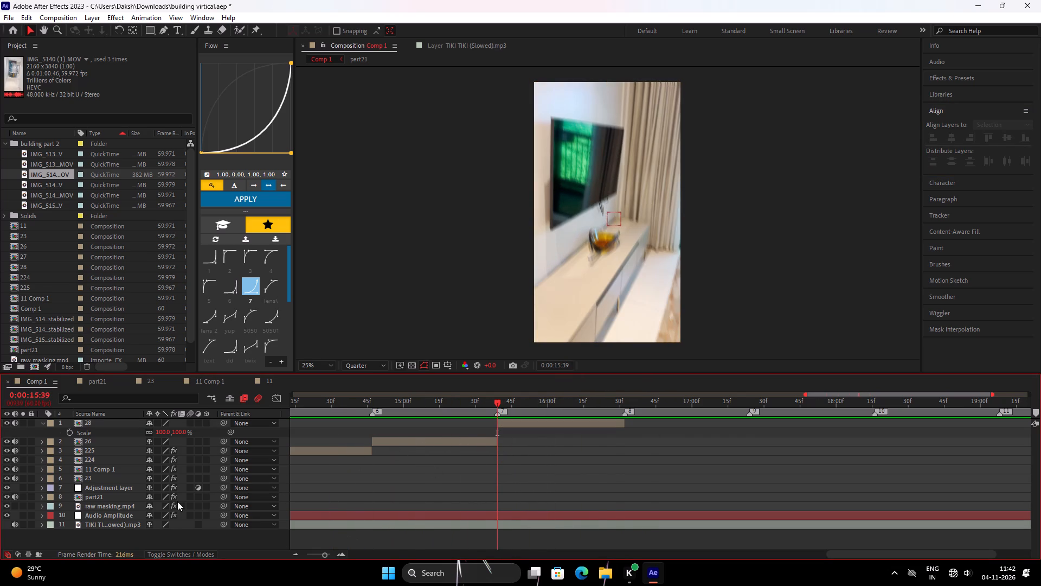
pyautogui.click(105, 483)
pyautogui.hotkey('ctrl', 'd')
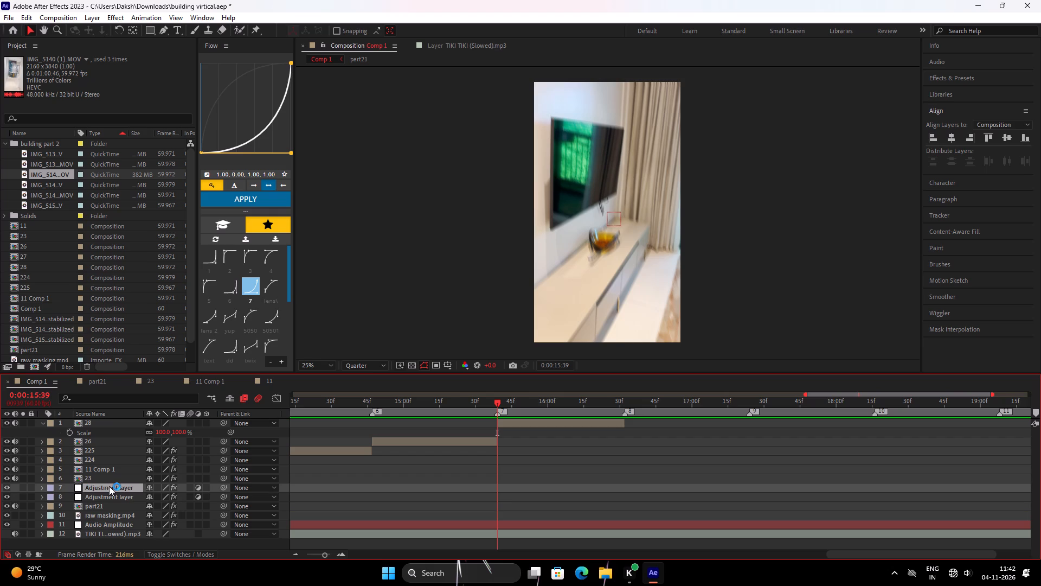
pyautogui.moveTo(114, 486); pyautogui.dragTo(128, 421)
pyautogui.press('[')
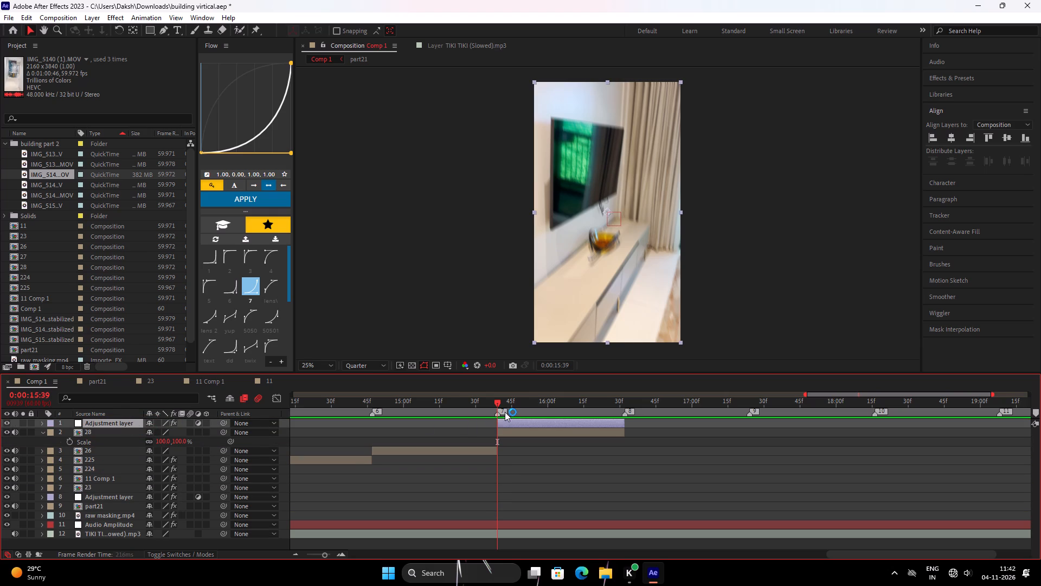
# At the duplicated adjustment layer's middle Z Dist keyframe, 0:00:16:06, reposition the S_BlurMoCurves centre point near the handle of the glass bowl.
pyautogui.press('u')
pyautogui.click(595, 463)
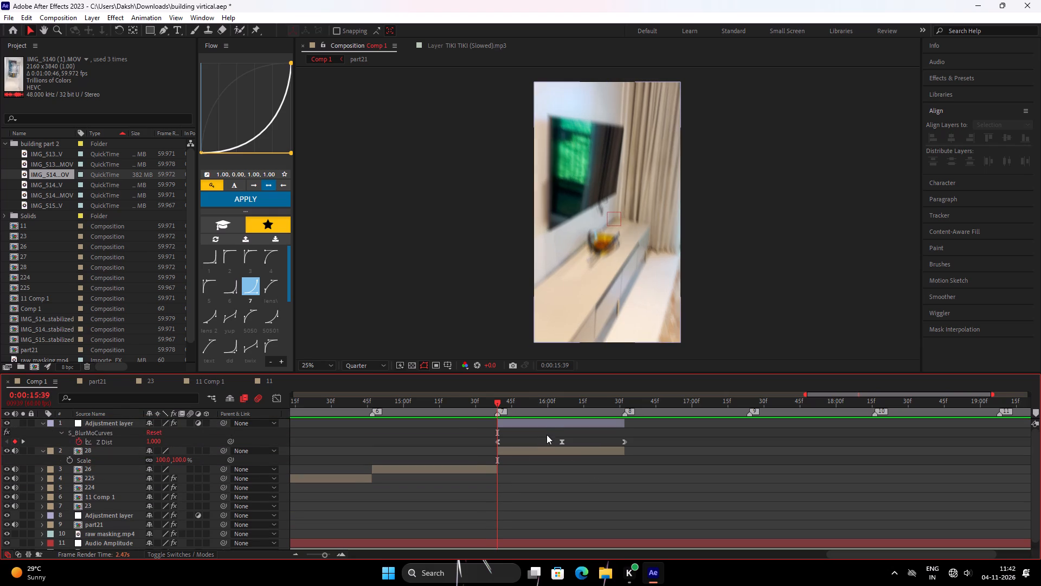
pyautogui.moveTo(520, 404); pyautogui.dragTo(552, 403)
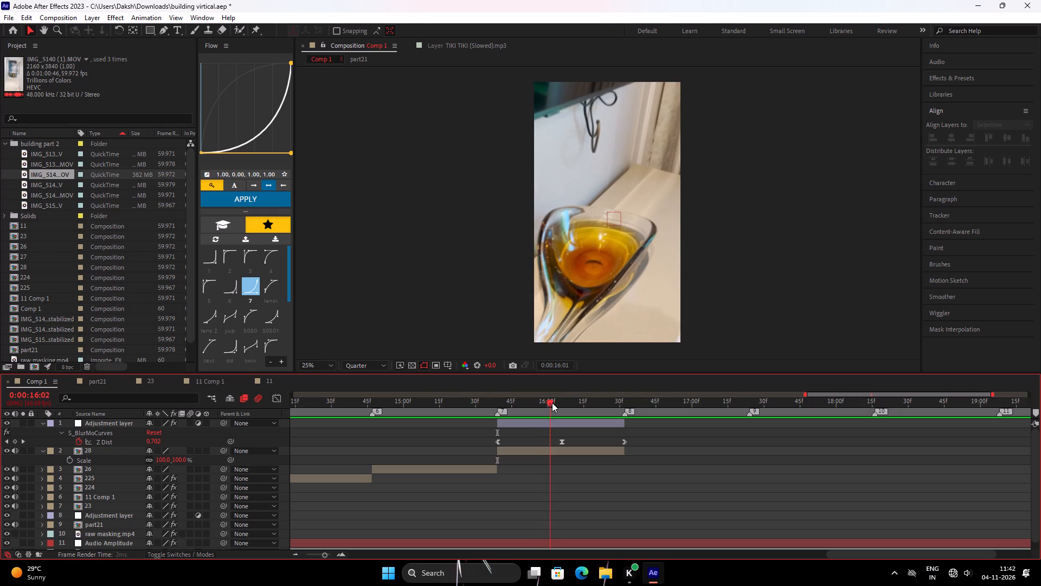
pyautogui.moveTo(552, 403); pyautogui.dragTo(562, 410)
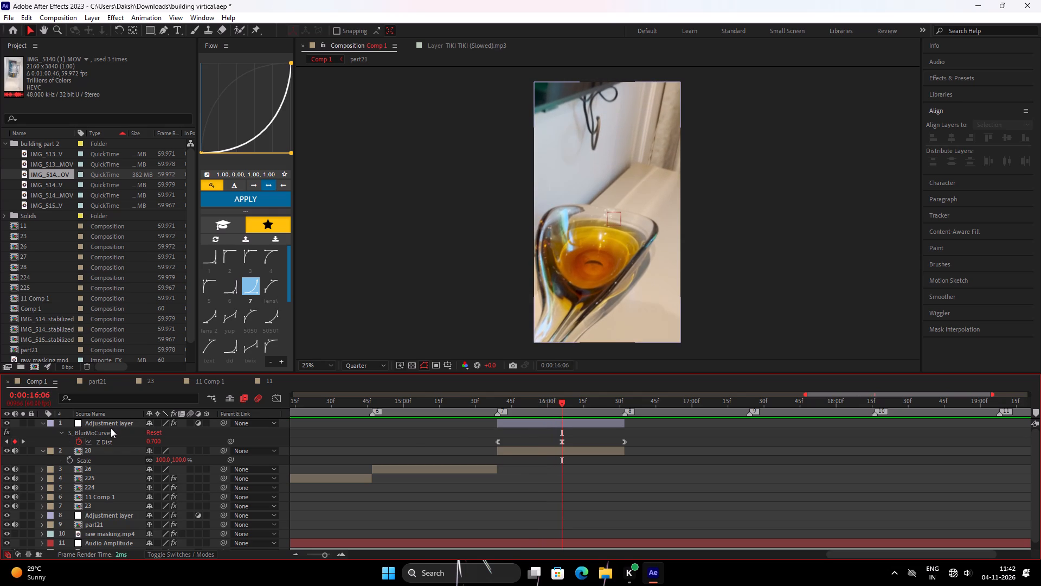
pyautogui.click(112, 432)
pyautogui.moveTo(625, 192); pyautogui.dragTo(545, 294)
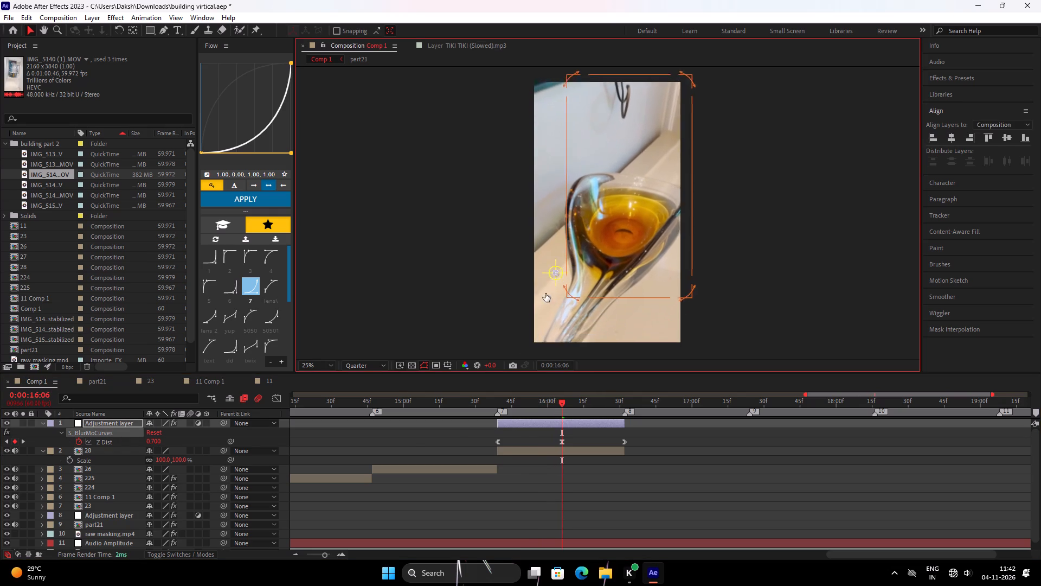
pyautogui.moveTo(545, 294); pyautogui.dragTo(549, 320)
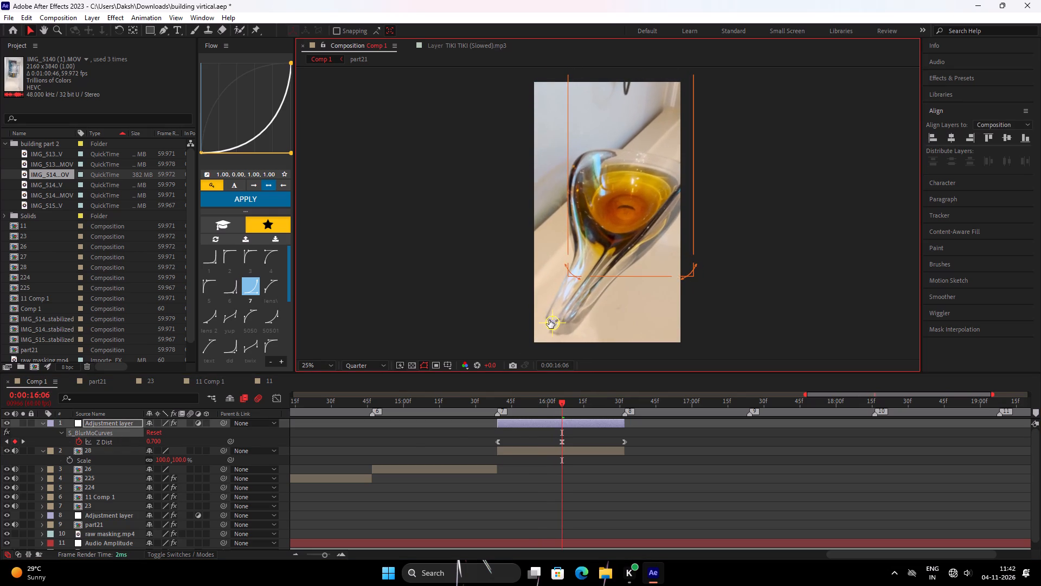
pyautogui.moveTo(549, 320); pyautogui.dragTo(581, 313)
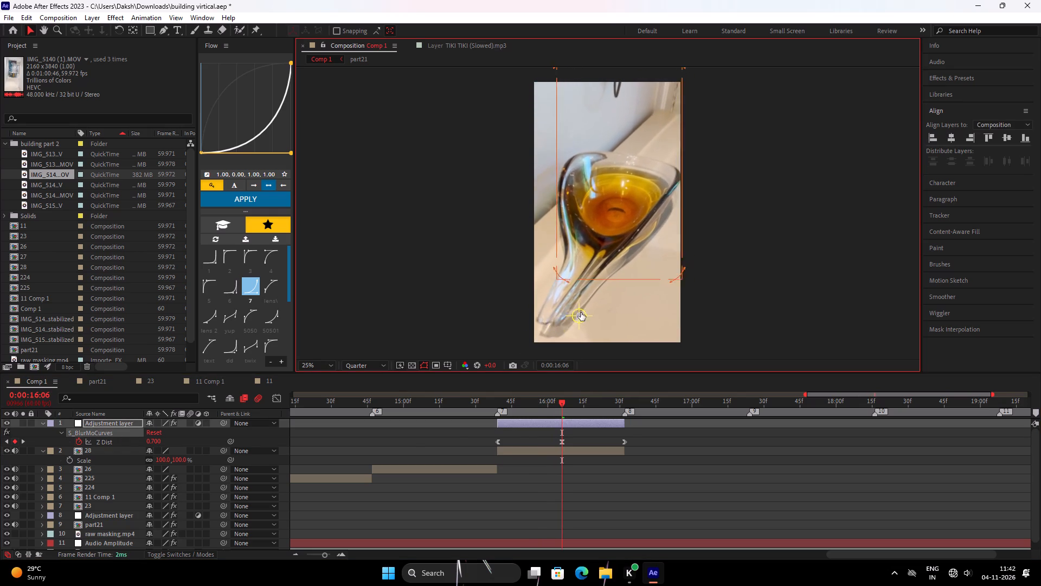
pyautogui.moveTo(581, 313); pyautogui.dragTo(574, 314)
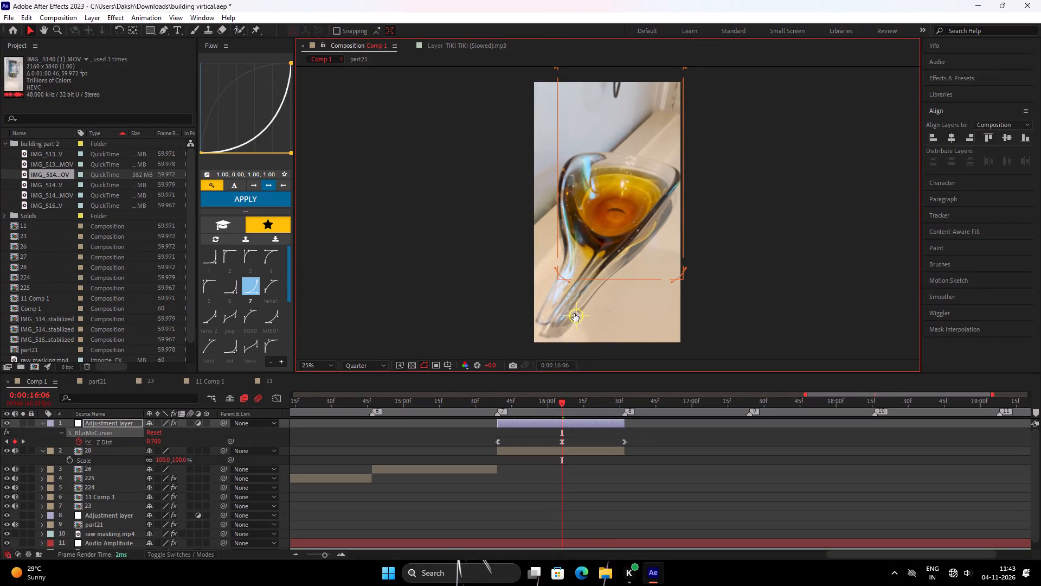
pyautogui.moveTo(574, 314); pyautogui.dragTo(575, 314)
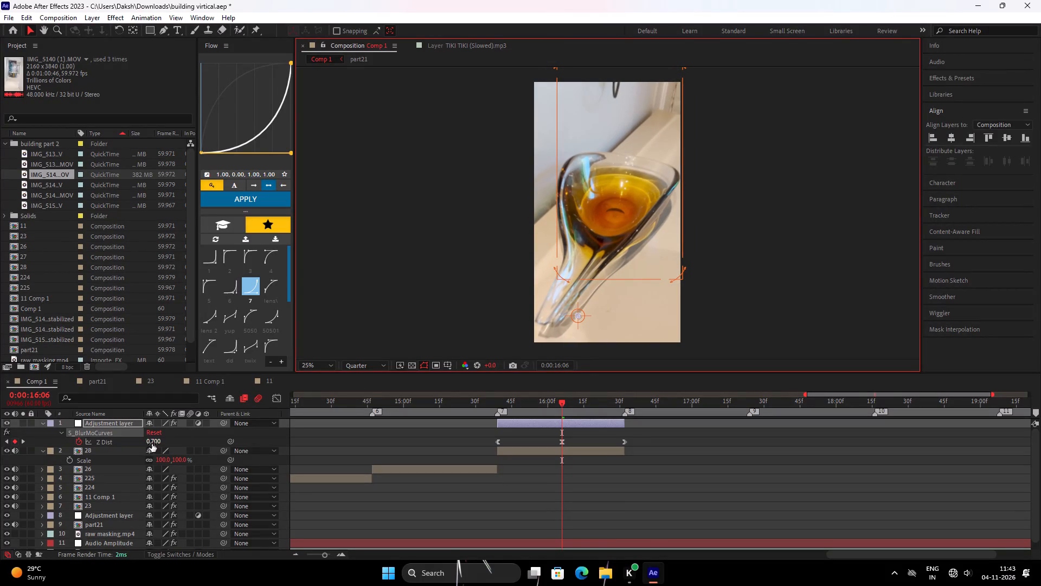
# Set the Z Dist keyframe at 0:00:16:06 to 0.8 and move the S_BlurMoCurves centre point to the frame's bottom edge, below the bowl's handle.
pyautogui.click(152, 443)
pyautogui.press('.')
pyautogui.press('8')
pyautogui.press('Return')
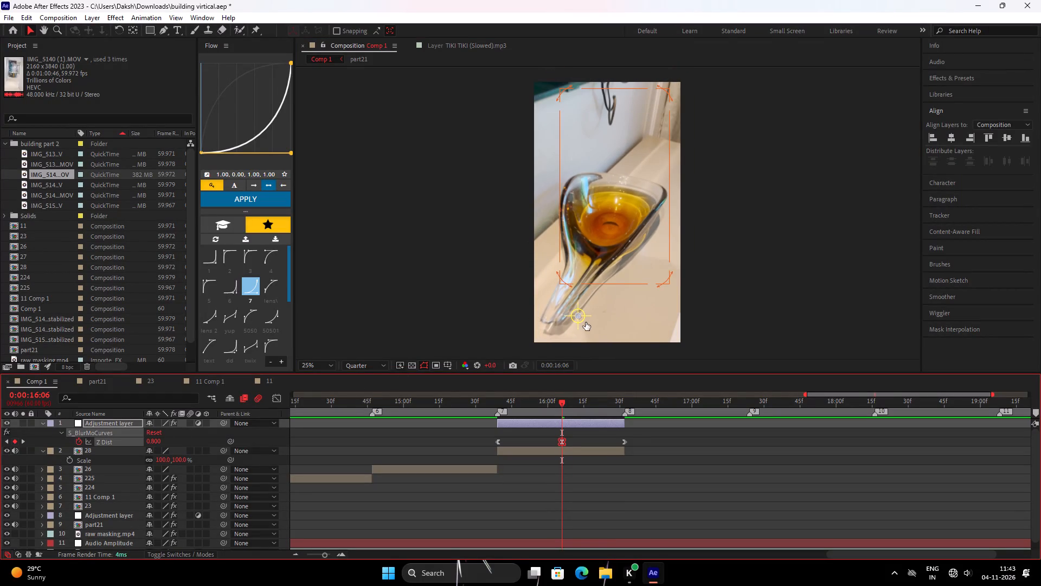
pyautogui.moveTo(582, 323); pyautogui.dragTo(560, 349)
# Preview the glass bowl zoom repeatedly, starting at 0:00:15:26 and 0:00:15:35.
pyautogui.moveTo(558, 411); pyautogui.dragTo(519, 429)
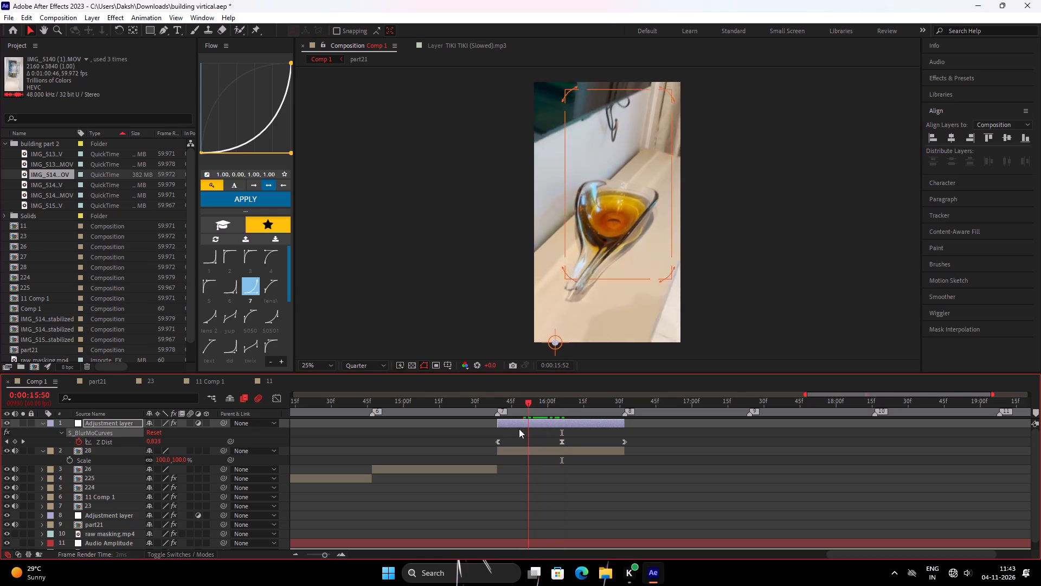
pyautogui.moveTo(519, 429); pyautogui.dragTo(467, 445)
pyautogui.press('space')
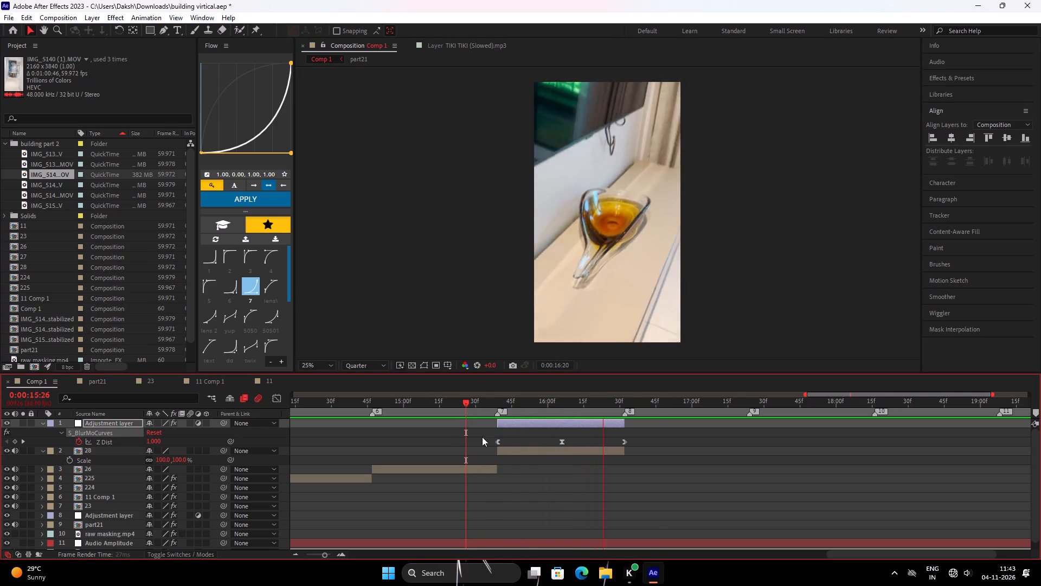
pyautogui.press('space')
pyautogui.moveTo(567, 403); pyautogui.dragTo(486, 442)
pyautogui.press('space')
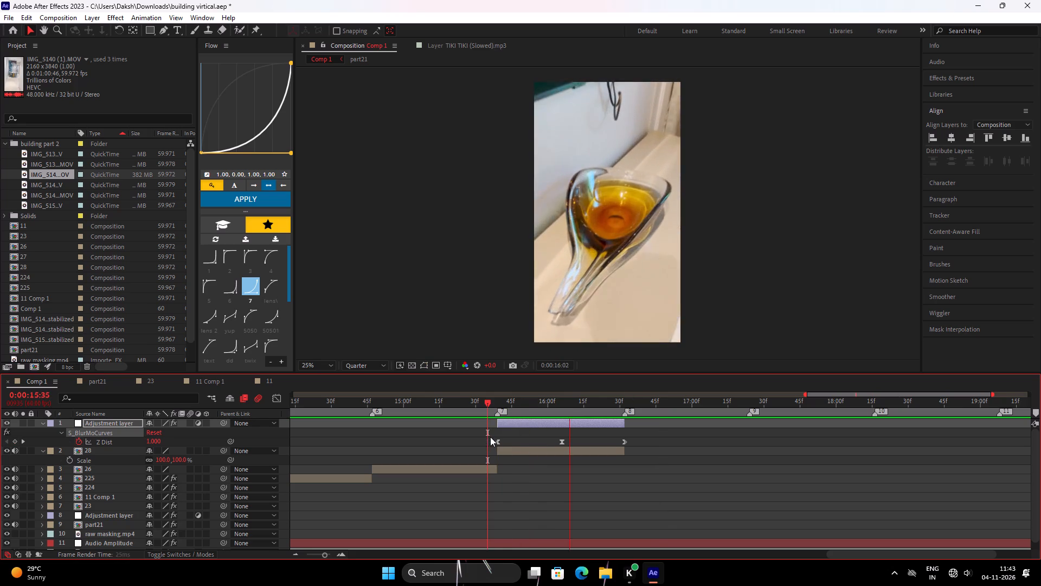
pyautogui.press('space')
pyautogui.moveTo(558, 404); pyautogui.dragTo(487, 437)
pyautogui.press('space')
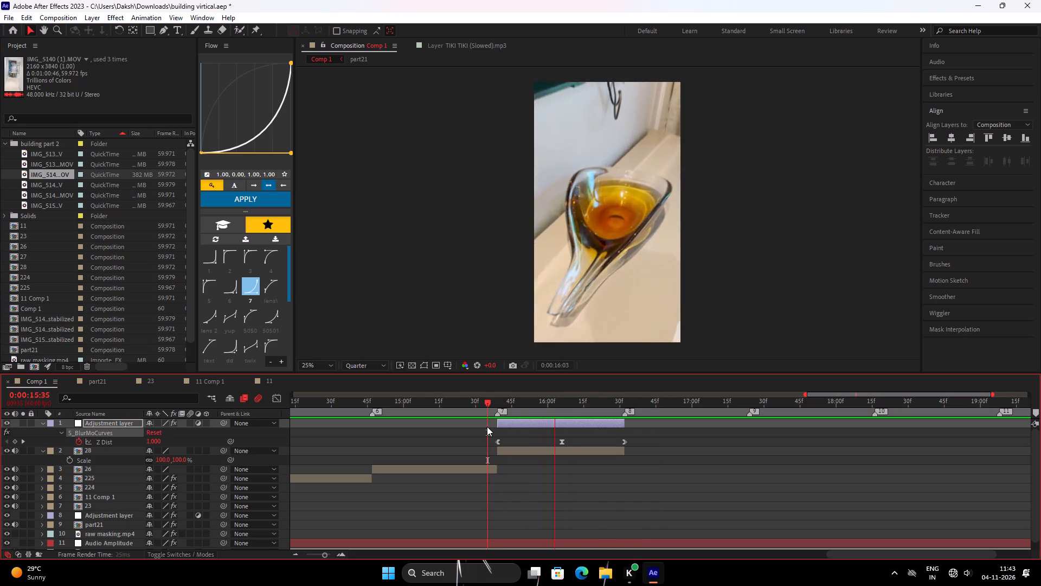
pyautogui.press('space')
# Review layer 26 by scrubbing and playing around marker 6, and select the layer at 0:00:15:00.
pyautogui.moveTo(553, 411); pyautogui.dragTo(377, 461)
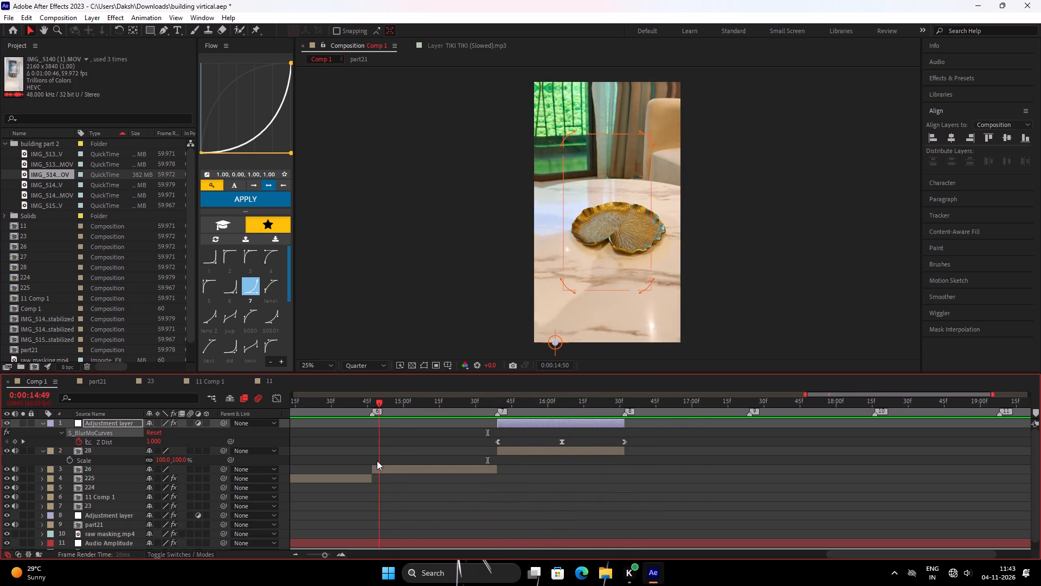
pyautogui.moveTo(377, 461); pyautogui.dragTo(420, 453)
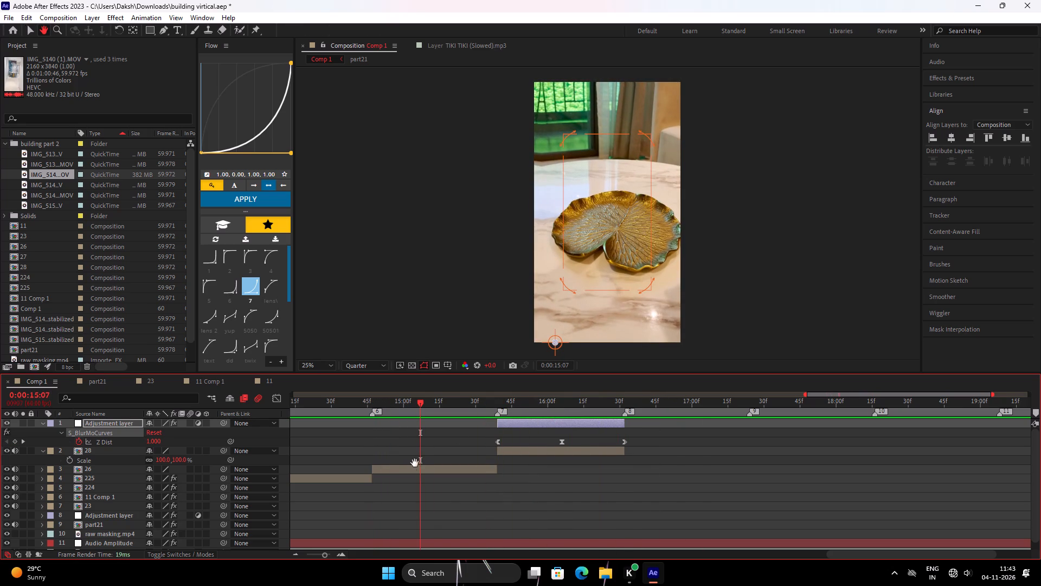
pyautogui.click(414, 477)
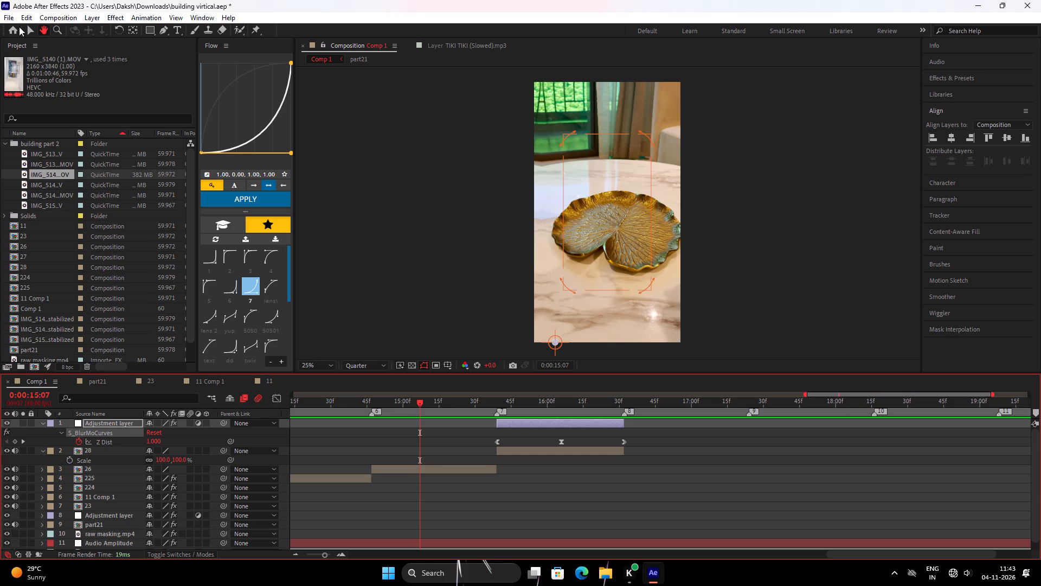
pyautogui.click(19, 27)
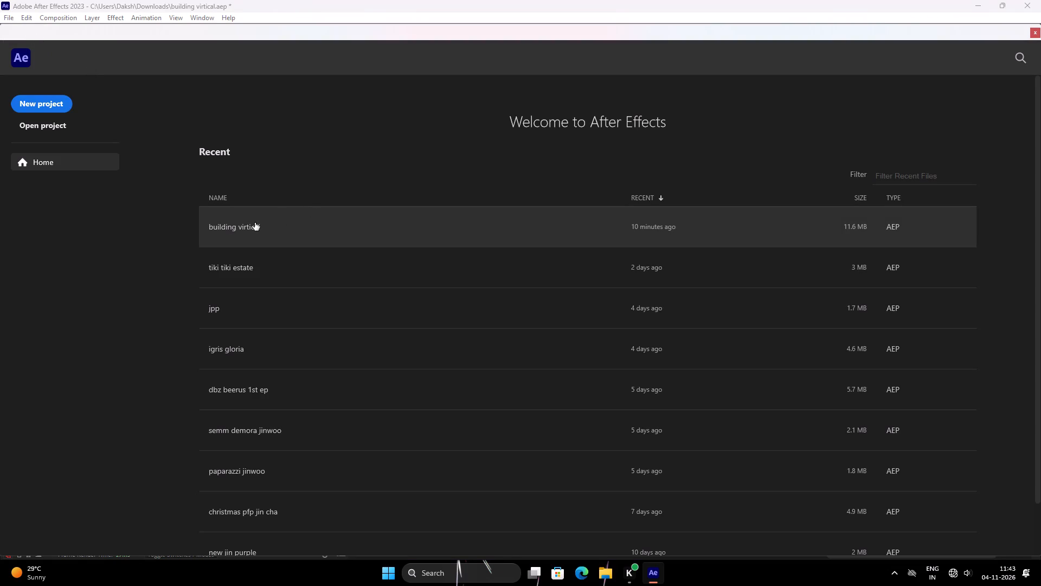
pyautogui.click(1034, 35)
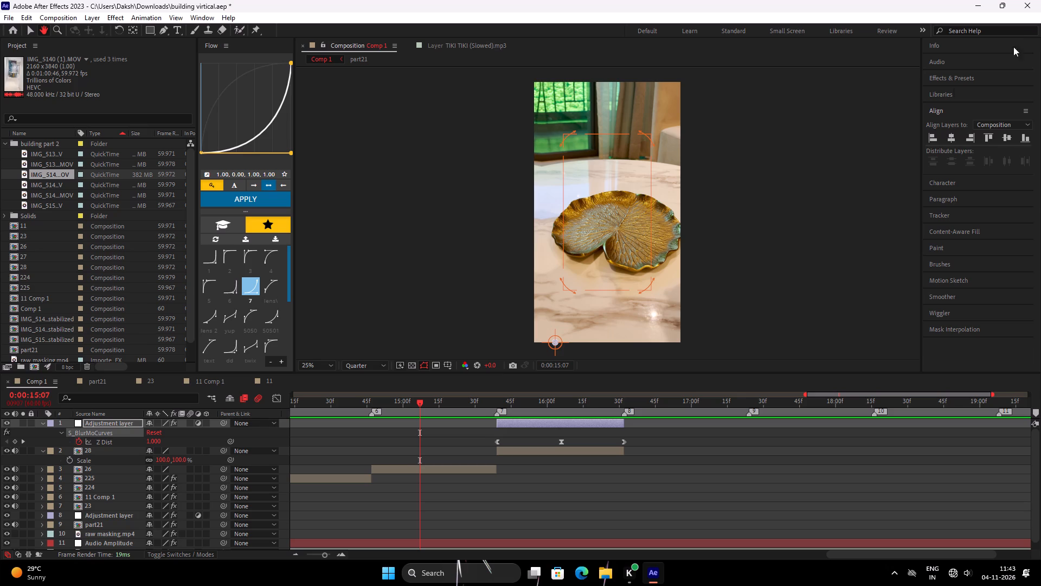
pyautogui.moveTo(415, 407); pyautogui.dragTo(371, 424)
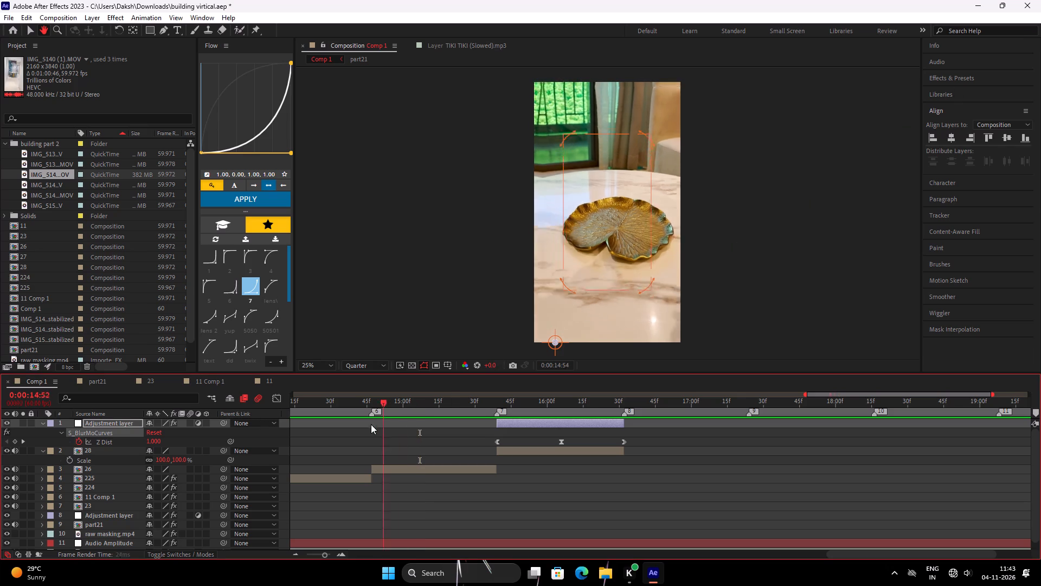
pyautogui.moveTo(371, 424); pyautogui.dragTo(332, 432)
pyautogui.press('space')
pyautogui.moveTo(348, 405); pyautogui.dragTo(402, 411)
pyautogui.click(399, 470)
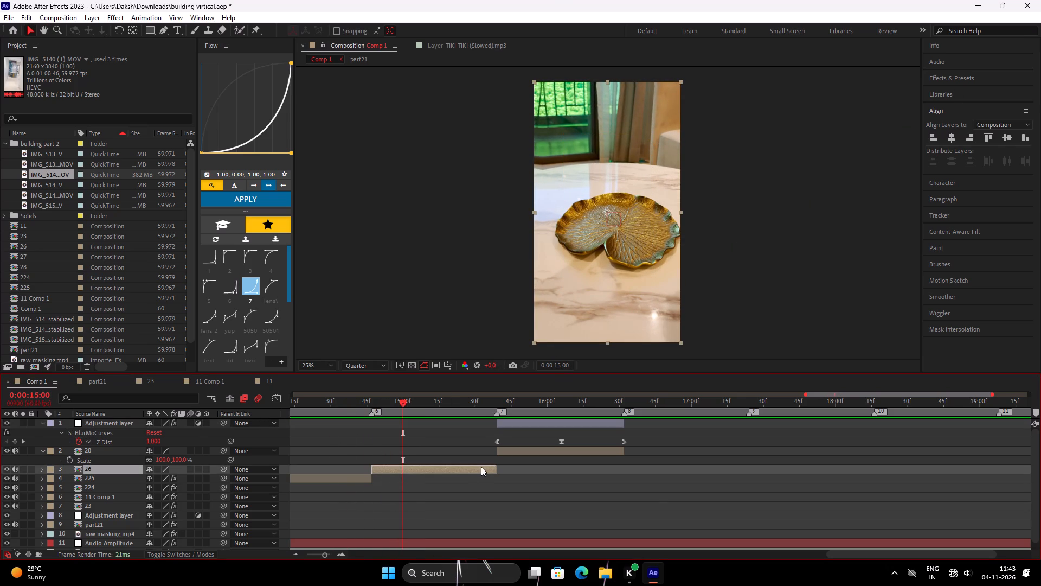
# Save the project.
pyautogui.hotkey('ctrl', 's')
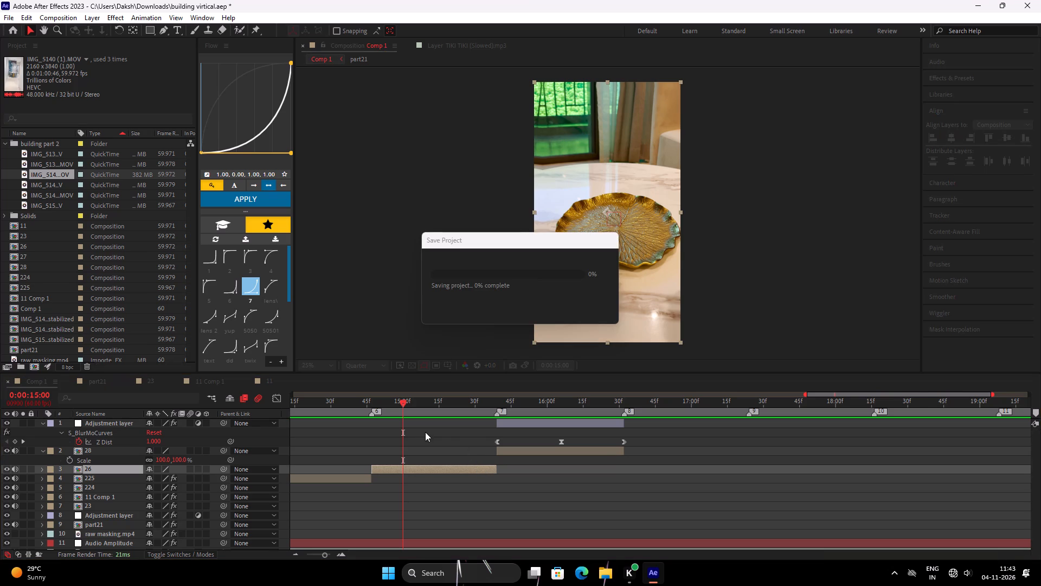
# Play the composition from 0:00:15:00 through the end of layer 28.
pyautogui.press('space')
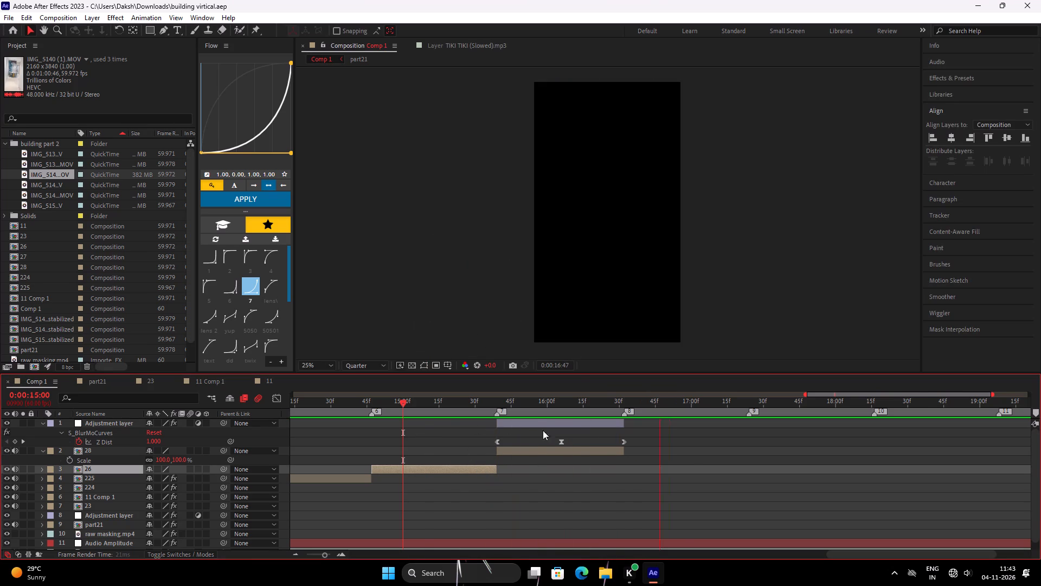
pyautogui.press('space')
# Deselect layer 26 and collapse the expanded properties of all layers.
pyautogui.click(680, 449)
pyautogui.press('s')
pyautogui.press('s')
# Play back the sequence through clip 28, first from 0:00:10:28 and again from 0:00:06:18.
pyautogui.moveTo(661, 413); pyautogui.dragTo(287, 468)
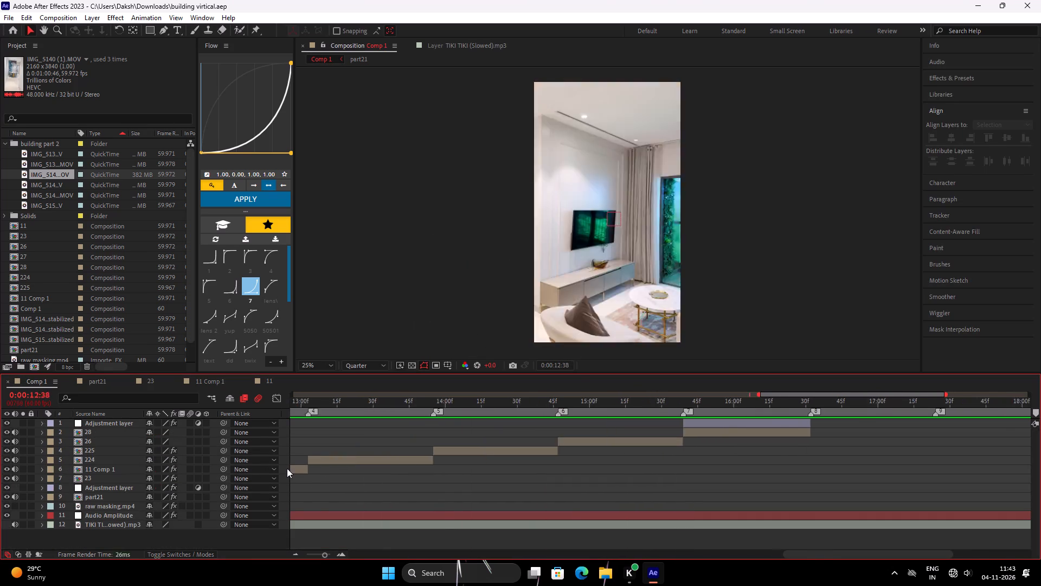
pyautogui.moveTo(287, 468); pyautogui.dragTo(318, 486)
pyautogui.press('space')
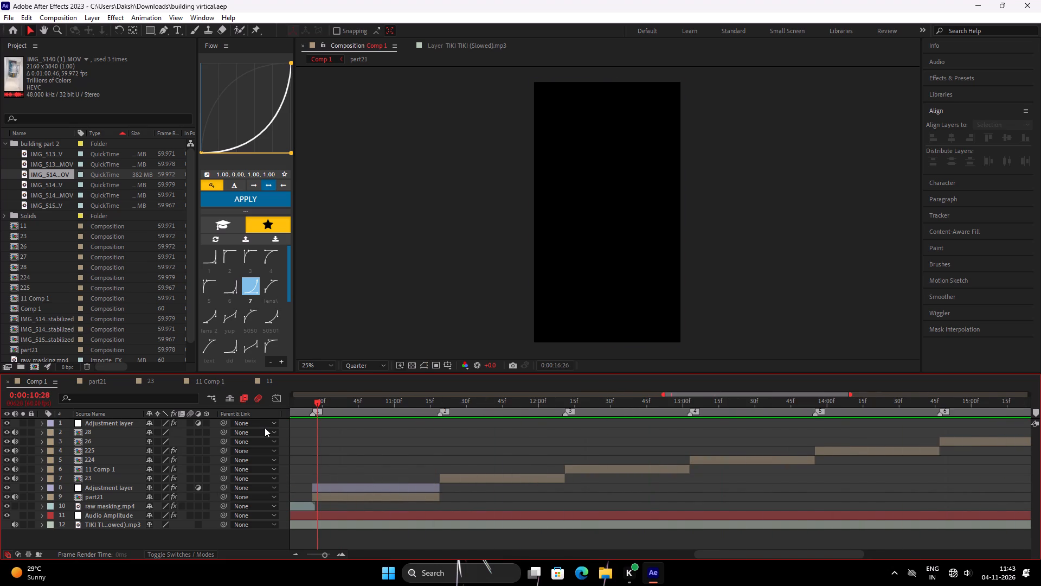
pyautogui.press('space')
pyautogui.moveTo(525, 407); pyautogui.dragTo(434, 429)
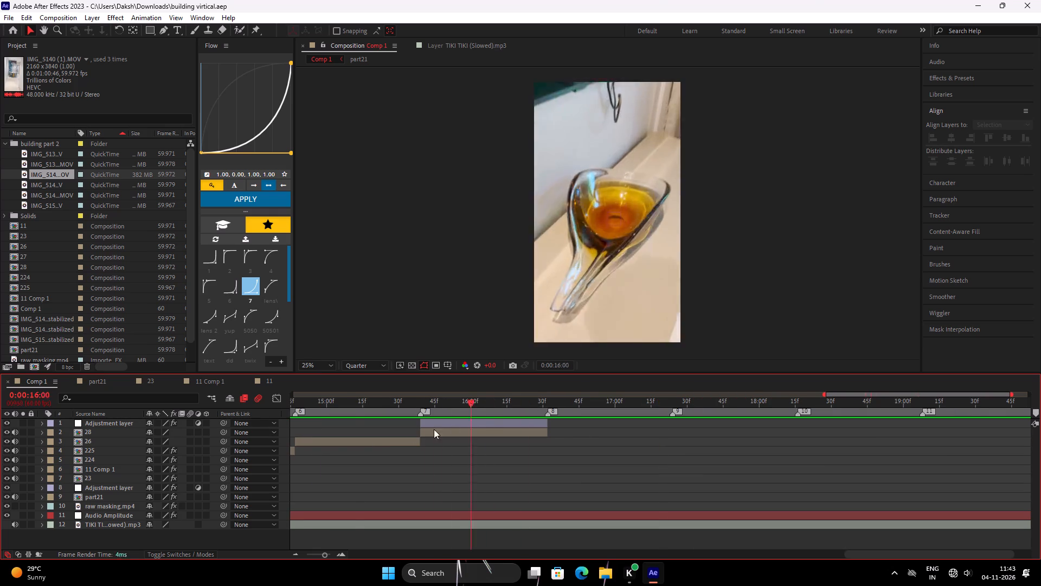
pyautogui.moveTo(434, 429); pyautogui.dragTo(78, 433)
pyautogui.press('space')
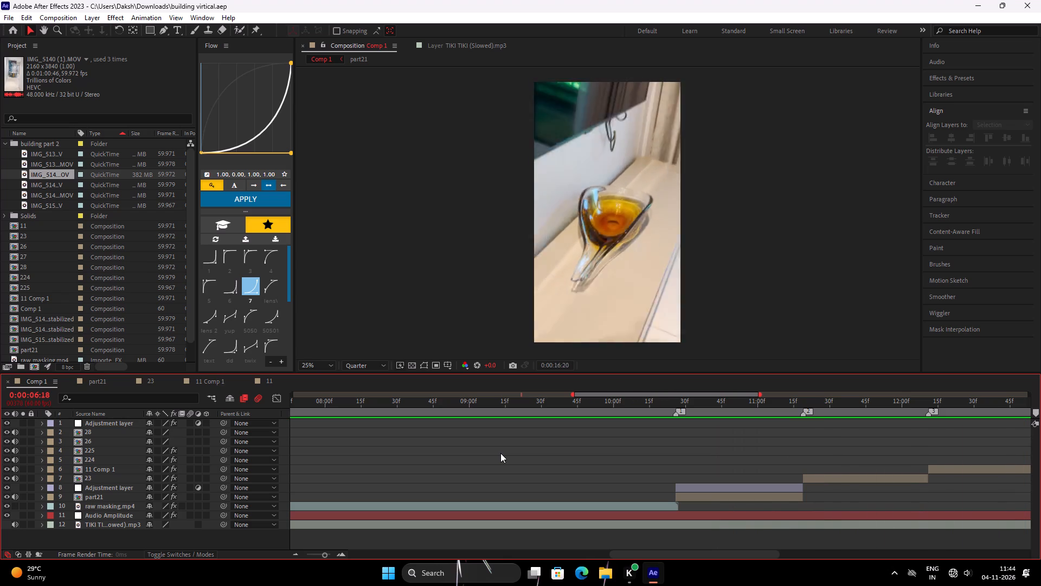
pyautogui.press('space')
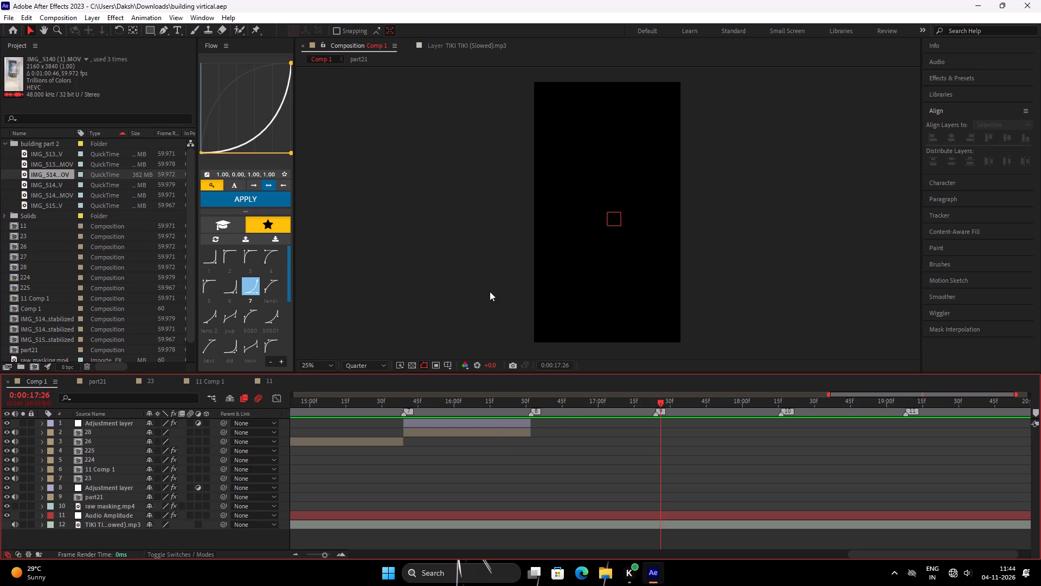
# Preview the later clips from 0:00:12:43, and replay the bowl clip from 0:00:15:37.
pyautogui.moveTo(570, 411); pyautogui.dragTo(423, 457)
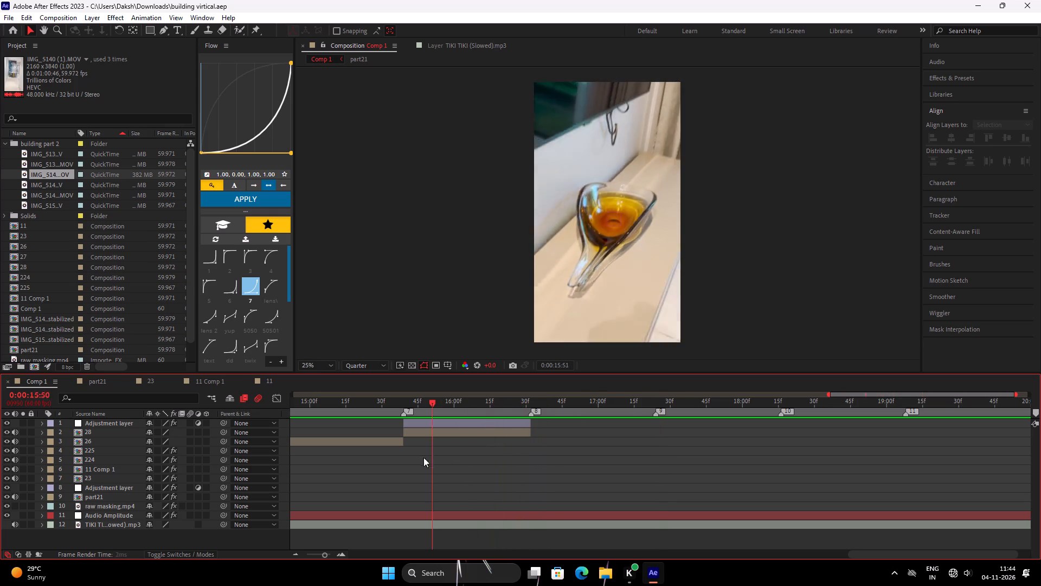
pyautogui.moveTo(423, 457); pyautogui.dragTo(294, 494)
pyautogui.press('space')
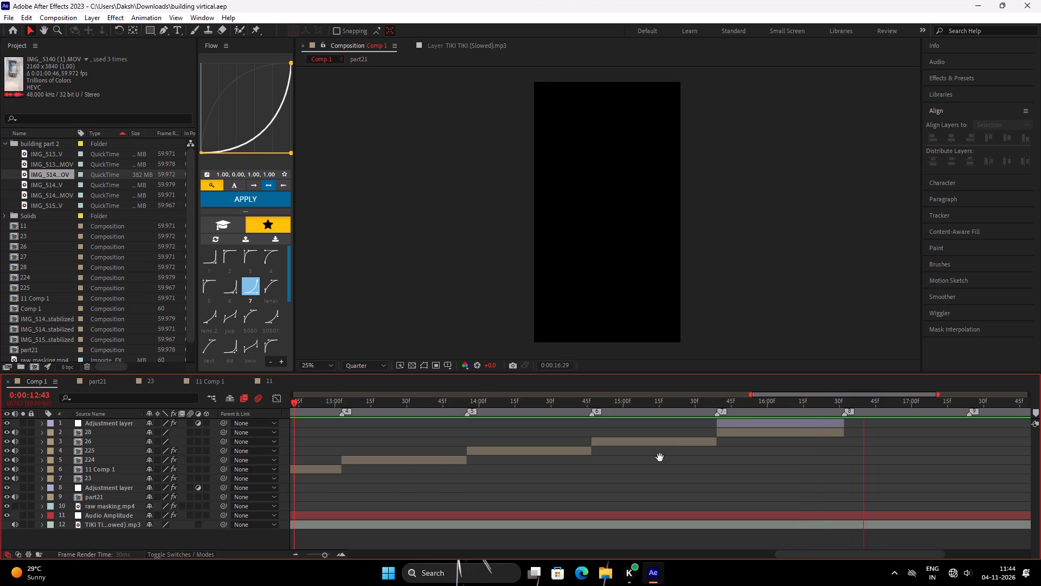
pyautogui.press('space')
pyautogui.moveTo(747, 413); pyautogui.dragTo(715, 439)
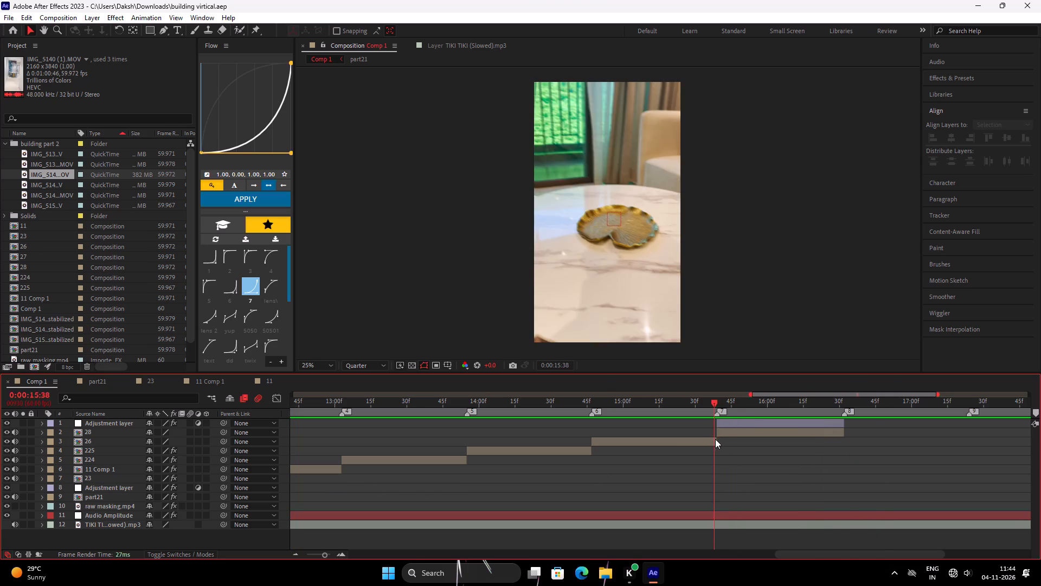
pyautogui.moveTo(715, 439); pyautogui.dragTo(716, 451)
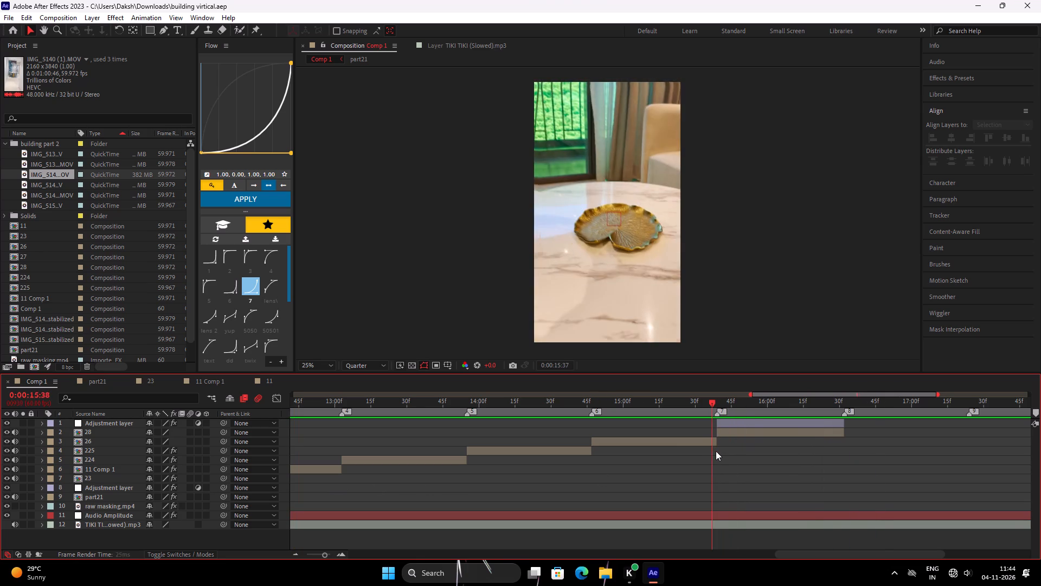
pyautogui.moveTo(716, 451); pyautogui.dragTo(712, 453)
pyautogui.press('space')
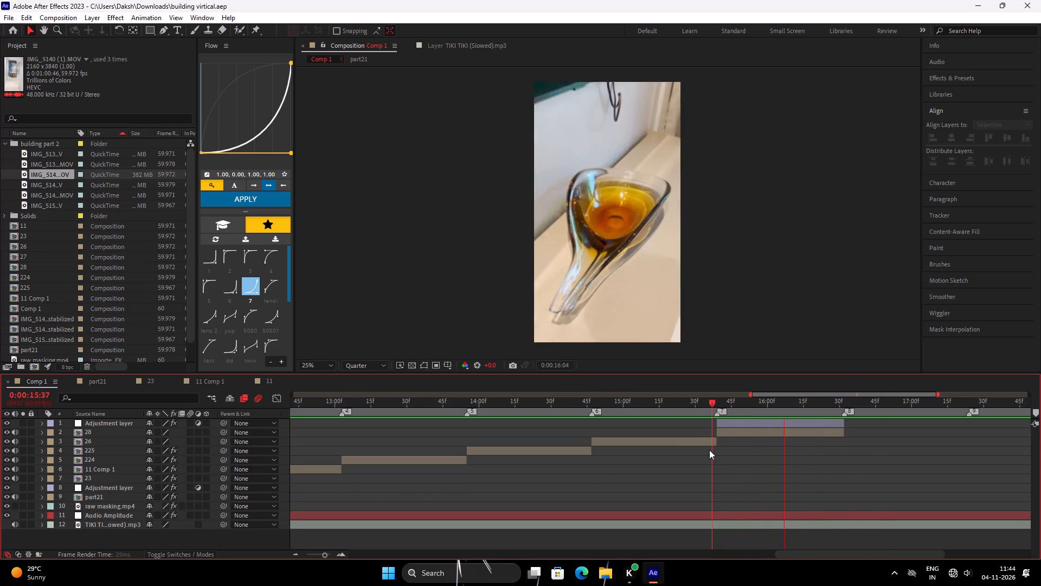
pyautogui.press('space')
# Add the IMG_5133.MOV footage as the top layer, starting shortly before marker 8 at 0:00:16:32.
pyautogui.moveTo(853, 414); pyautogui.dragTo(843, 425)
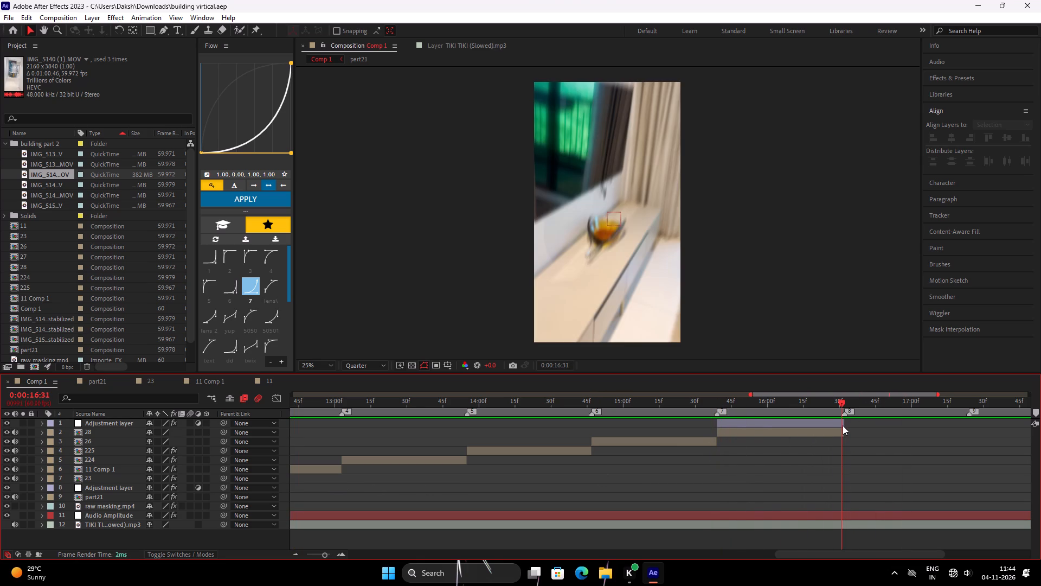
pyautogui.moveTo(843, 425); pyautogui.dragTo(843, 425)
pyautogui.doubleClick(294, 557)
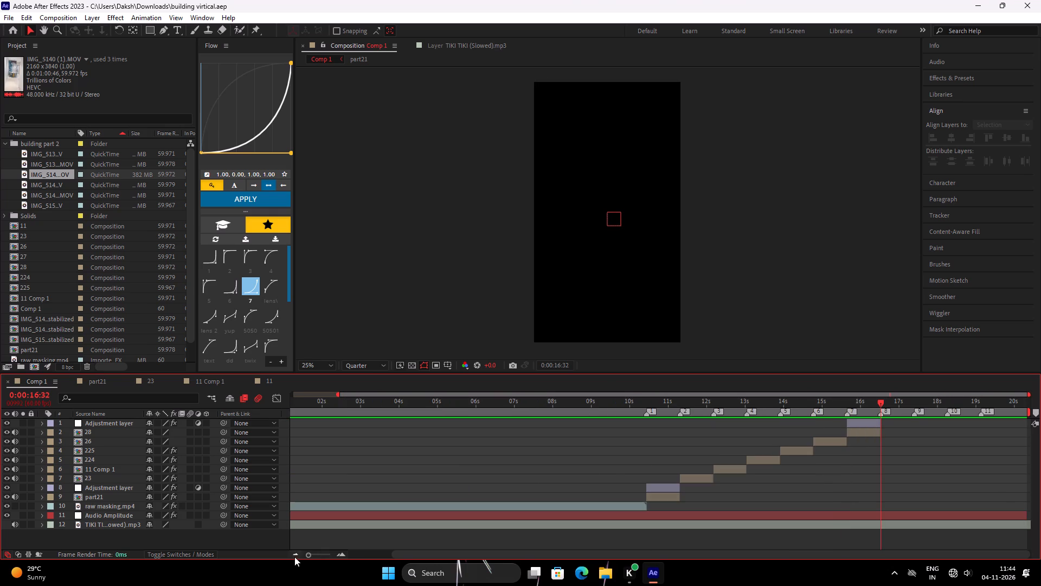
pyautogui.scroll(-5, 77, 269)
pyautogui.scroll(3, 69, 258)
pyautogui.click(59, 184)
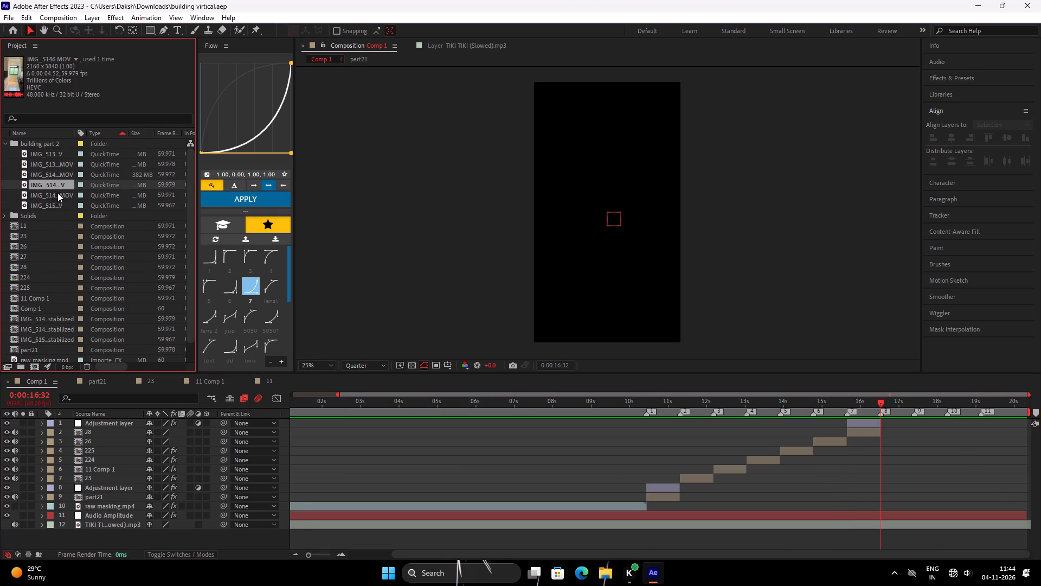
pyautogui.click(56, 194)
pyautogui.click(55, 205)
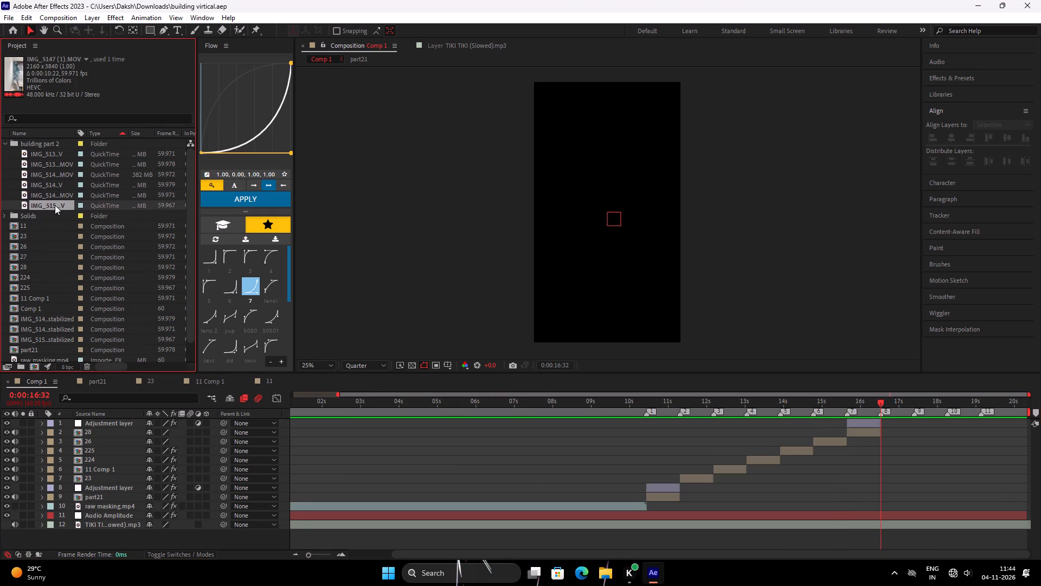
pyautogui.moveTo(53, 156); pyautogui.dragTo(862, 418)
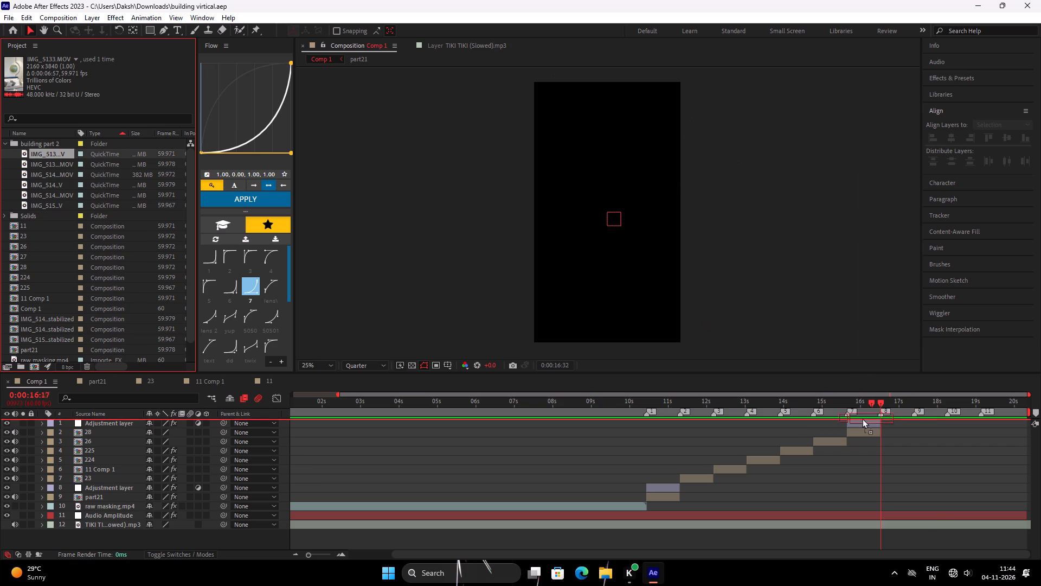
pyautogui.moveTo(862, 418); pyautogui.dragTo(878, 423)
pyautogui.moveTo(930, 425); pyautogui.dragTo(925, 425)
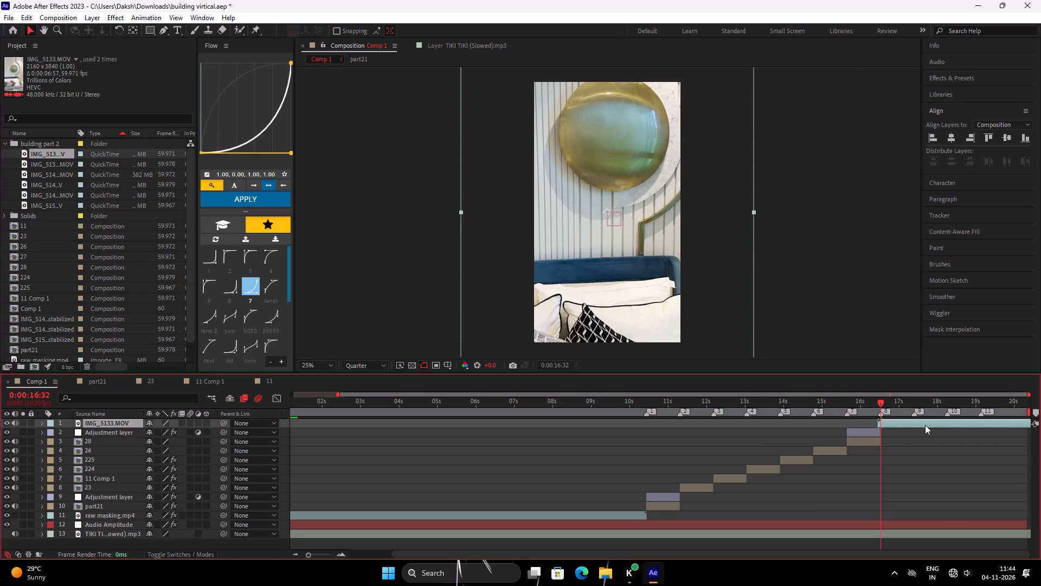
pyautogui.moveTo(925, 425); pyautogui.dragTo(917, 427)
# Fit the IMG_5133.MOV layer to the composition's height.
pyautogui.rightClick(917, 423)
pyautogui.click(958, 152)
pyautogui.click(962, 146)
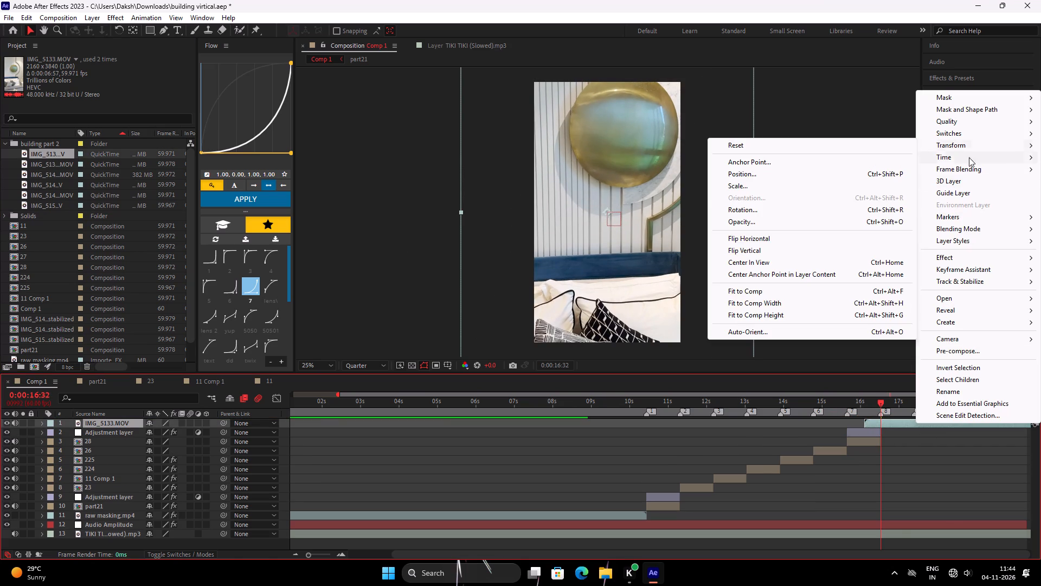
pyautogui.click(822, 320)
# Scrub through the IMG_5133.MOV clip, then slide its layer earlier to start at marker 3, putting the full bed-and-mirror view at 0:00:16:32.
pyautogui.moveTo(889, 409); pyautogui.dragTo(901, 409)
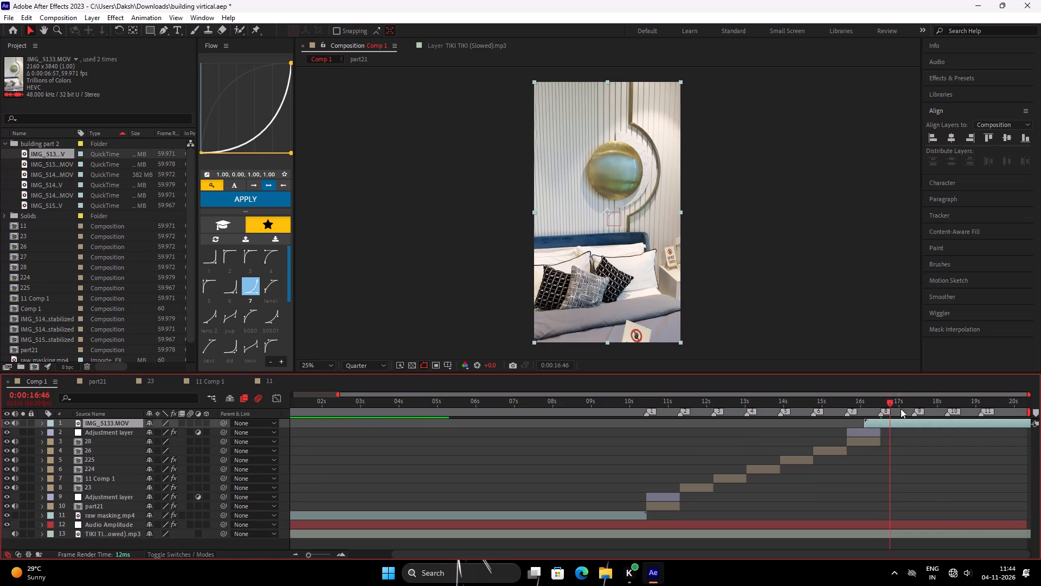
pyautogui.moveTo(901, 409); pyautogui.dragTo(1035, 406)
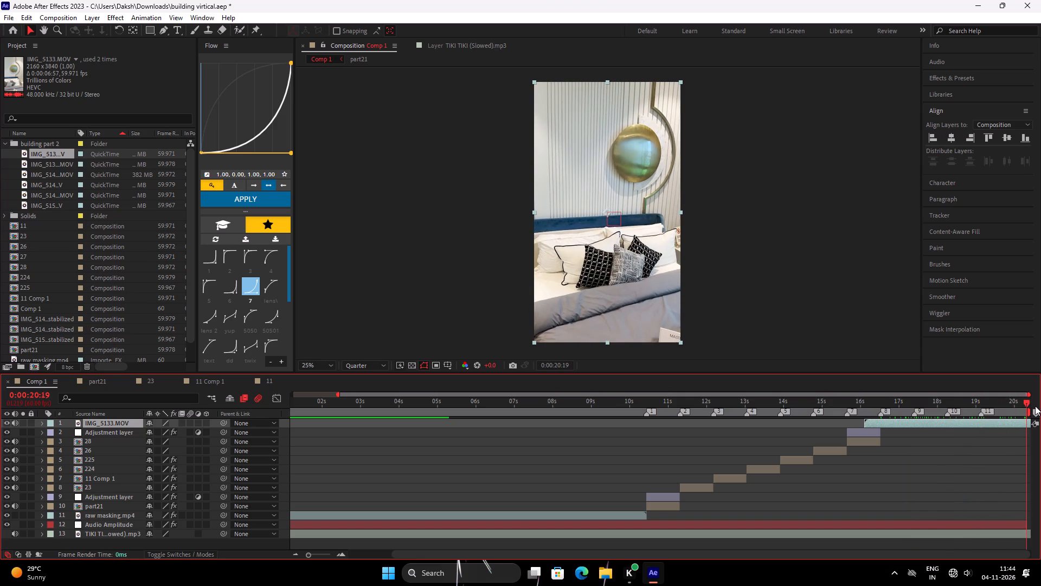
pyautogui.moveTo(1035, 406); pyautogui.dragTo(881, 448)
pyautogui.moveTo(886, 419); pyautogui.dragTo(910, 422)
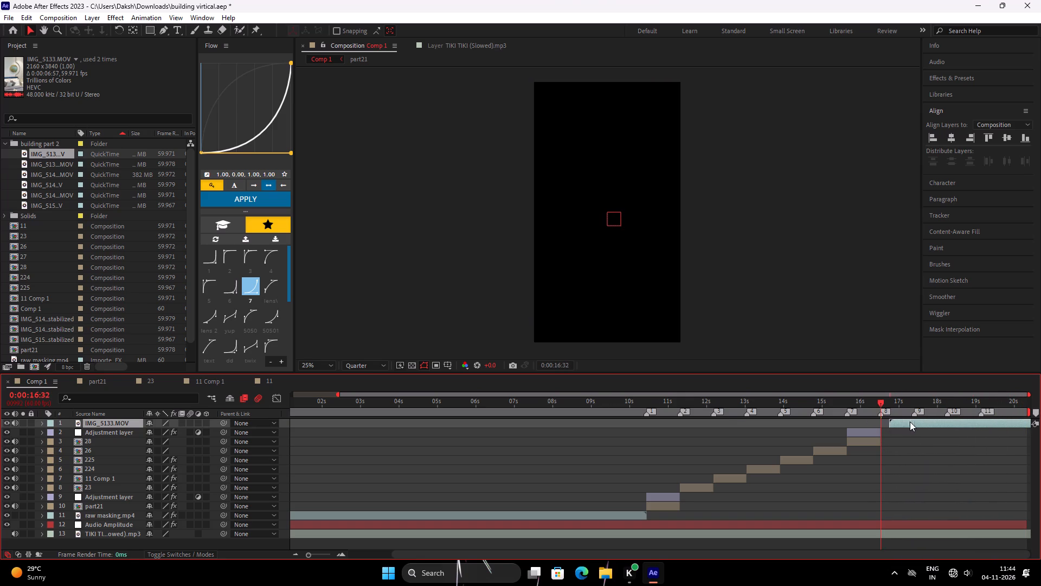
pyautogui.moveTo(910, 422); pyautogui.dragTo(836, 439)
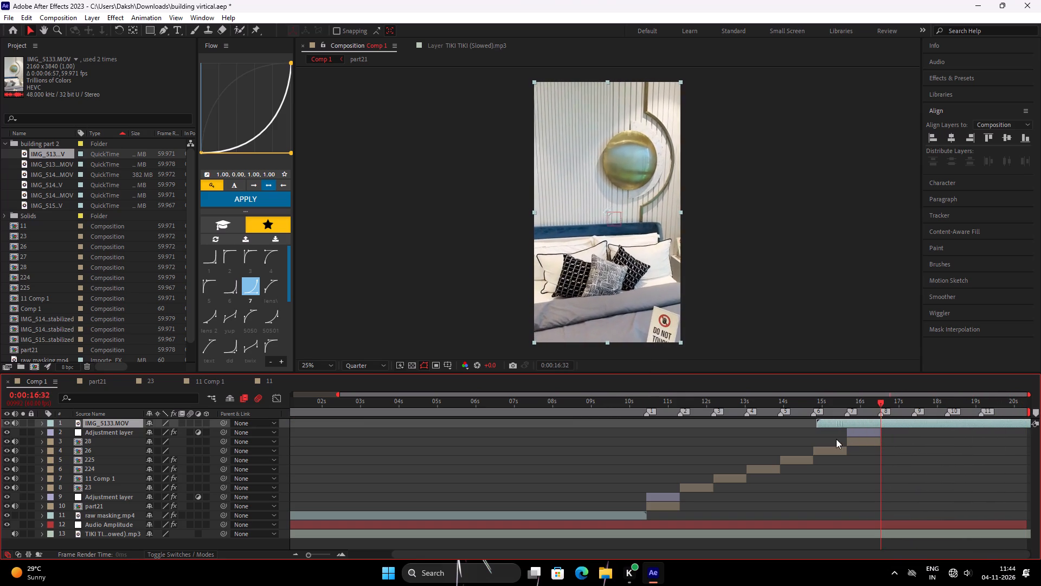
pyautogui.moveTo(836, 439); pyautogui.dragTo(669, 442)
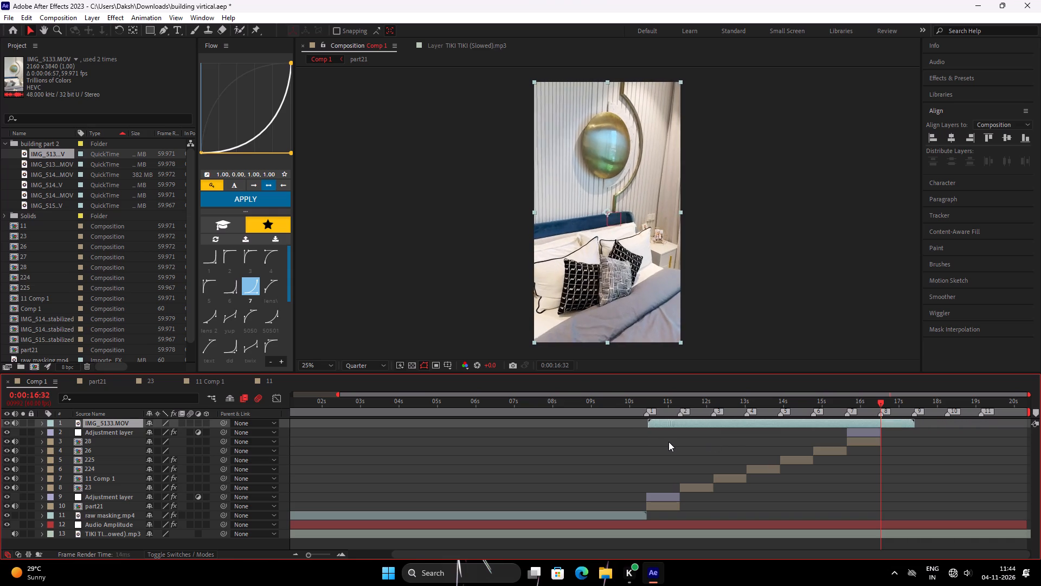
pyautogui.moveTo(669, 442); pyautogui.dragTo(703, 443)
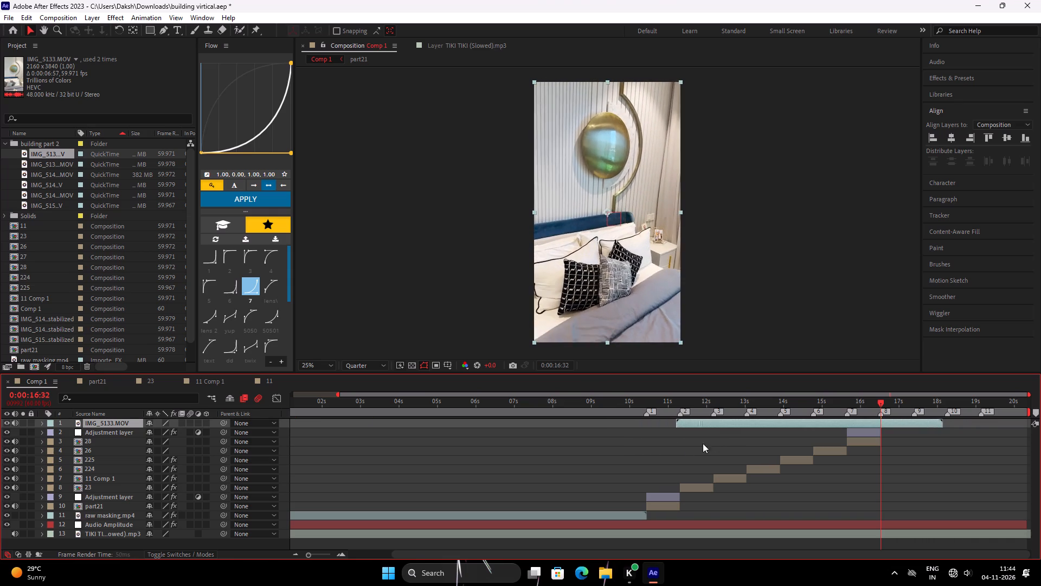
pyautogui.moveTo(703, 443); pyautogui.dragTo(789, 437)
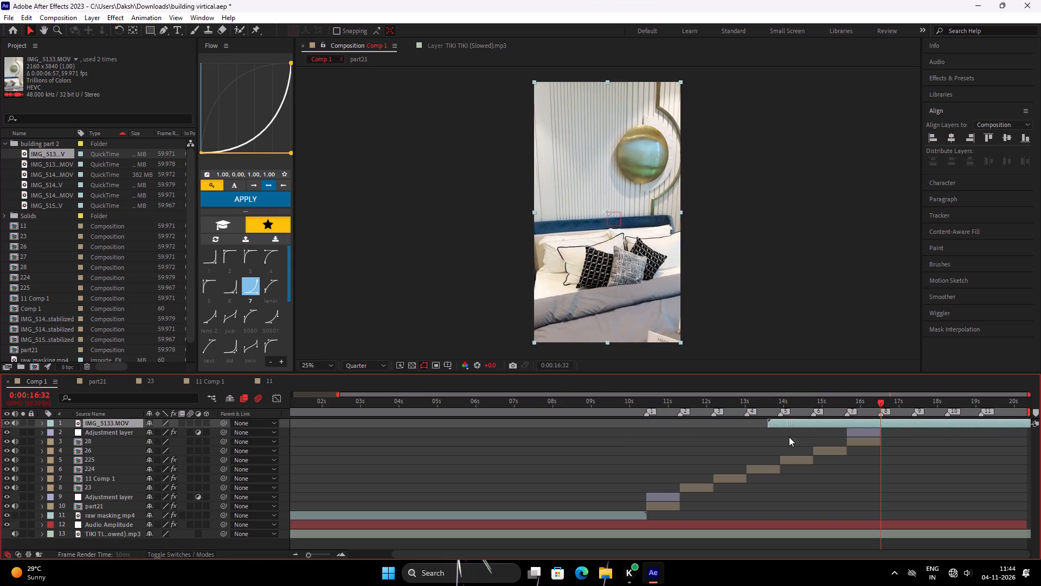
pyautogui.moveTo(789, 437); pyautogui.dragTo(739, 450)
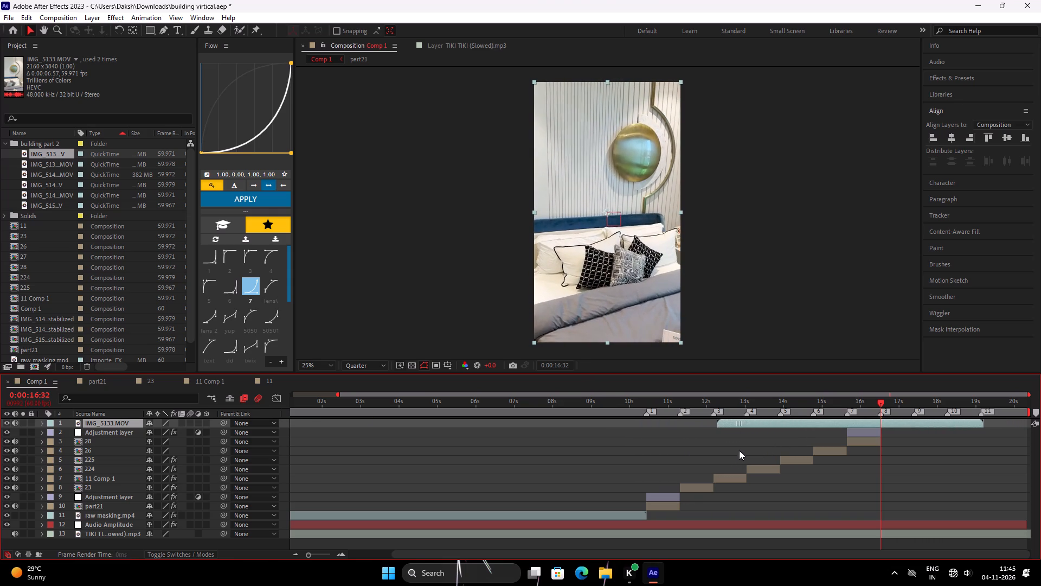
pyautogui.moveTo(739, 450); pyautogui.dragTo(738, 453)
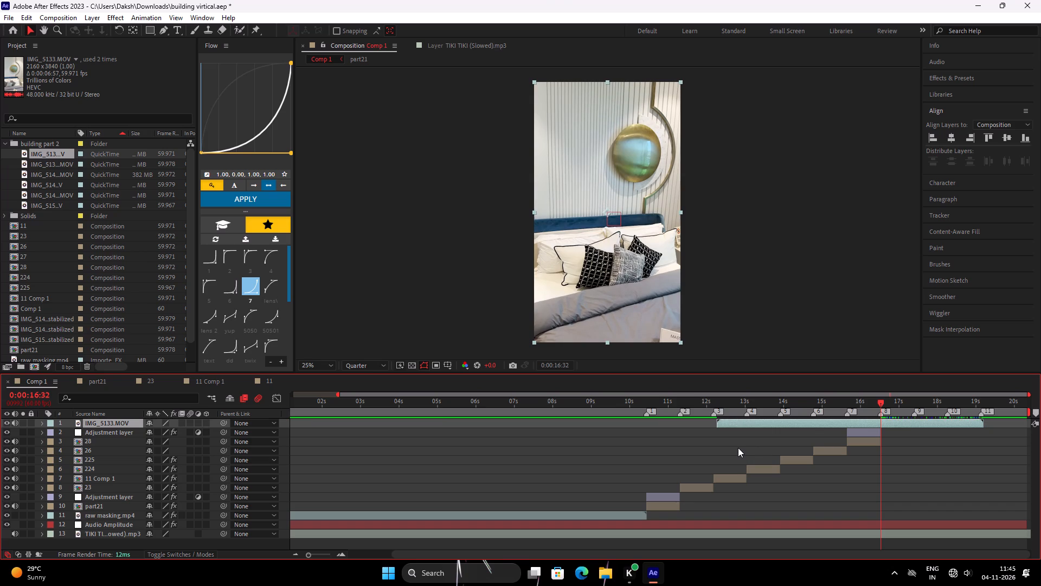
pyautogui.click(345, 558)
pyautogui.moveTo(901, 425); pyautogui.dragTo(880, 437)
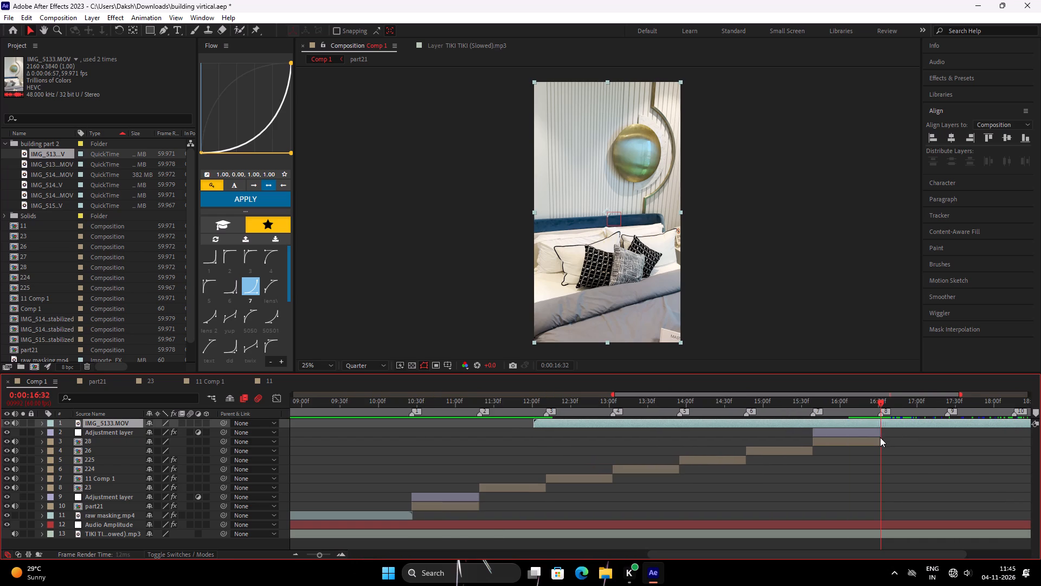
pyautogui.moveTo(880, 437); pyautogui.dragTo(925, 432)
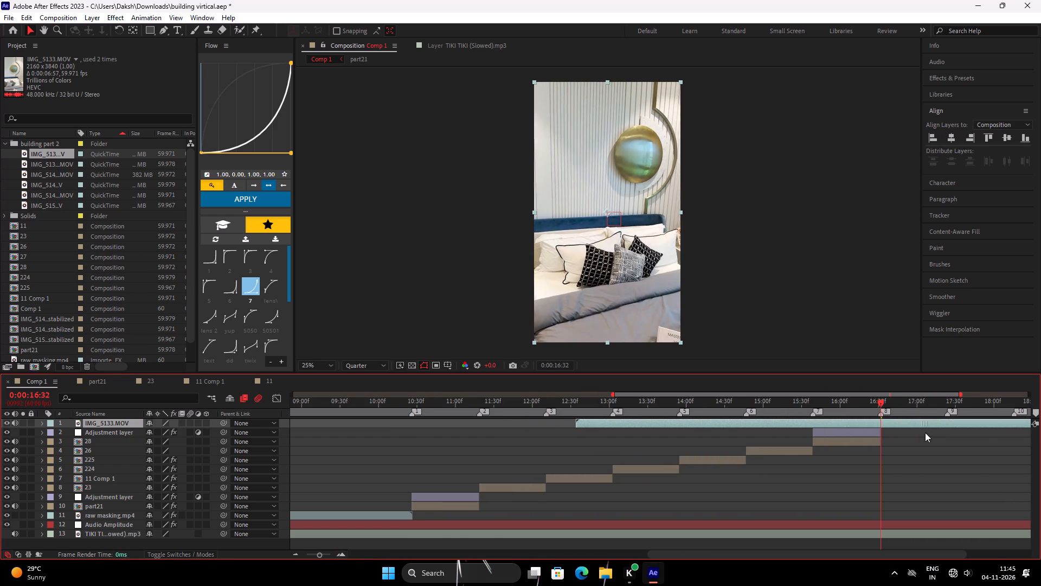
pyautogui.moveTo(925, 432); pyautogui.dragTo(894, 444)
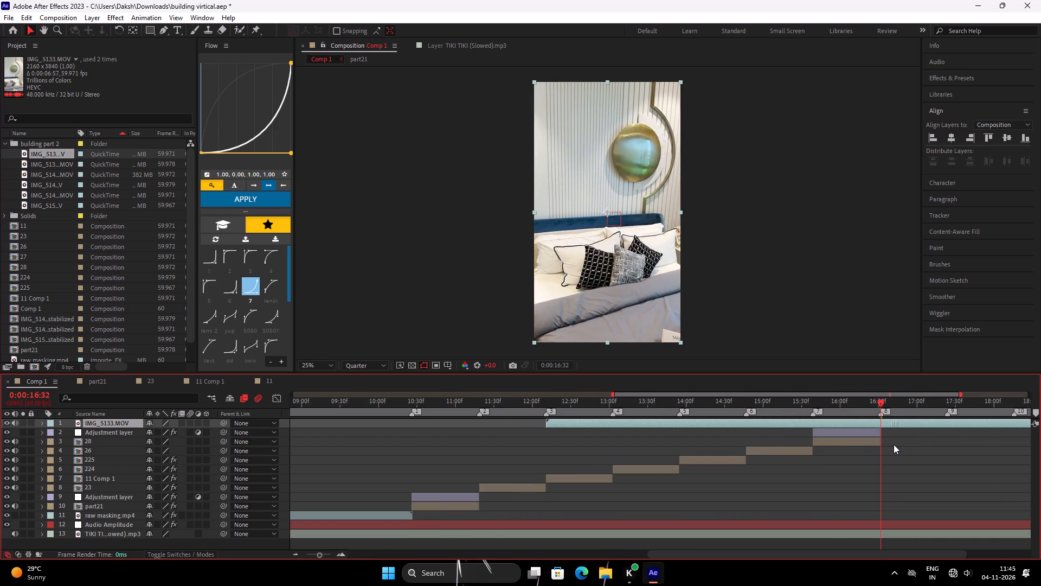
pyautogui.moveTo(894, 444); pyautogui.dragTo(895, 445)
# Split the IMG_5133.MOV layer at 0:00:16:32 and delete the part before marker 8.
pyautogui.hotkey('ctrl', 'shift', 'd')
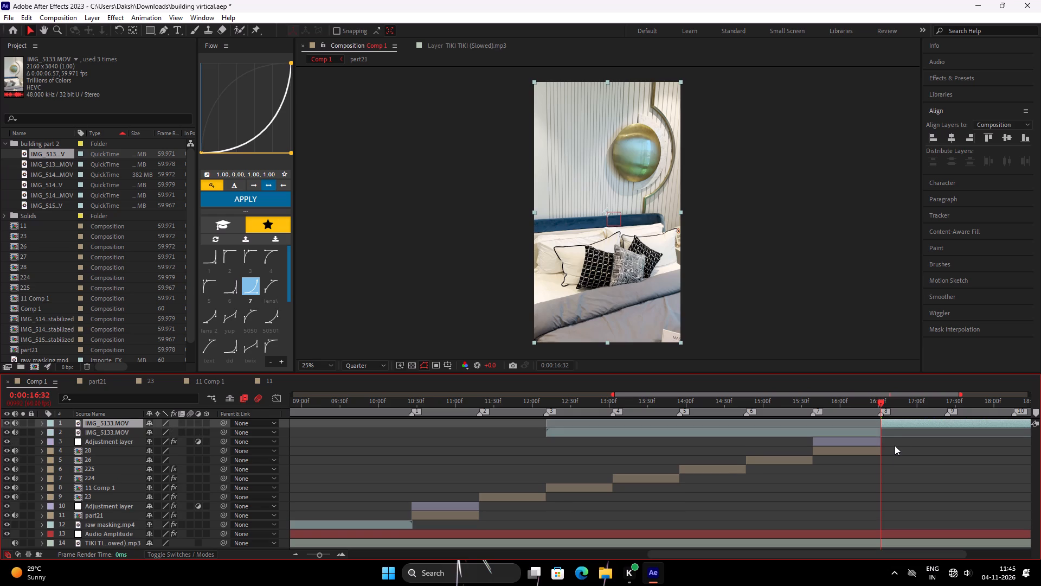
pyautogui.click(872, 437)
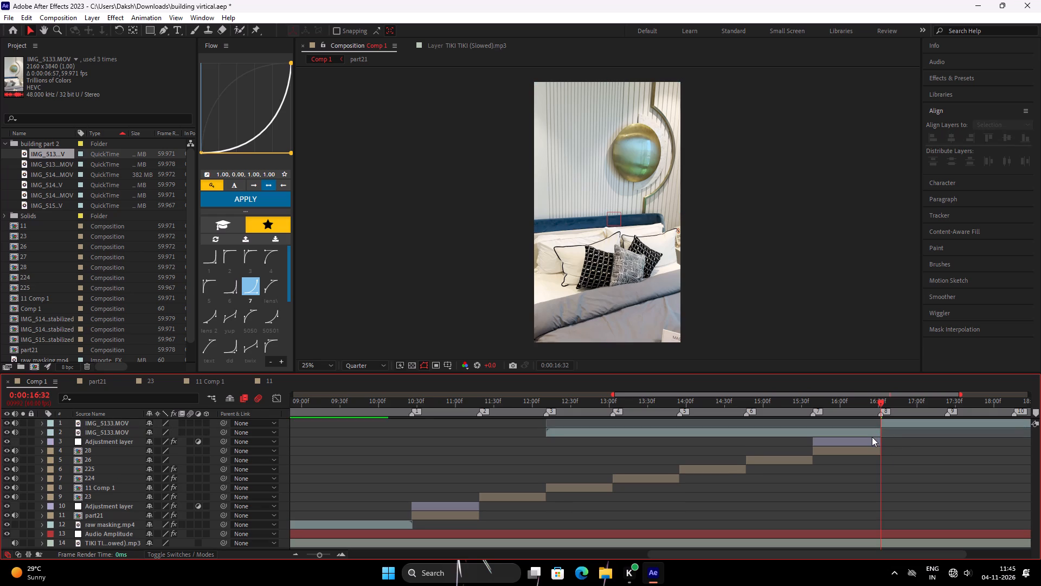
pyautogui.click(871, 429)
pyautogui.press('BackSpace')
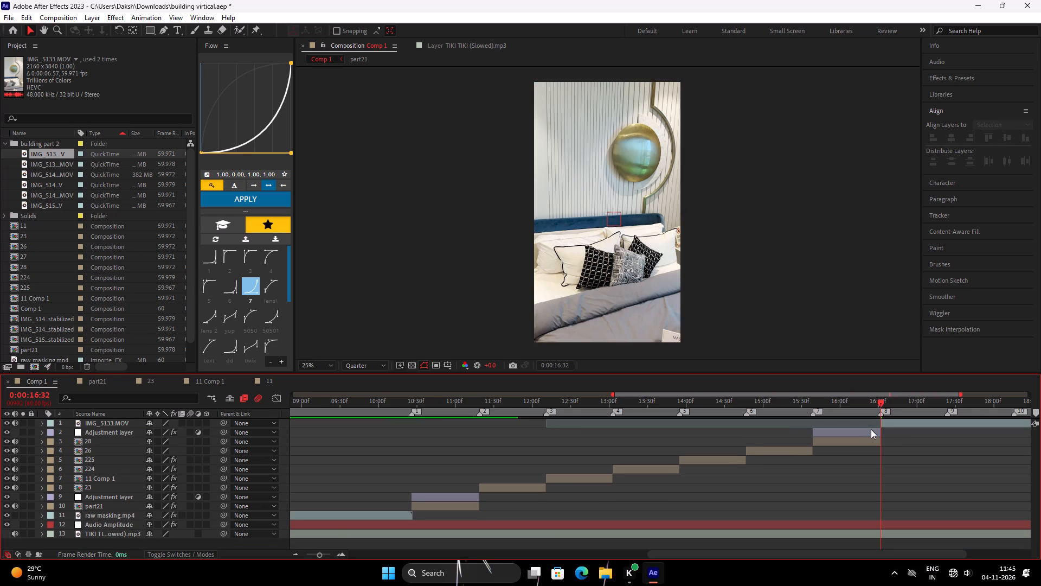
# Scrub through the trimmed IMG_5133.MOV clip from marker 8 toward marker 9, up to 0:00:17:19.
pyautogui.moveTo(888, 405); pyautogui.dragTo(941, 422)
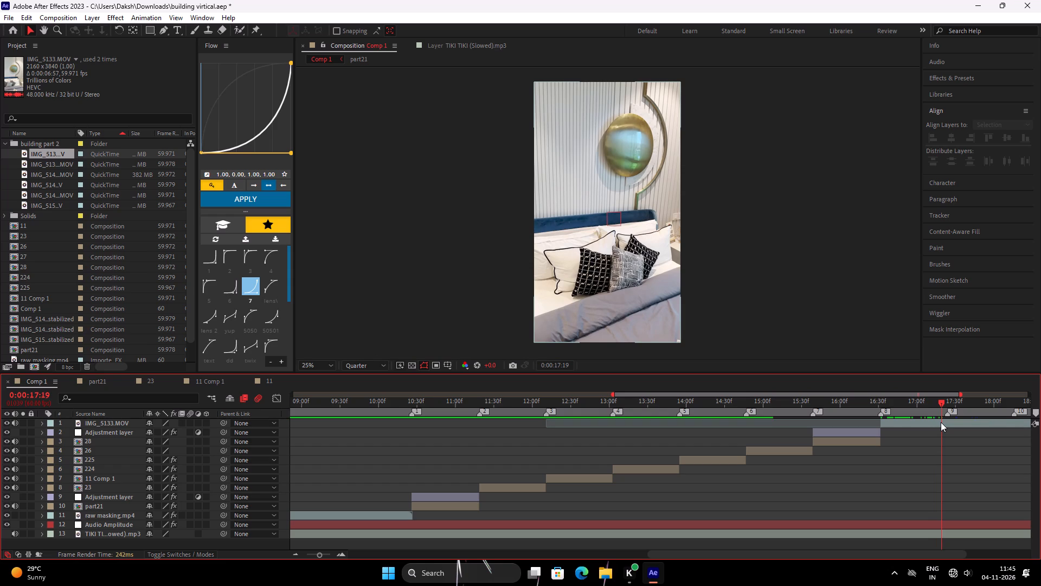
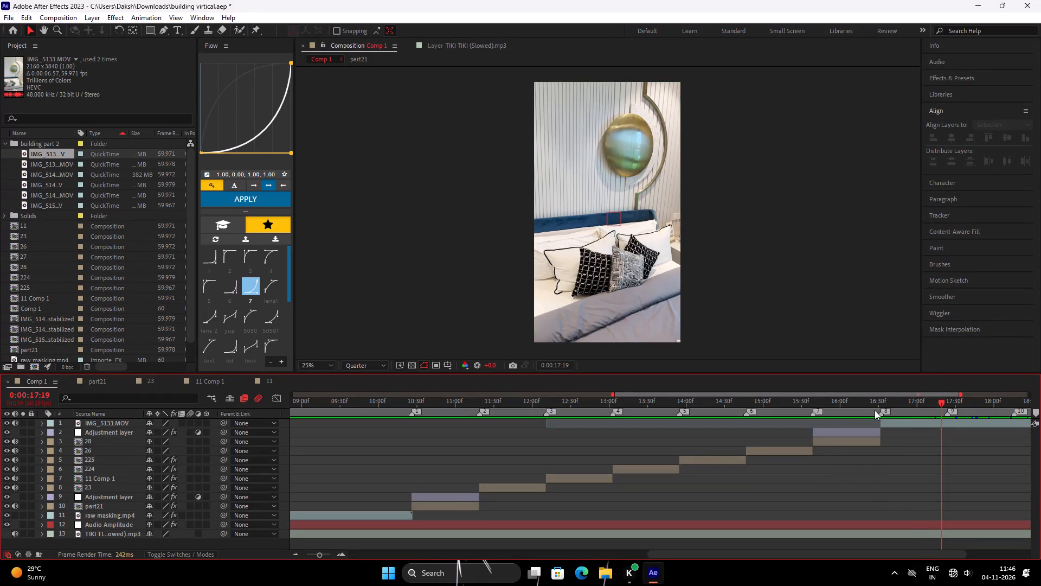
# Scrub through the rest of the IMG_5133.MOV clip up to 0:00:18:44, then return to 0:00:16:32 at marker 8.
pyautogui.moveTo(930, 409); pyautogui.dragTo(1017, 410)
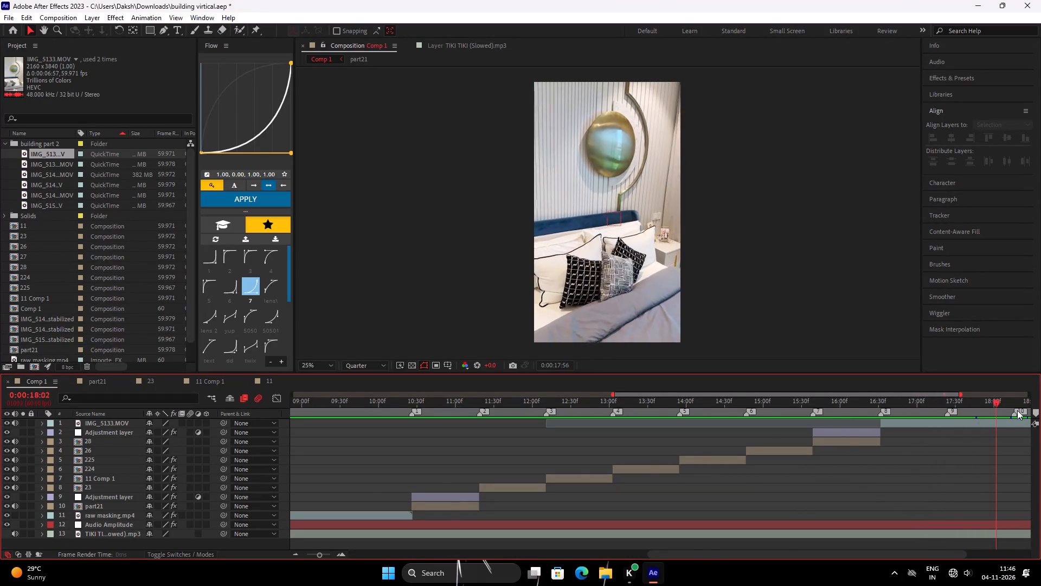
pyautogui.moveTo(1017, 410); pyautogui.dragTo(904, 424)
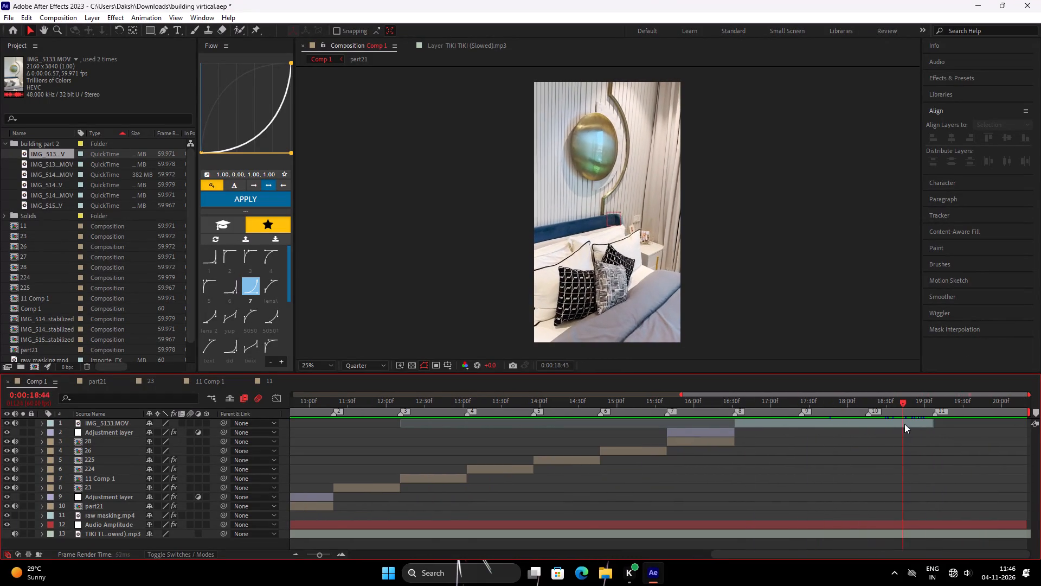
pyautogui.moveTo(904, 424); pyautogui.dragTo(865, 426)
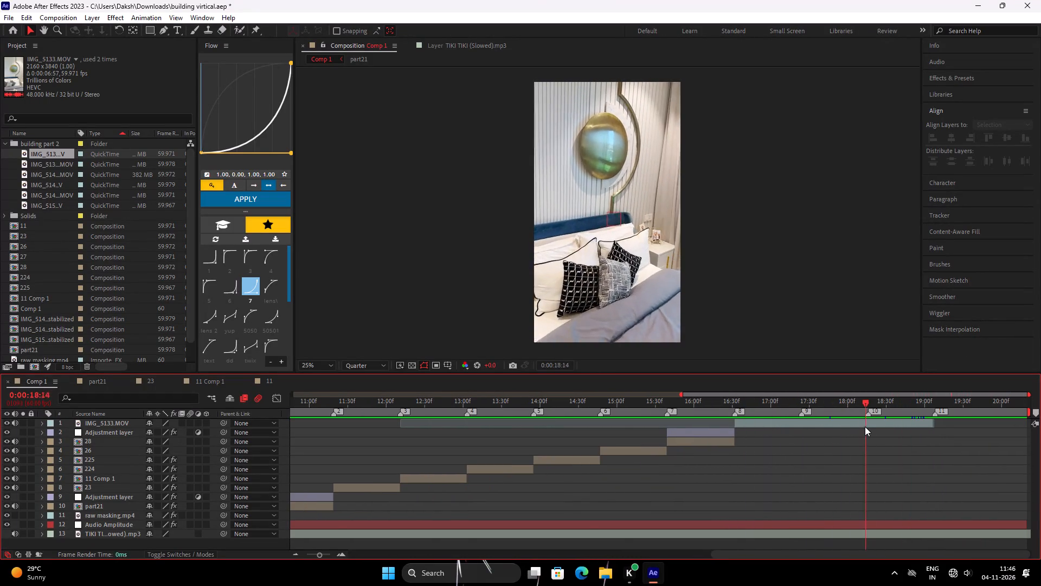
pyautogui.moveTo(865, 426); pyautogui.dragTo(735, 412)
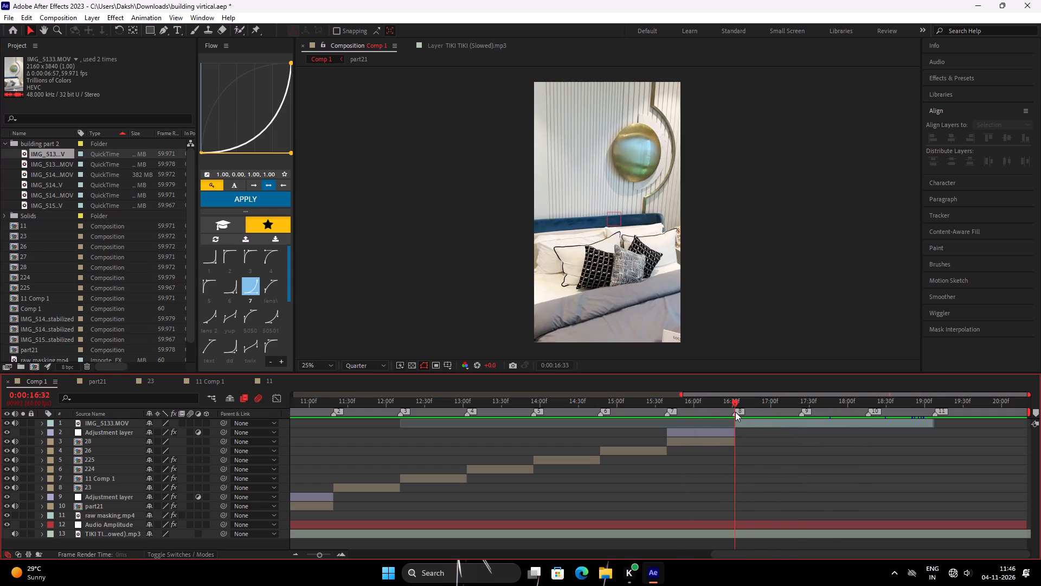
pyautogui.moveTo(735, 412); pyautogui.dragTo(735, 429)
# Enable frame blending and motion blur on the IMG_5133.MOV layer.
pyautogui.click(743, 423)
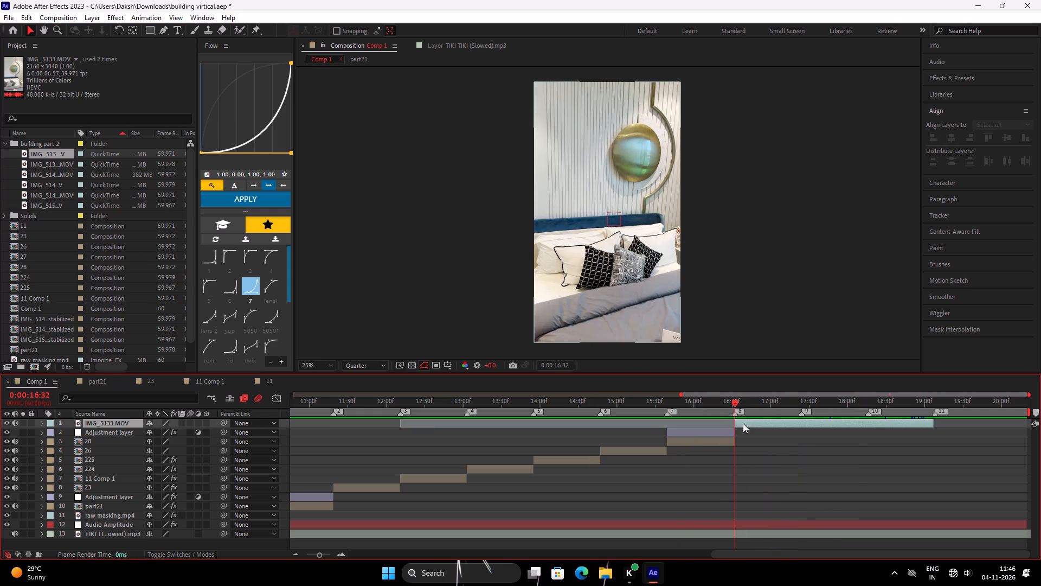
pyautogui.doubleClick(181, 424)
pyautogui.click(187, 424)
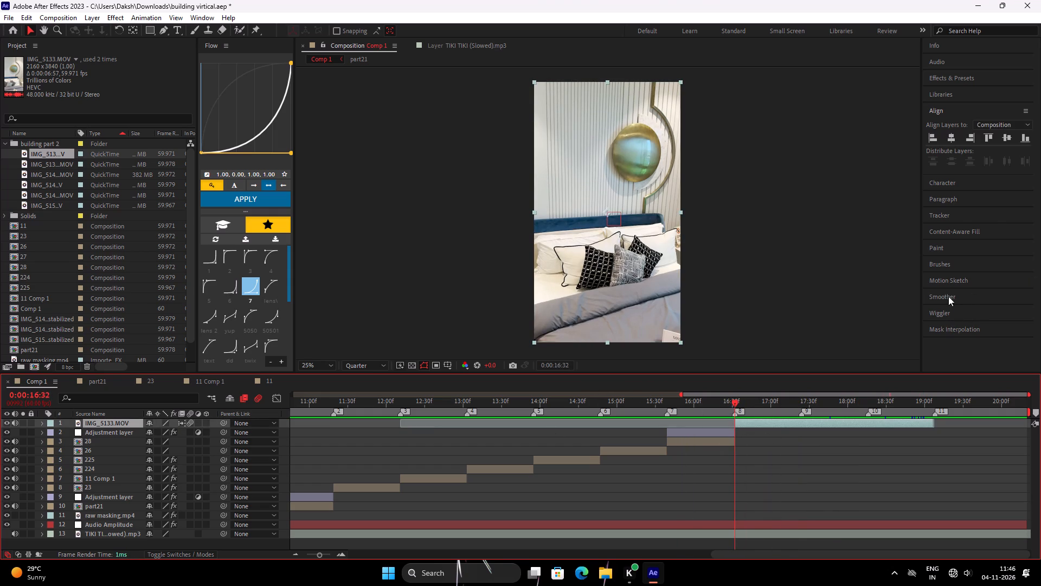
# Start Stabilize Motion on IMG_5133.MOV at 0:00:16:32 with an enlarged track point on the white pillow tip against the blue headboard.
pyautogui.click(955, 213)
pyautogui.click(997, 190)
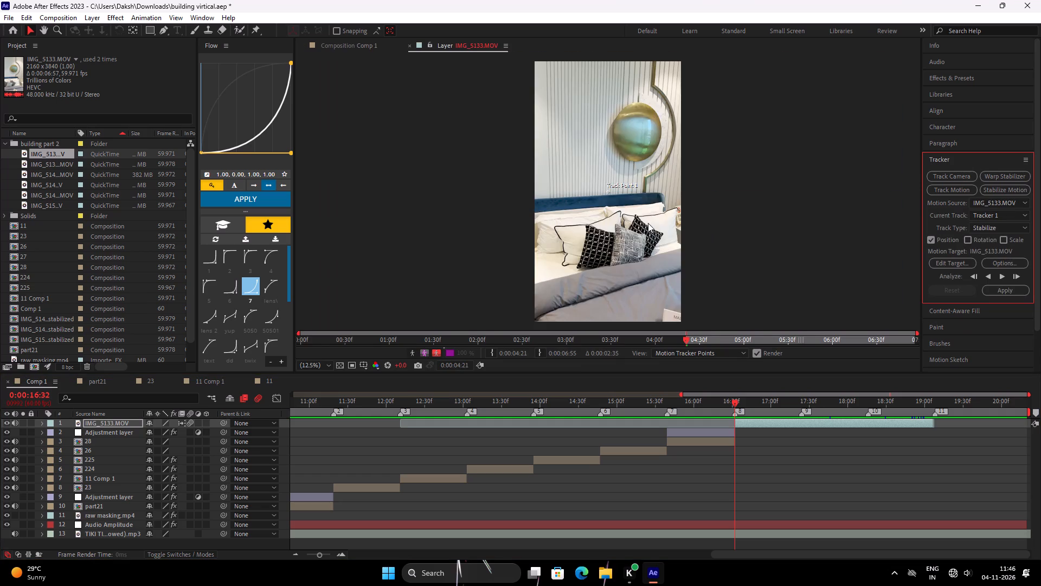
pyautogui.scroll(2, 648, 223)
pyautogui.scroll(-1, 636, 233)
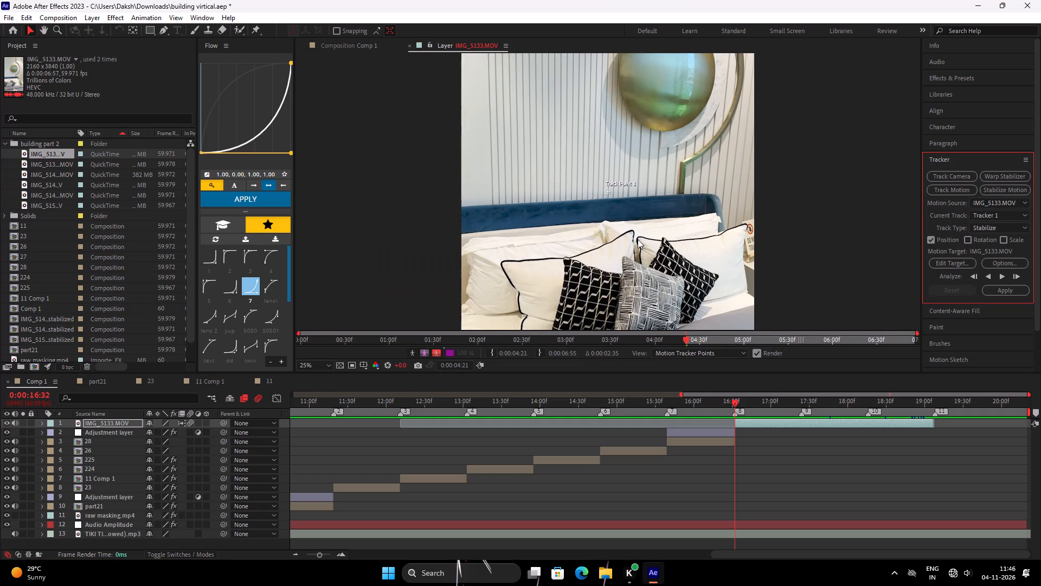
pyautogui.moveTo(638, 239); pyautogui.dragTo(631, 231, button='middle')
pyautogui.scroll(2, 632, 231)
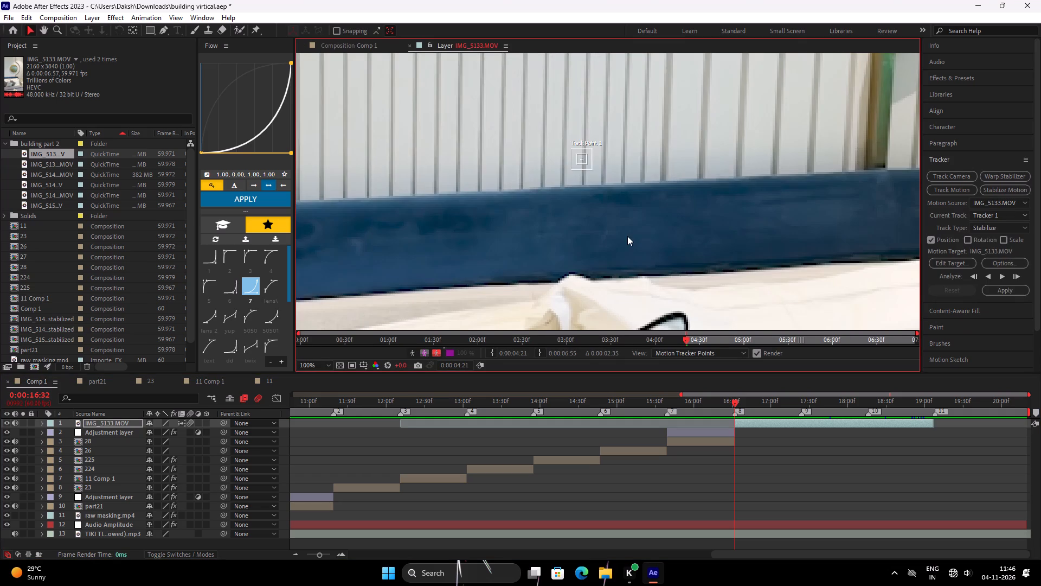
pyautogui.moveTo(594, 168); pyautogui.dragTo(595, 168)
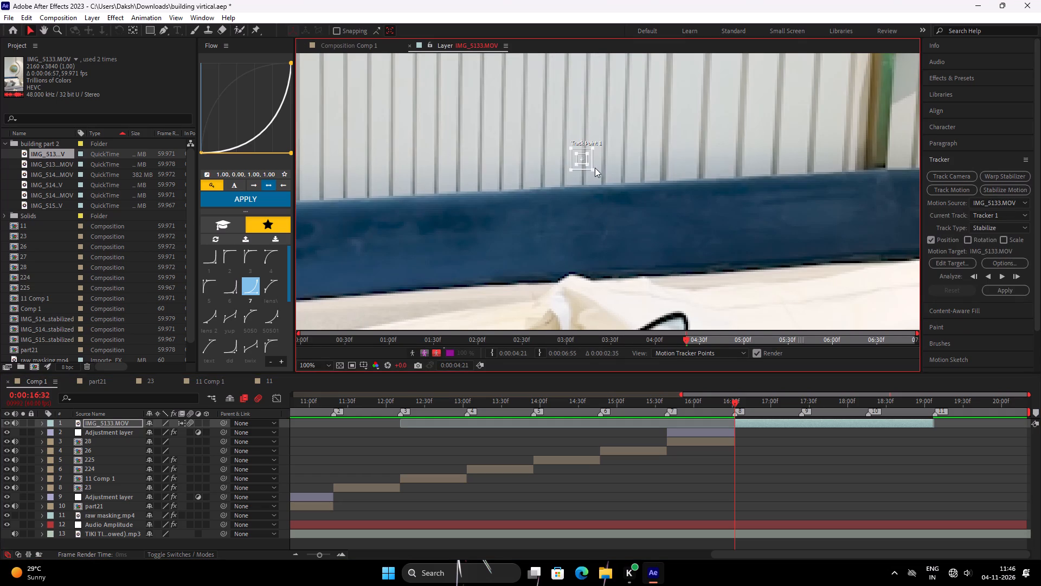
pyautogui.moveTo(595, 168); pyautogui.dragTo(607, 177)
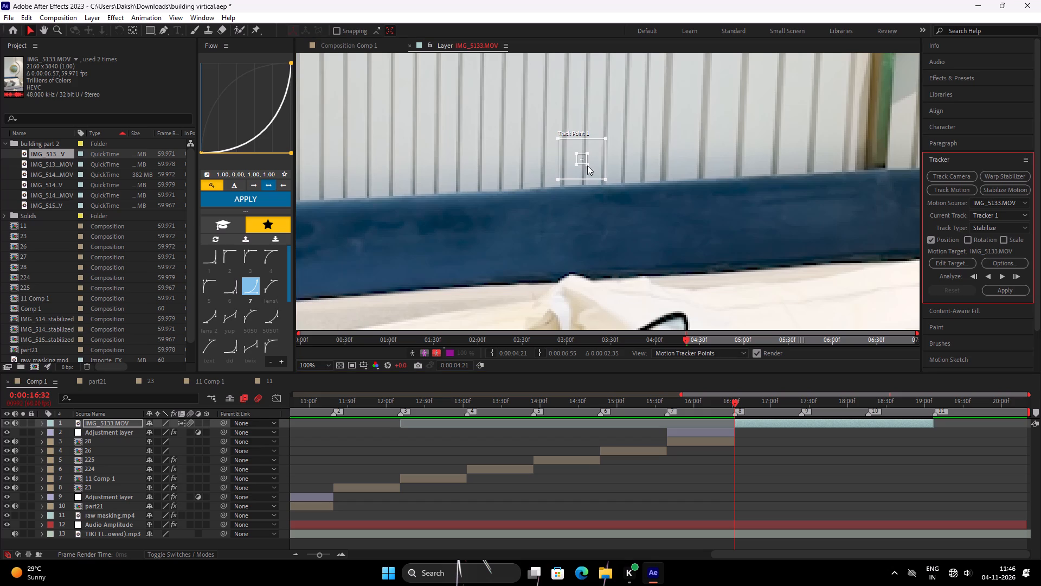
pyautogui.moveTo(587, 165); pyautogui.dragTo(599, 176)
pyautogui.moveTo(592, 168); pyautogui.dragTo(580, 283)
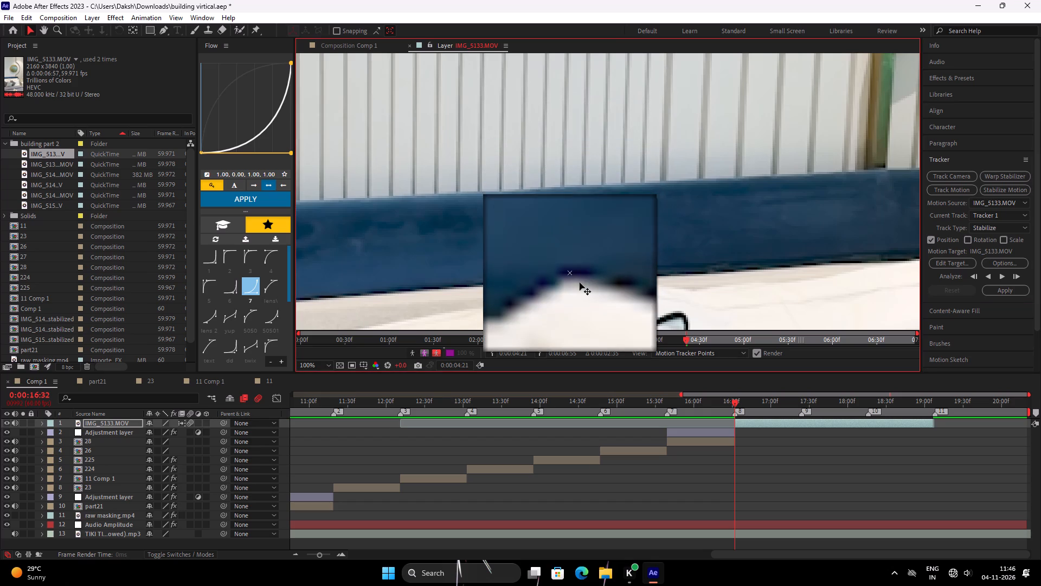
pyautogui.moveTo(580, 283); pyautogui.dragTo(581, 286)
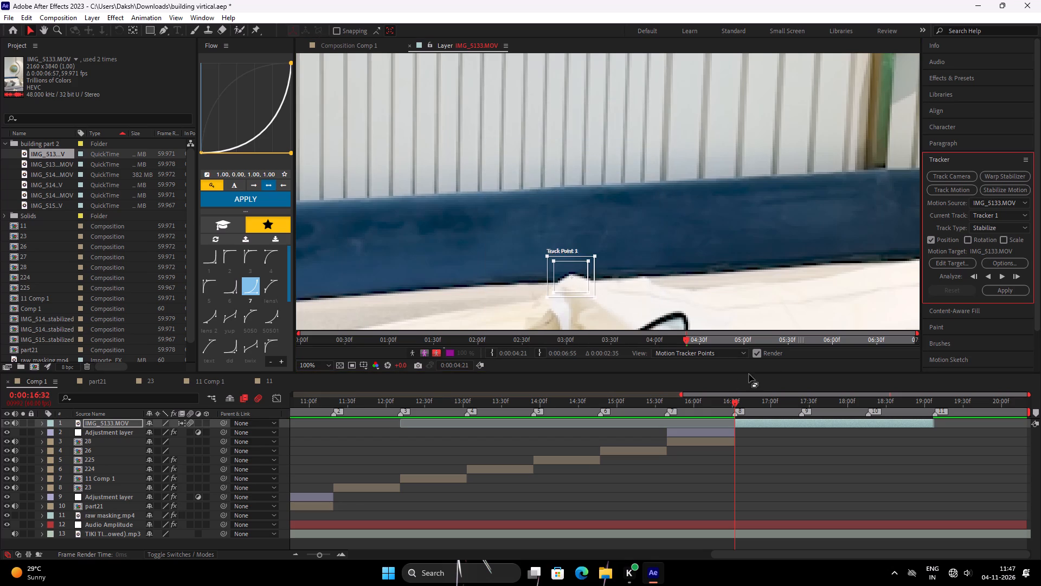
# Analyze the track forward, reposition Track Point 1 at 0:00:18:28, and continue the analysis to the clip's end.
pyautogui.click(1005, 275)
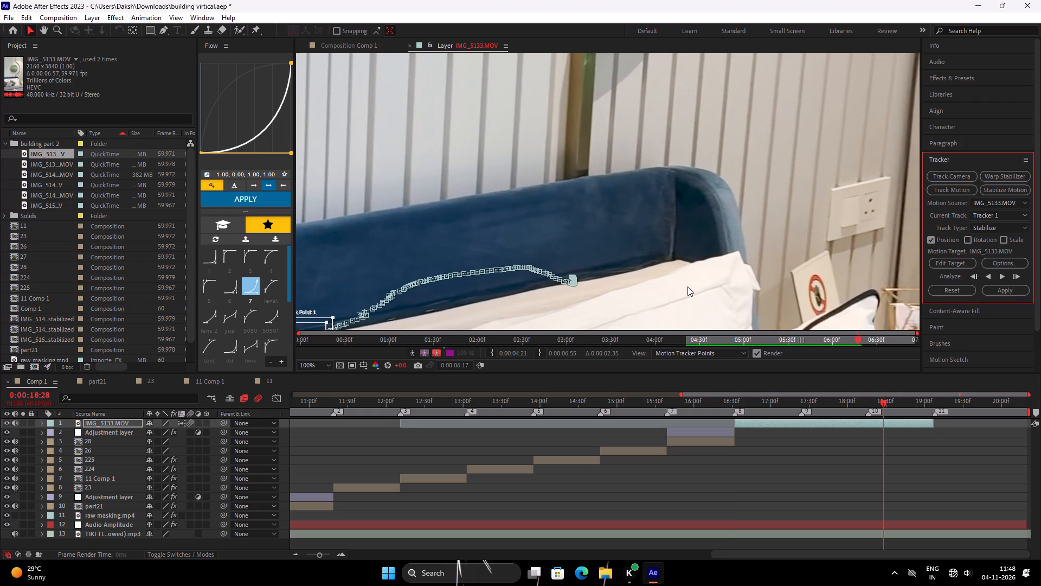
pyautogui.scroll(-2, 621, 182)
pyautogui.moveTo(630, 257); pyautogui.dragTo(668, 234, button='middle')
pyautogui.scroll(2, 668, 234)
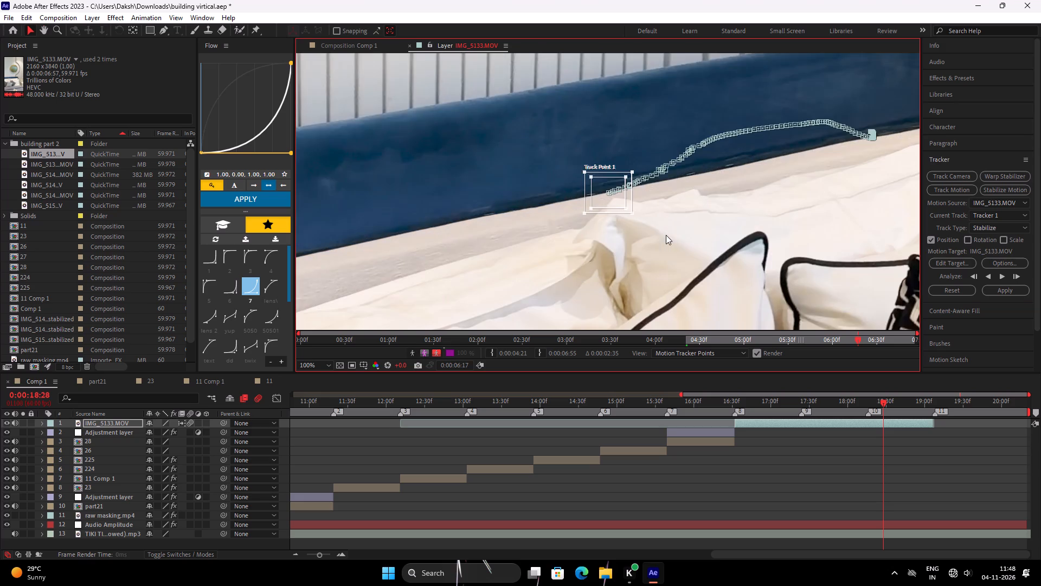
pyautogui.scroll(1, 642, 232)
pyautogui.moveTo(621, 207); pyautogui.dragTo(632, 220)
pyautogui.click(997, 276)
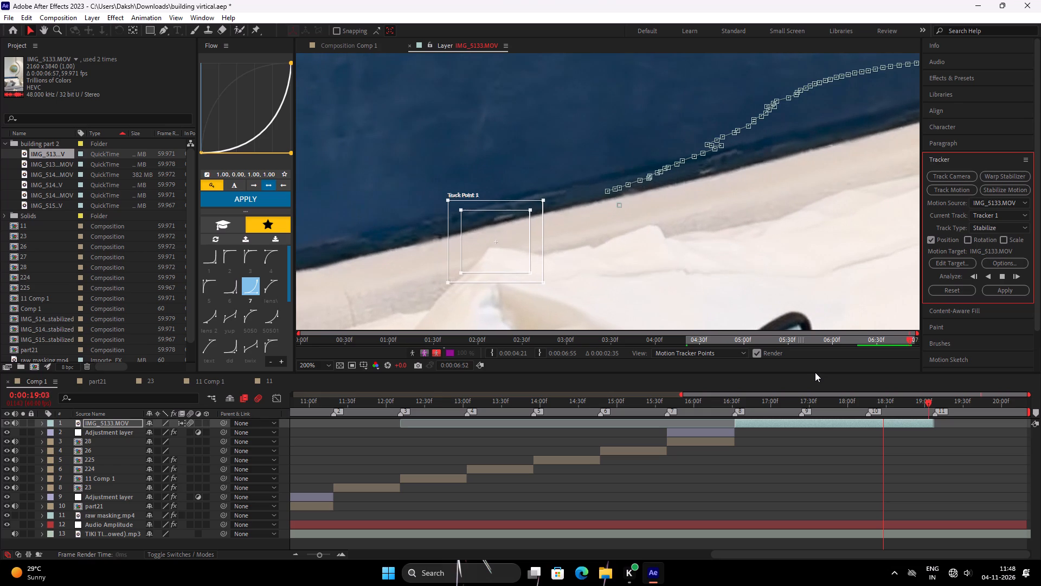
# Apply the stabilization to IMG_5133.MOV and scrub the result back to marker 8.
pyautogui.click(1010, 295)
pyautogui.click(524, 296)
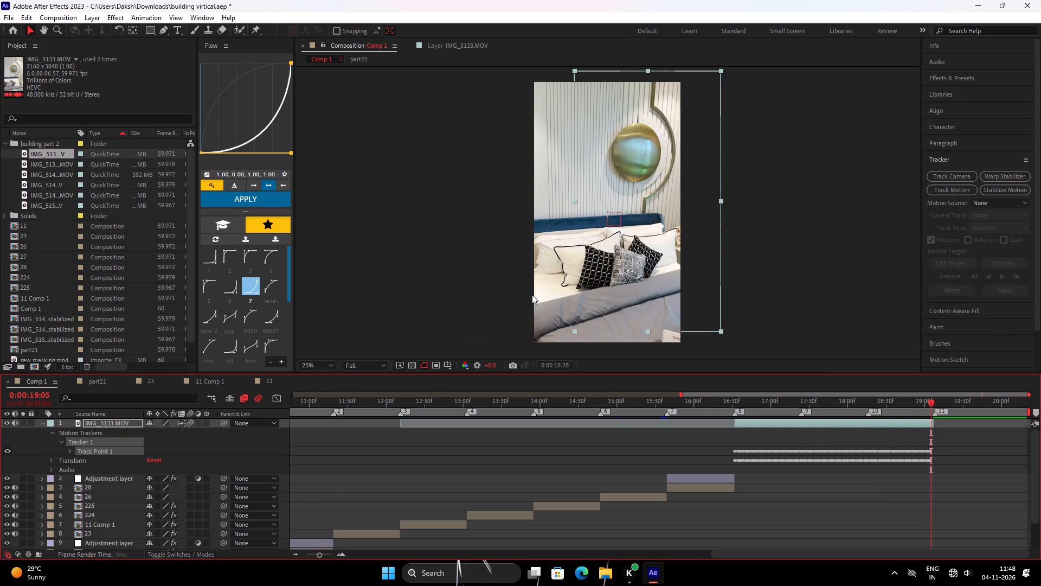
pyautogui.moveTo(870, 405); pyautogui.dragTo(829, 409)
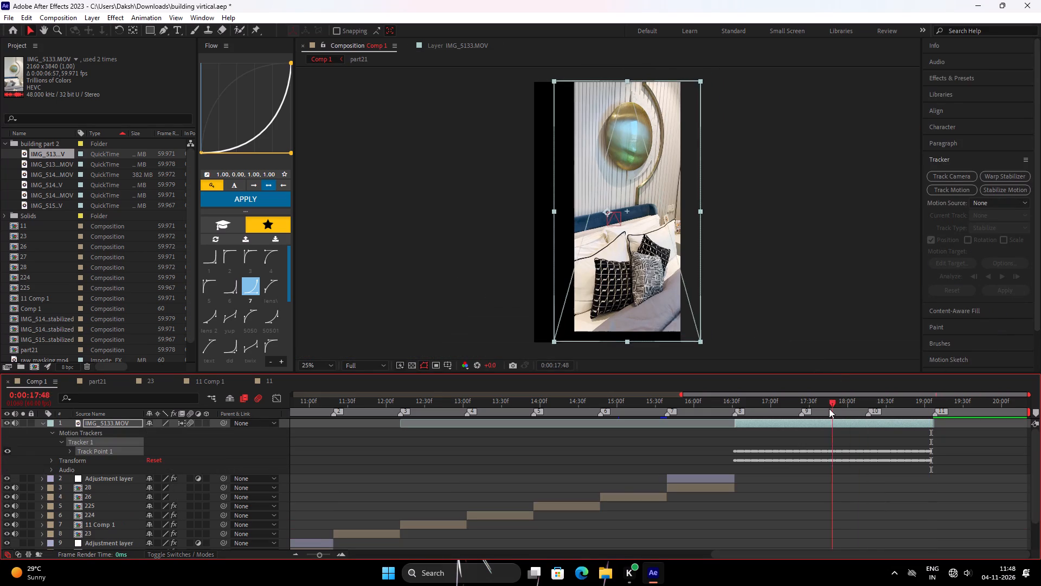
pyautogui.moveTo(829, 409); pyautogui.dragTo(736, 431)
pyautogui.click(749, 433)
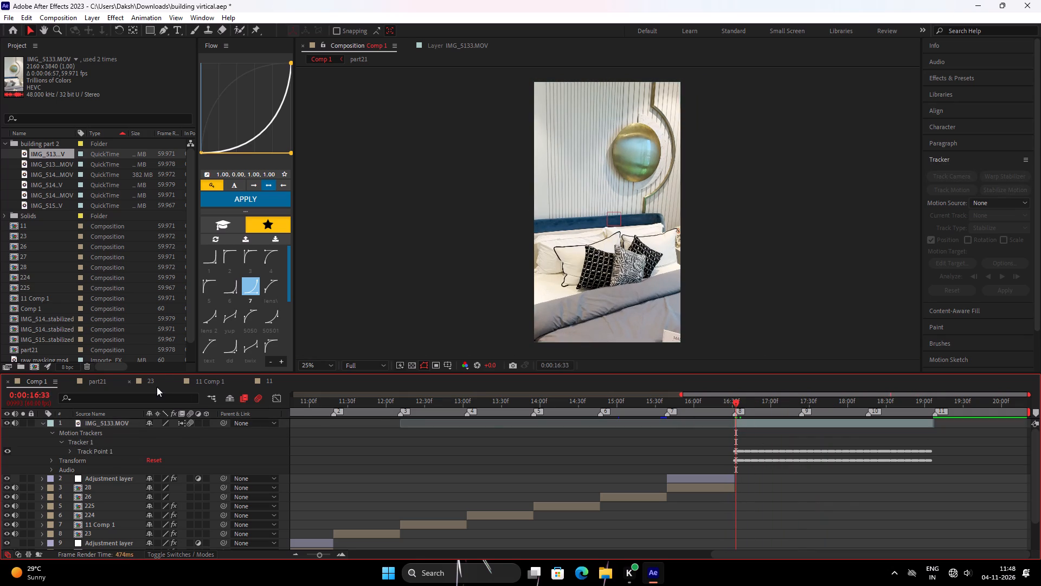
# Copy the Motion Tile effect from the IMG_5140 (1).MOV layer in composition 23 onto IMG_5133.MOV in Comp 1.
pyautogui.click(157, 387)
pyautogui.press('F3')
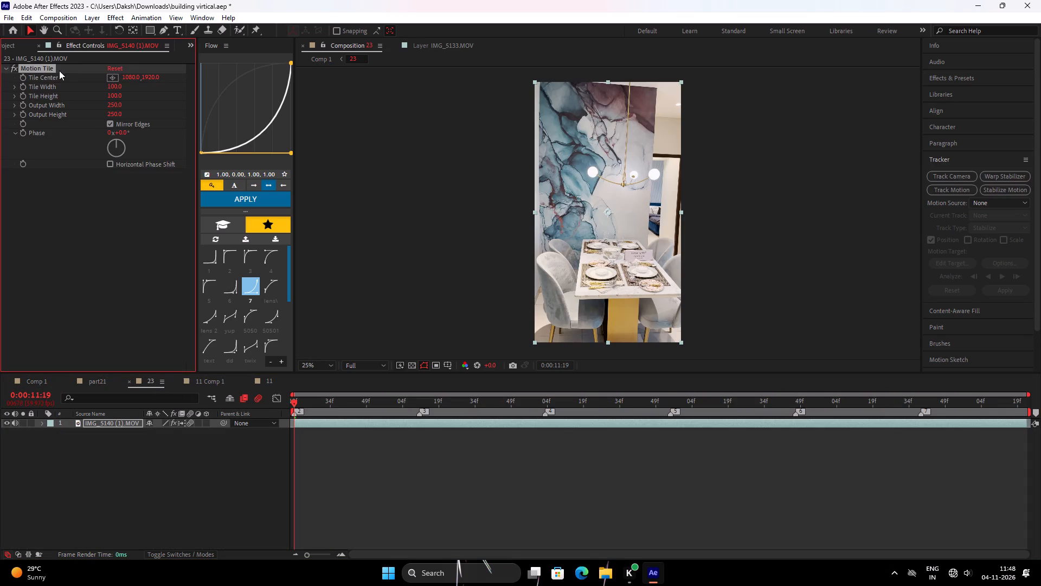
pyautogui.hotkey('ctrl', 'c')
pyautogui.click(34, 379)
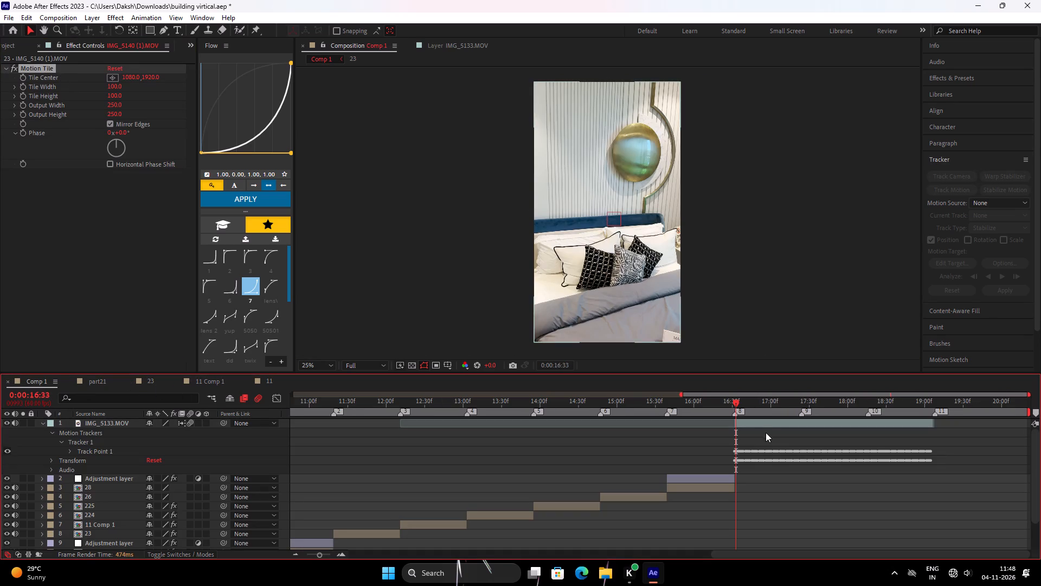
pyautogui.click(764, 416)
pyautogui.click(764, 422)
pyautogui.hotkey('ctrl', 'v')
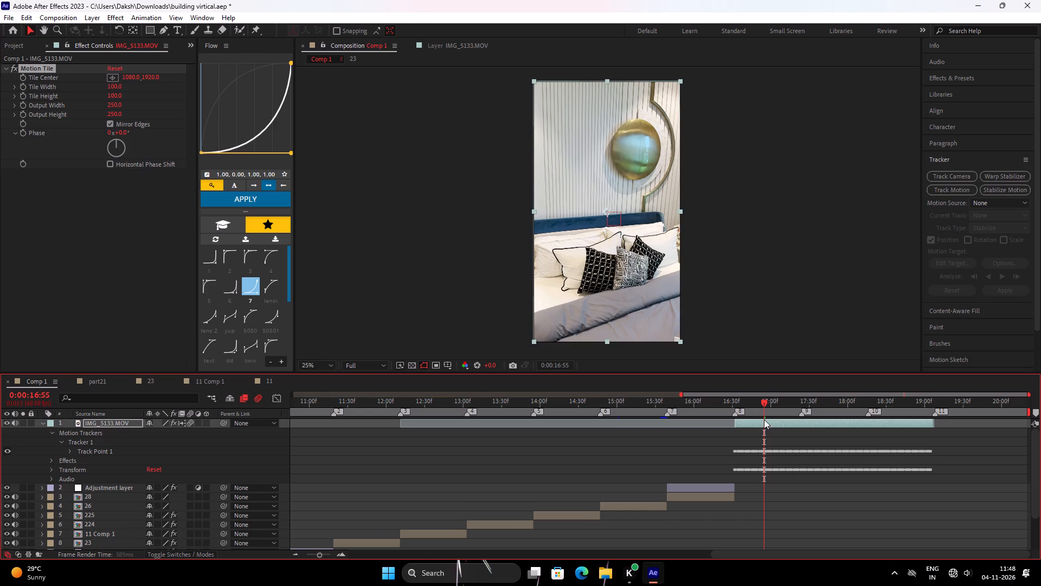
# Examine the stabilized bedroom clip's mirrored edges toward its end, around 0:00:18:58.
pyautogui.moveTo(764, 405); pyautogui.dragTo(902, 403)
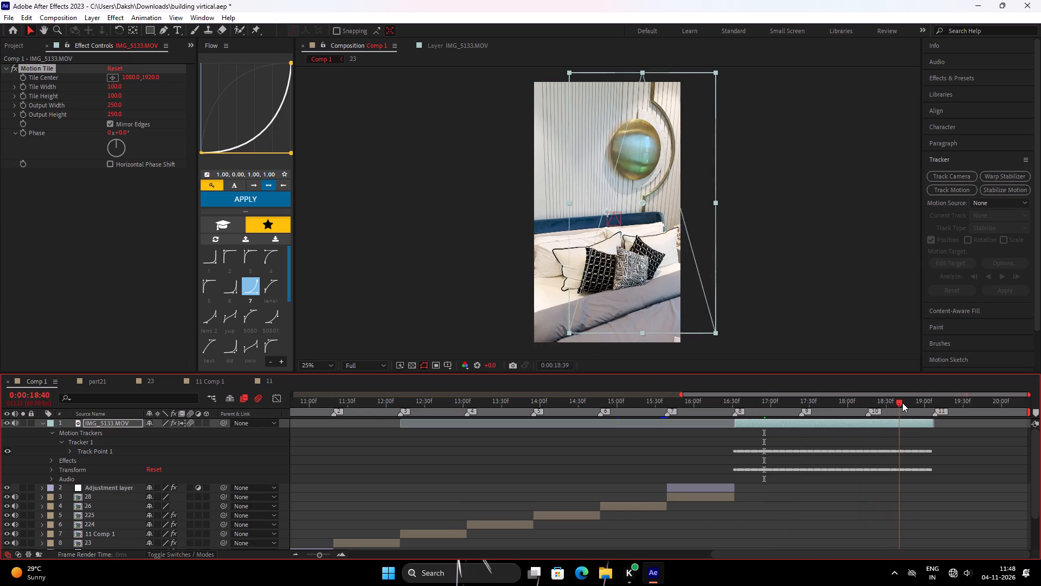
pyautogui.moveTo(902, 403); pyautogui.dragTo(928, 403)
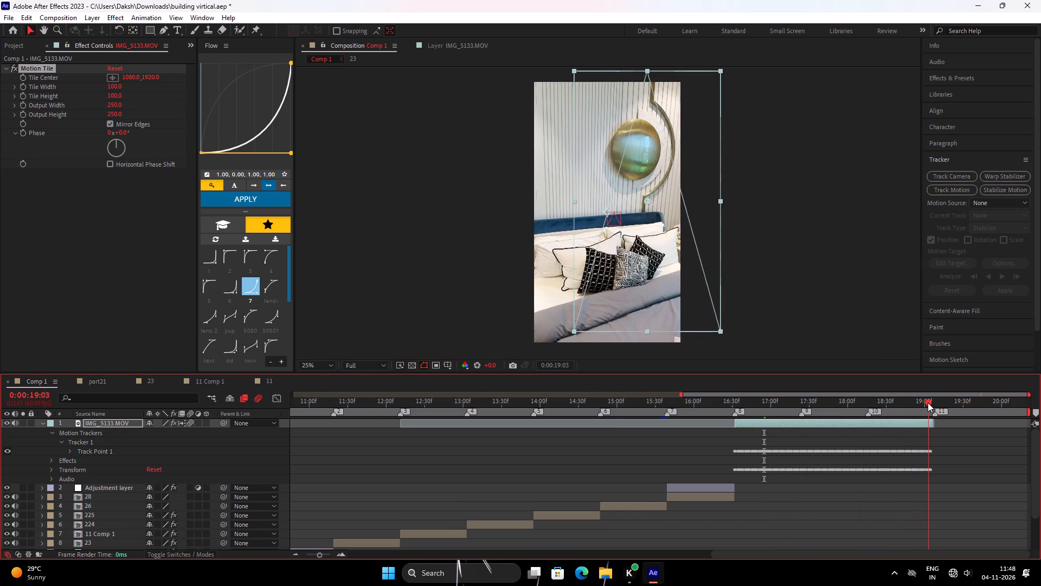
pyautogui.moveTo(928, 403); pyautogui.dragTo(922, 407)
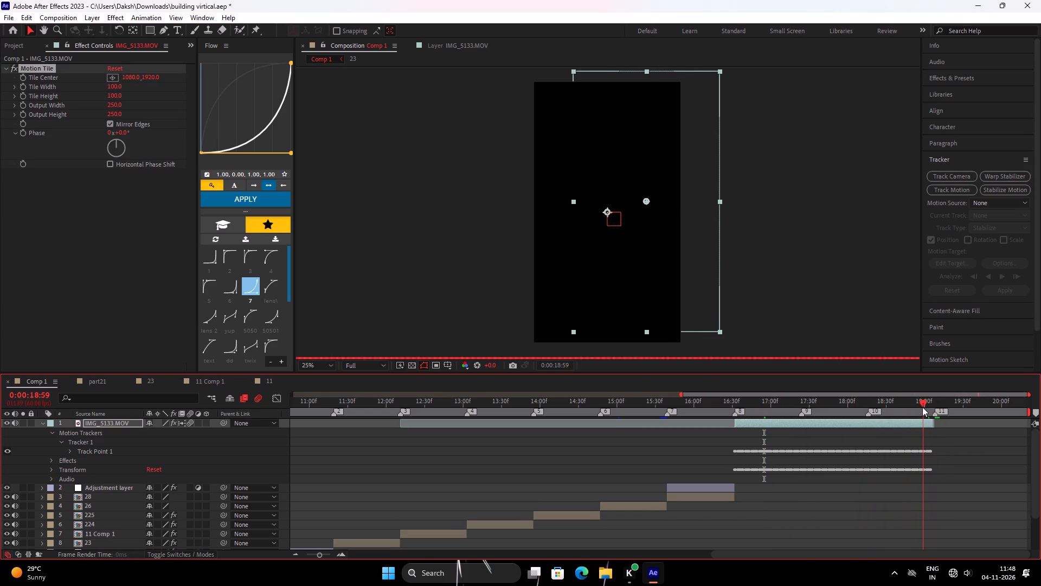
pyautogui.moveTo(922, 407); pyautogui.dragTo(921, 409)
pyautogui.scroll(1, 620, 264)
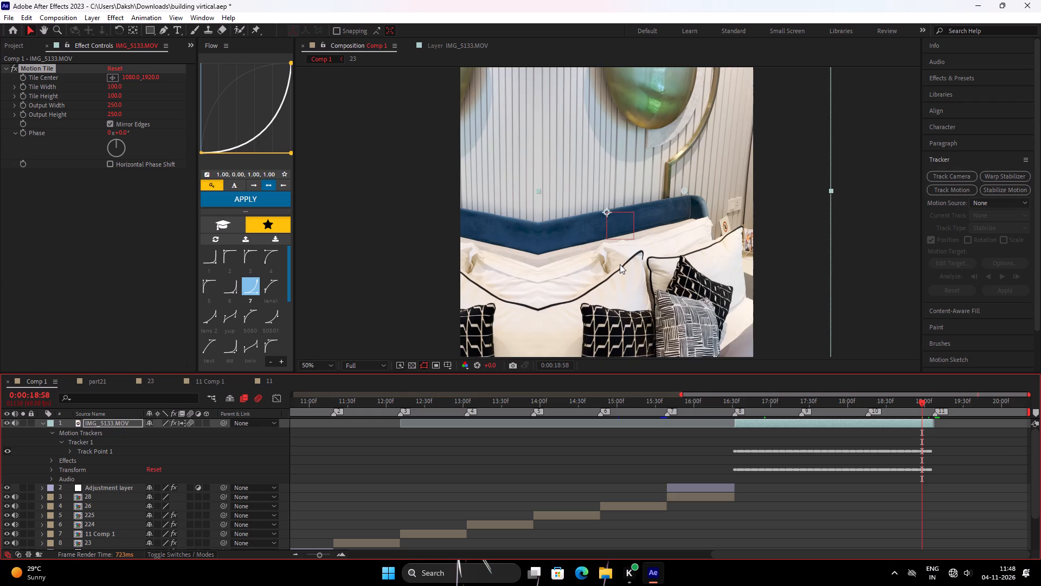
pyautogui.scroll(-1, 620, 264)
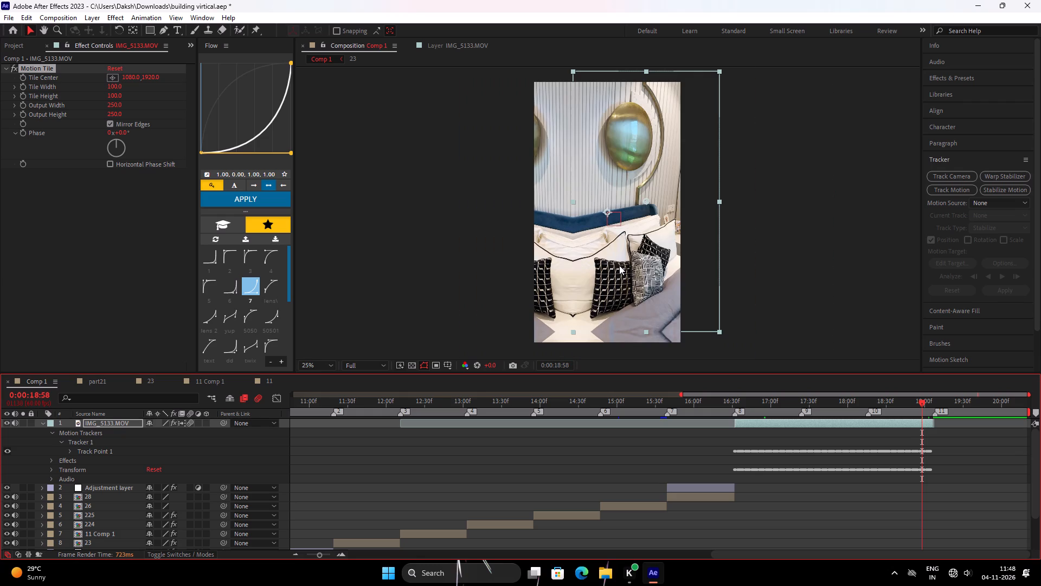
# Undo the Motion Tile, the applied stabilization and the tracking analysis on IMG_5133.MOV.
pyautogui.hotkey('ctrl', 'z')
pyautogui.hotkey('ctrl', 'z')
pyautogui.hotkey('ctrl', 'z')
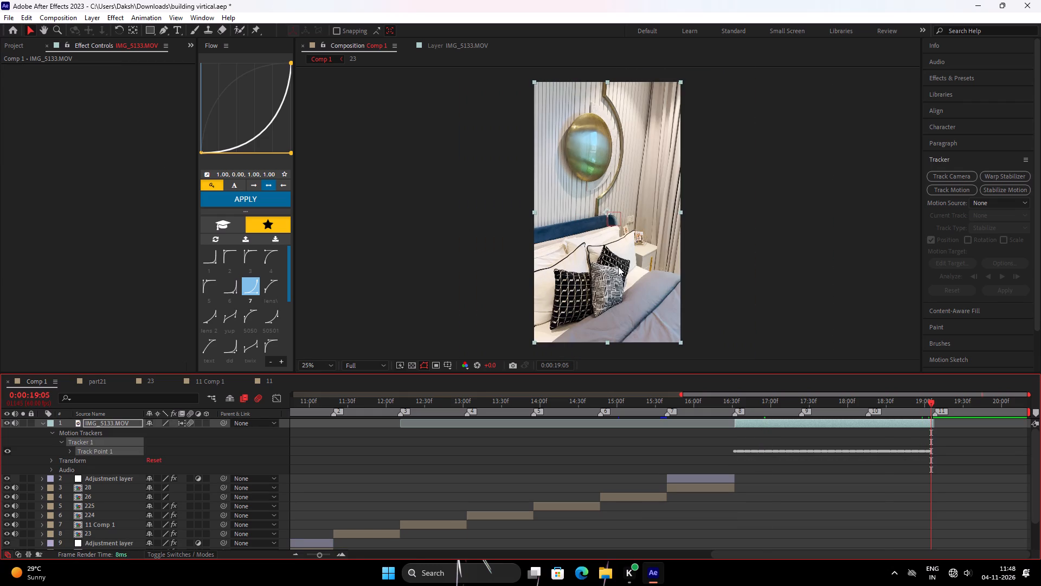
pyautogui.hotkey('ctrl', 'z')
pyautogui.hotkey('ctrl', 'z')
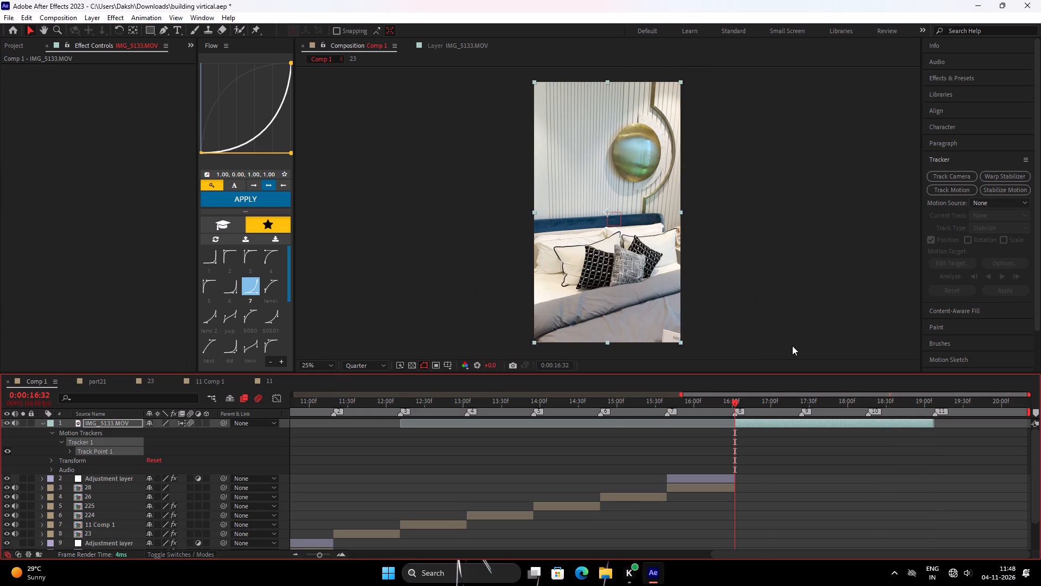
# Start a new motion stabilization track on IMG_5133.MOV from the clip's last frame at 0:00:19:06.
pyautogui.press('o')
pyautogui.scroll(1, 637, 282)
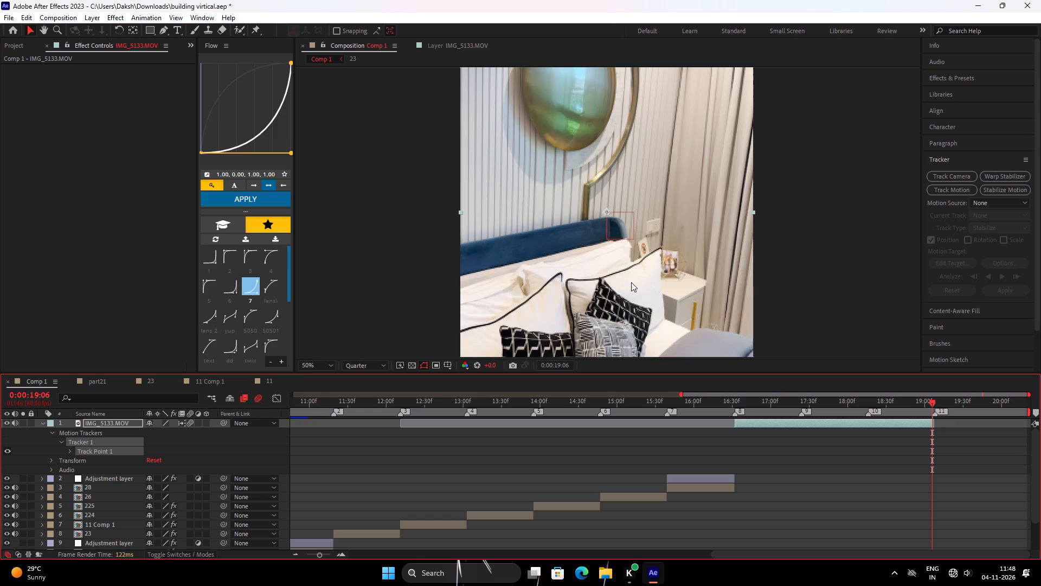
pyautogui.scroll(1, 630, 282)
pyautogui.scroll(-2, 567, 269)
pyautogui.scroll(3, 571, 270)
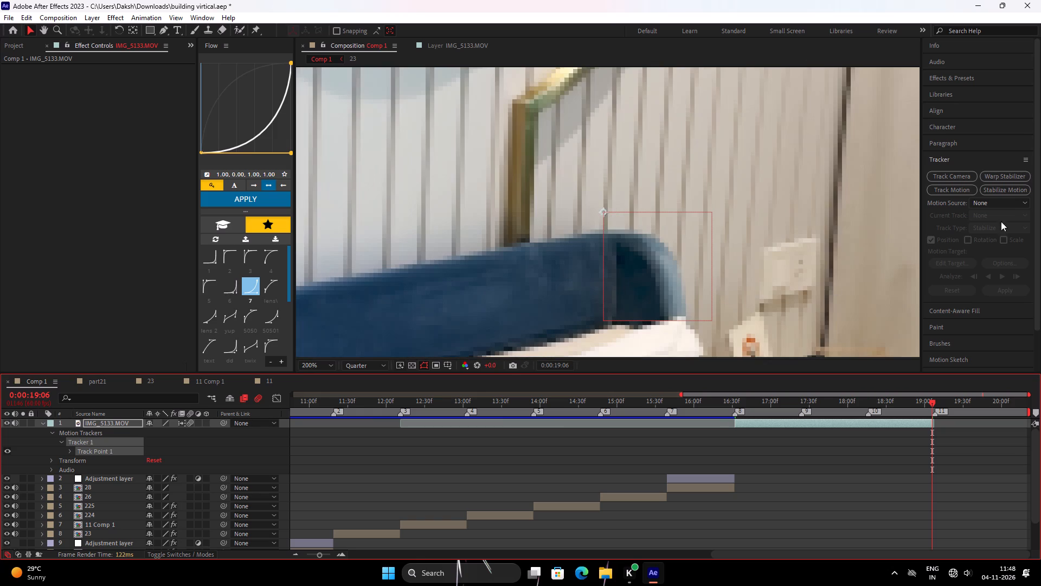
pyautogui.click(1004, 188)
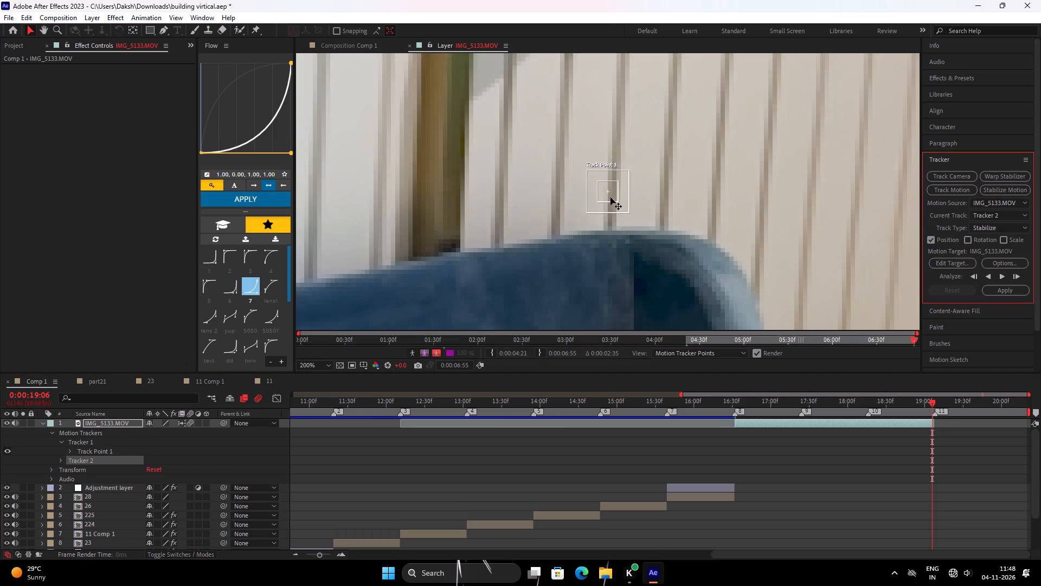
# Place Track Point 1 where the brass strip meets the blue headboard and enlarge its search and feature regions.
pyautogui.moveTo(611, 198); pyautogui.dragTo(432, 254)
pyautogui.moveTo(447, 270); pyautogui.dragTo(442, 267)
pyautogui.hotkey('ctrl', 'z')
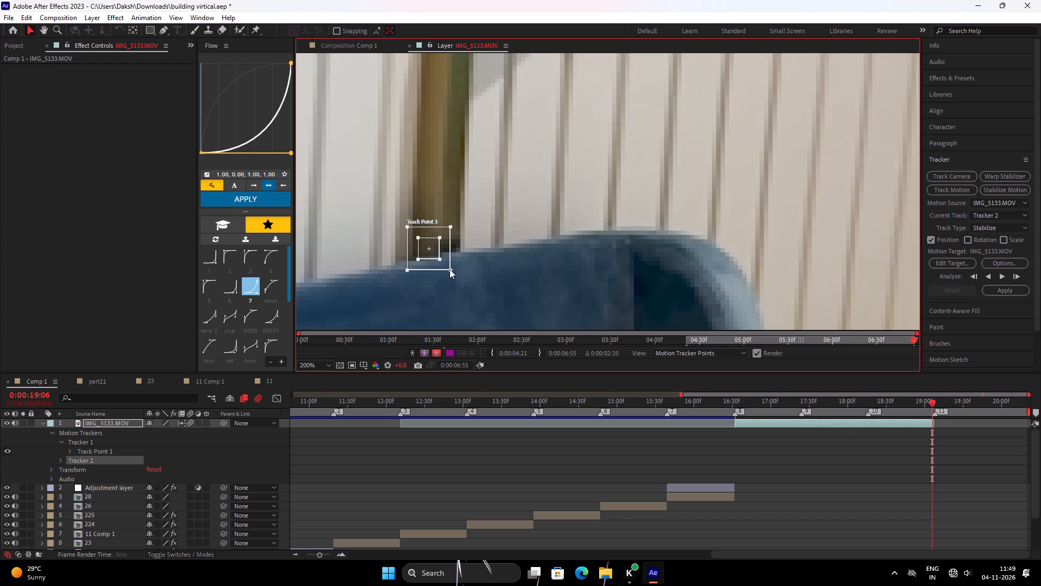
pyautogui.moveTo(451, 271); pyautogui.dragTo(467, 279)
pyautogui.moveTo(439, 260); pyautogui.dragTo(458, 265)
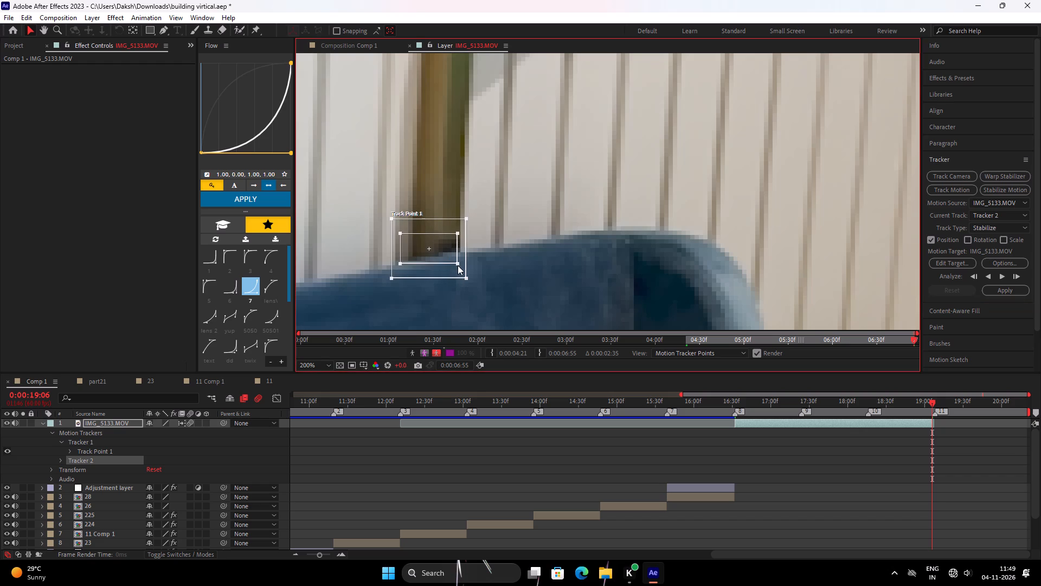
pyautogui.moveTo(458, 265); pyautogui.dragTo(458, 266)
pyautogui.moveTo(440, 257); pyautogui.dragTo(449, 260)
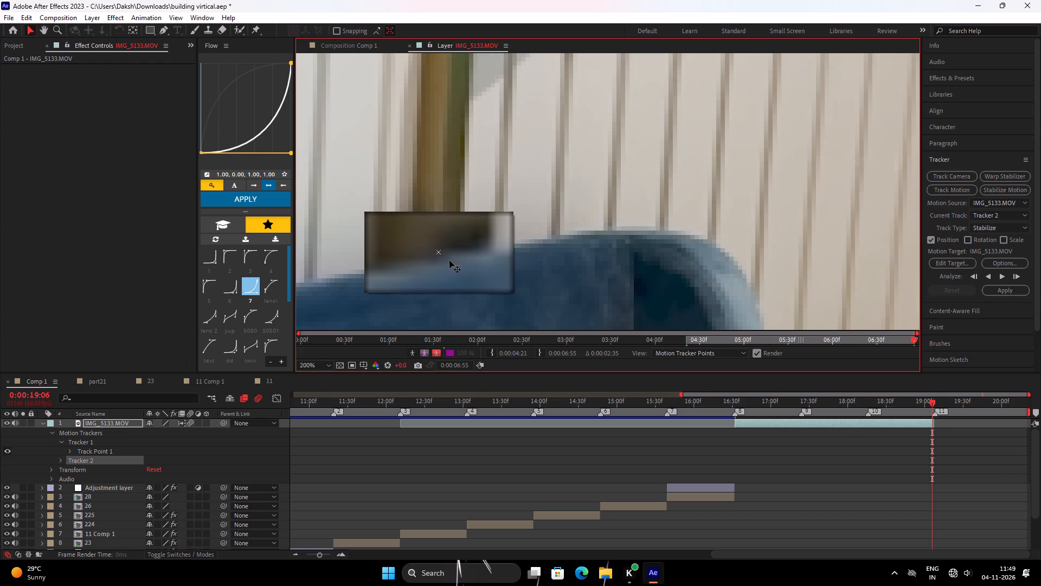
pyautogui.moveTo(449, 260); pyautogui.dragTo(449, 262)
# Enlarge Track Point 1's regions further and move it up to the brass strip's bent corner above the headboard.
pyautogui.scroll(-2, 545, 269)
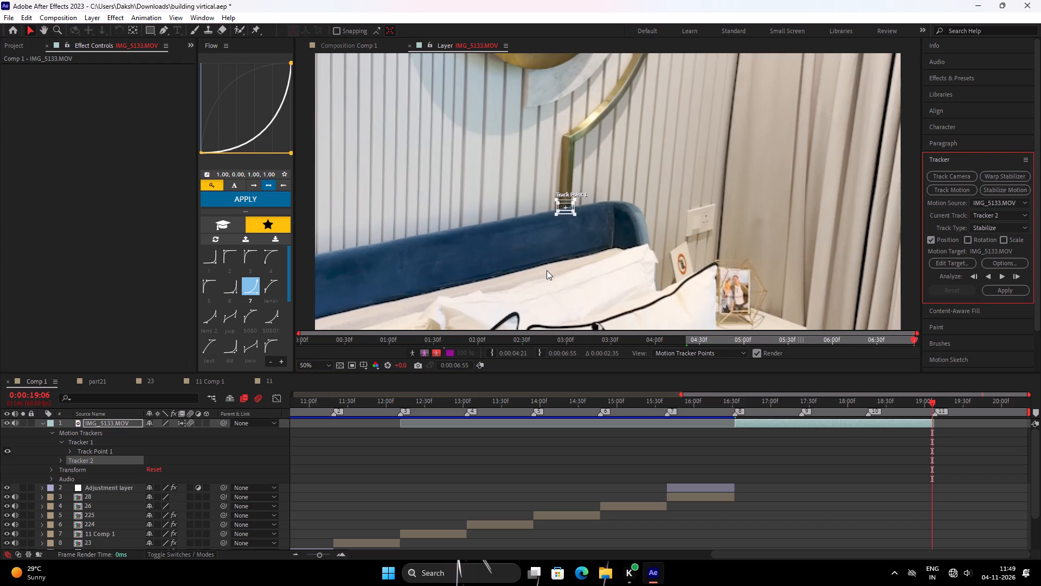
pyautogui.scroll(-2, 625, 207)
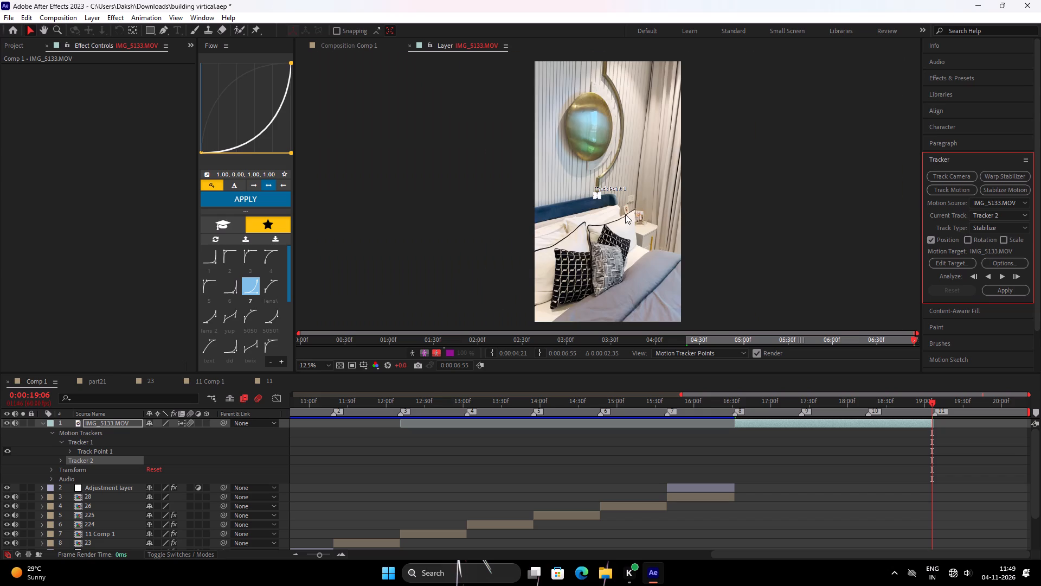
pyautogui.scroll(3, 627, 217)
pyautogui.moveTo(627, 208); pyautogui.dragTo(635, 213)
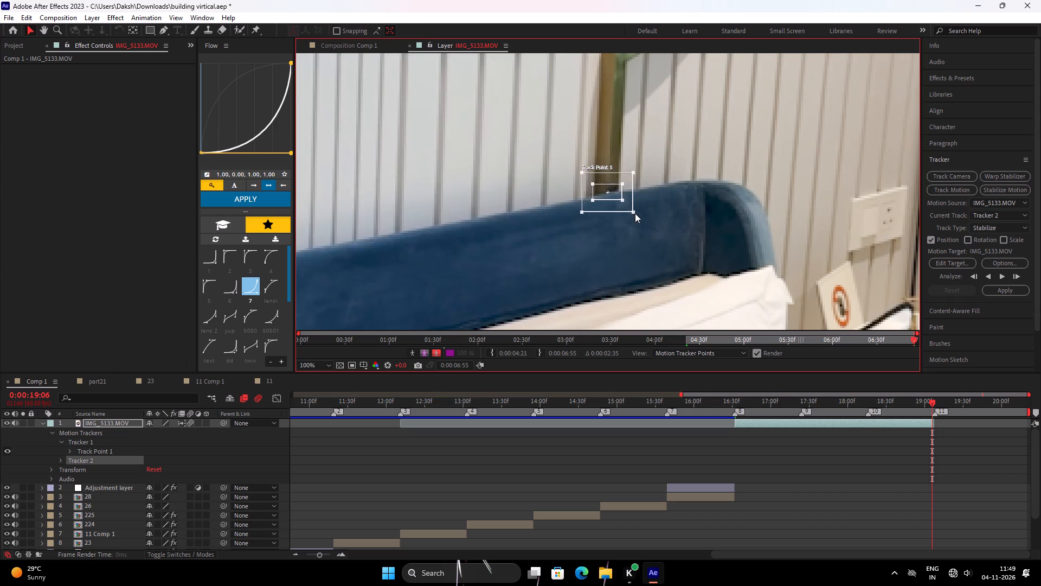
pyautogui.moveTo(635, 213); pyautogui.dragTo(640, 219)
pyautogui.moveTo(624, 201); pyautogui.dragTo(630, 212)
pyautogui.moveTo(614, 201); pyautogui.dragTo(625, 126)
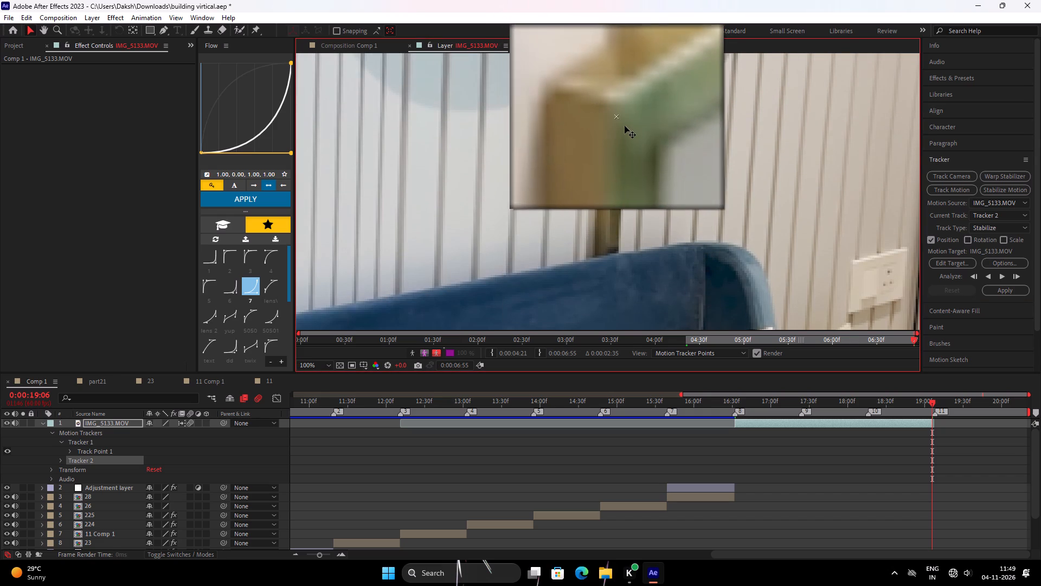
pyautogui.moveTo(625, 126); pyautogui.dragTo(624, 124)
# Analyze the Tracker 2 stabilization track backward from the clip's last frame.
pyautogui.scroll(-3, 701, 231)
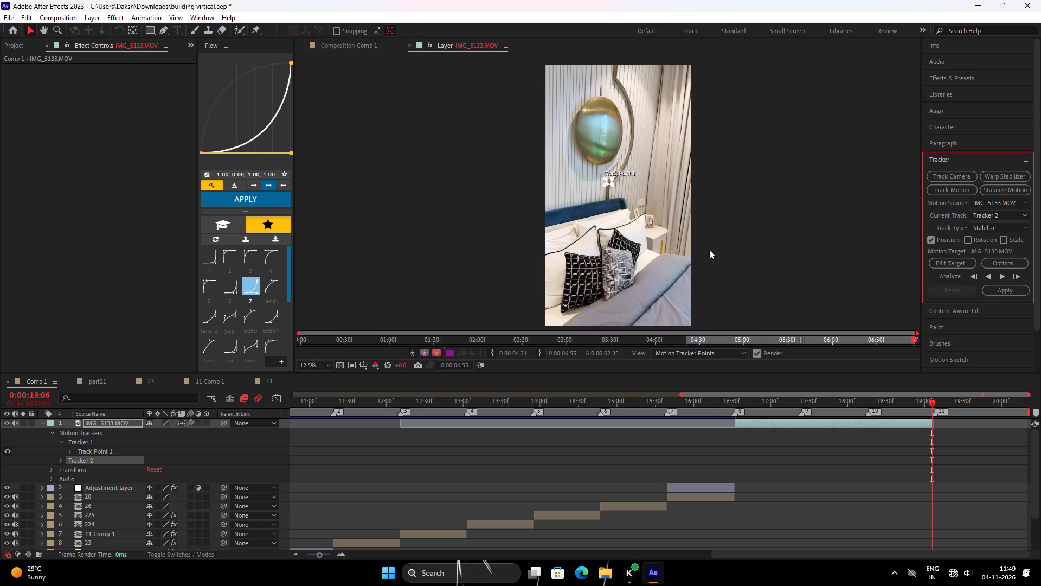
pyautogui.click(986, 279)
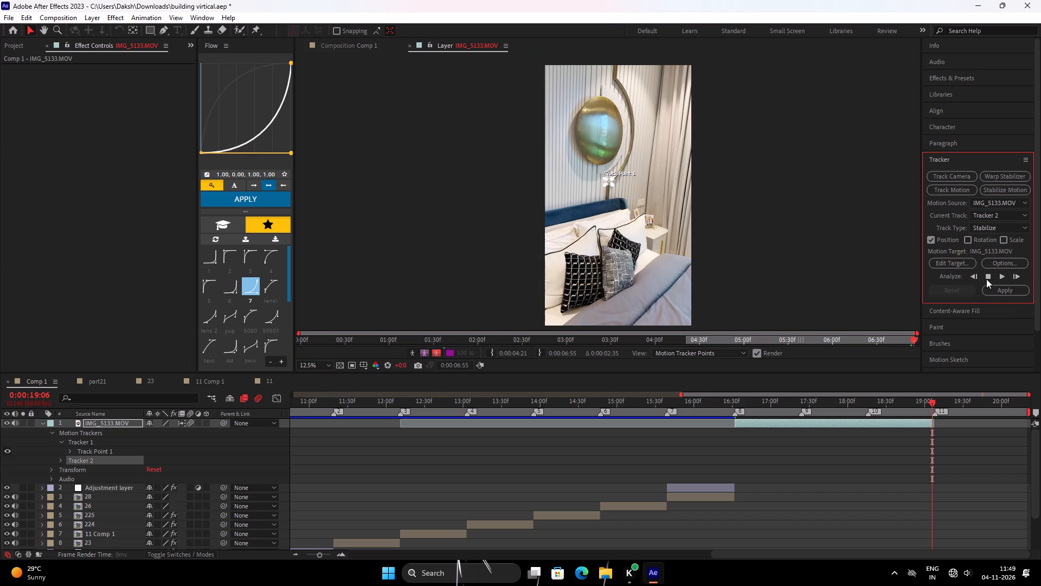
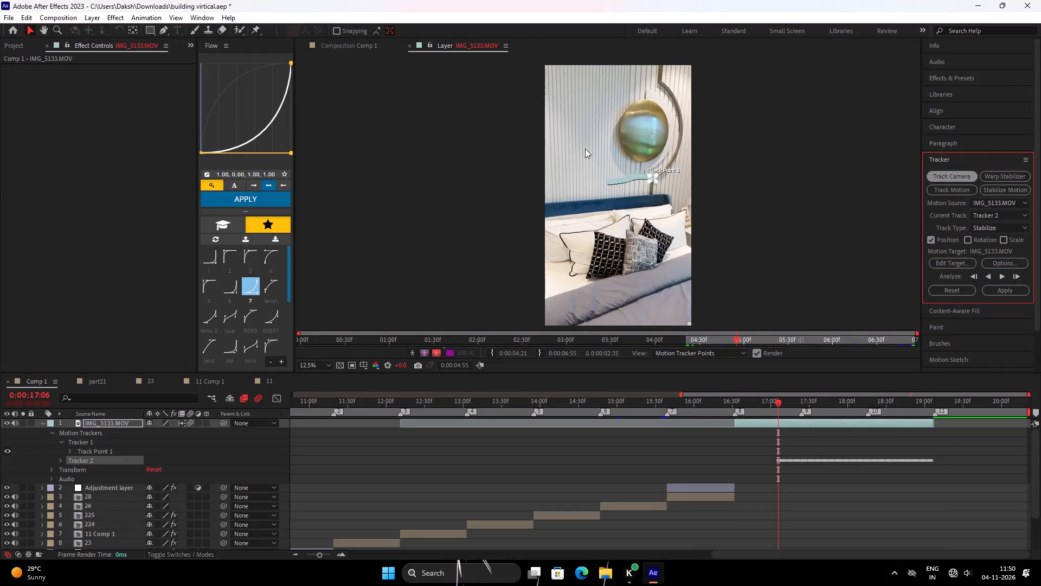
# Realign Track Point 1 with the brass strip's bent corner at 0:00:17:06 and continue the backward analysis to marker 8.
pyautogui.scroll(4, 665, 165)
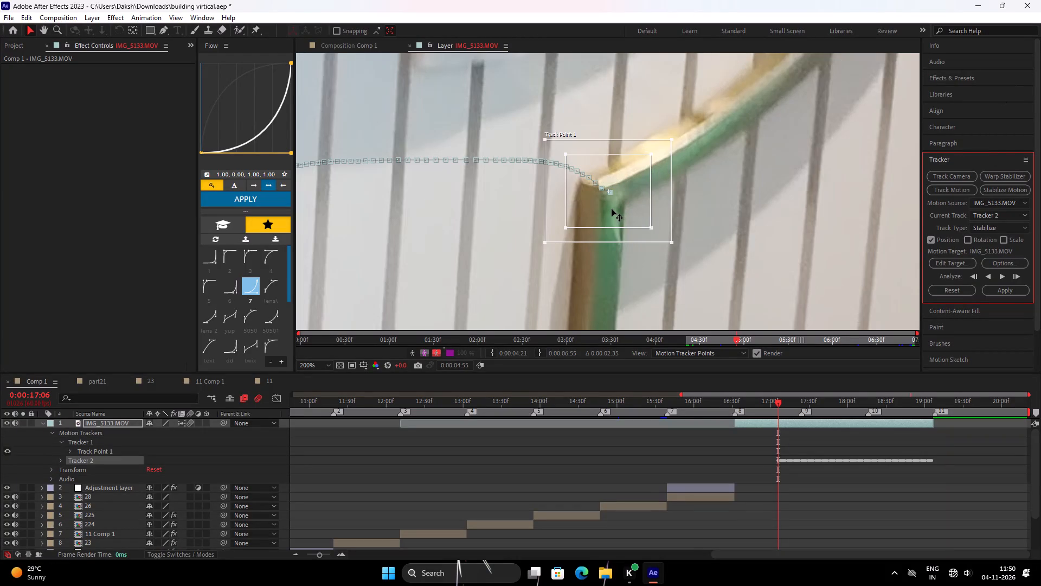
pyautogui.moveTo(612, 208); pyautogui.dragTo(605, 207)
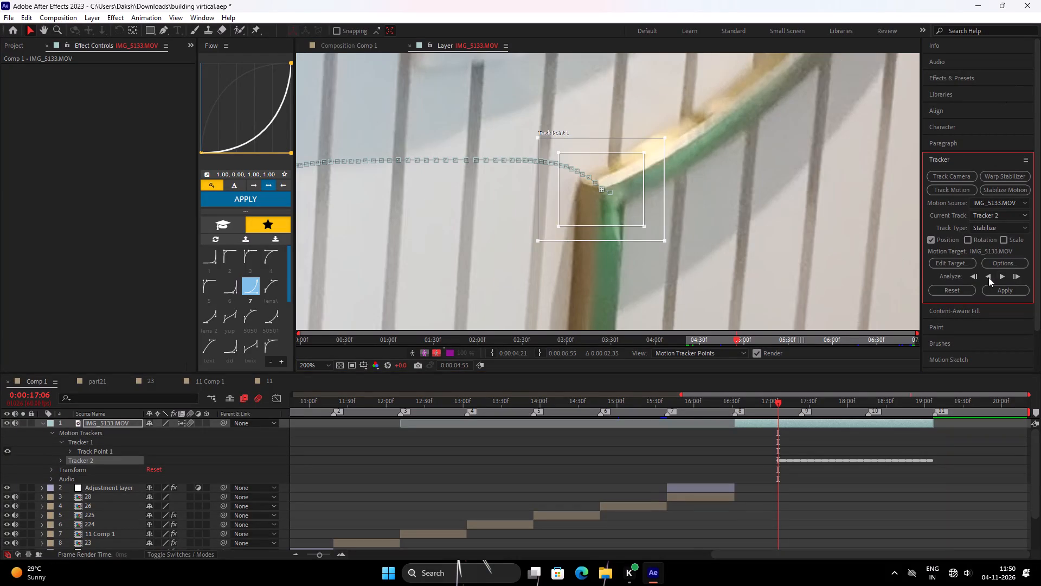
pyautogui.click(988, 277)
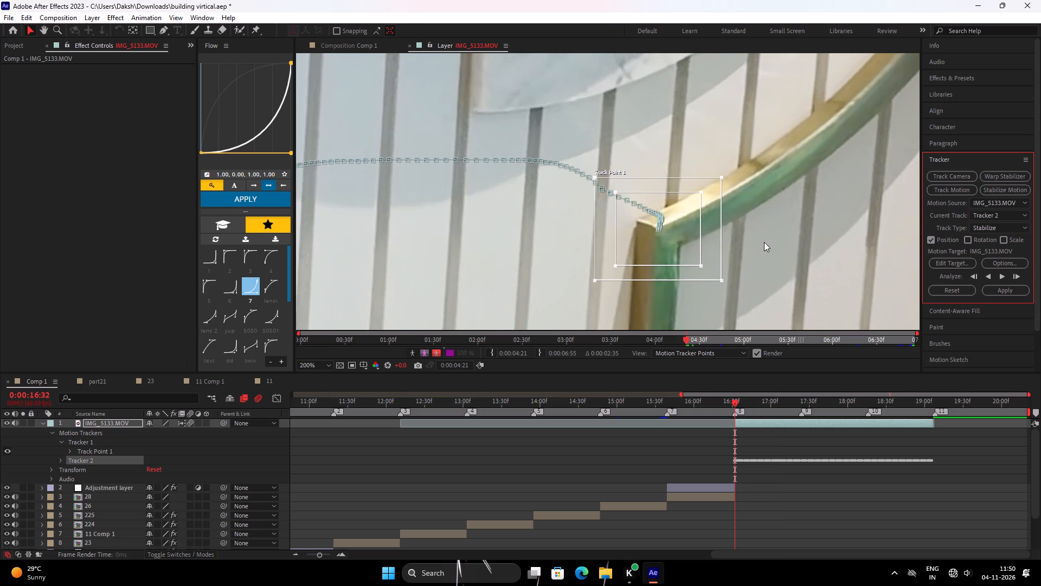
# Apply the Tracker 2 stabilization to IMG_5133.MOV in the X and Y dimensions.
pyautogui.scroll(-3, 760, 247)
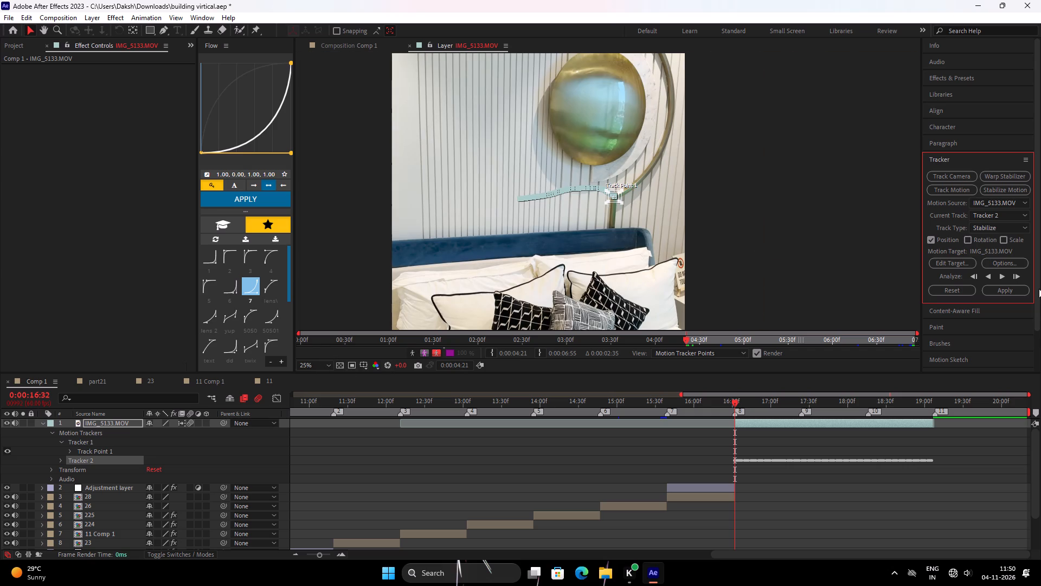
pyautogui.click(1017, 288)
pyautogui.click(519, 291)
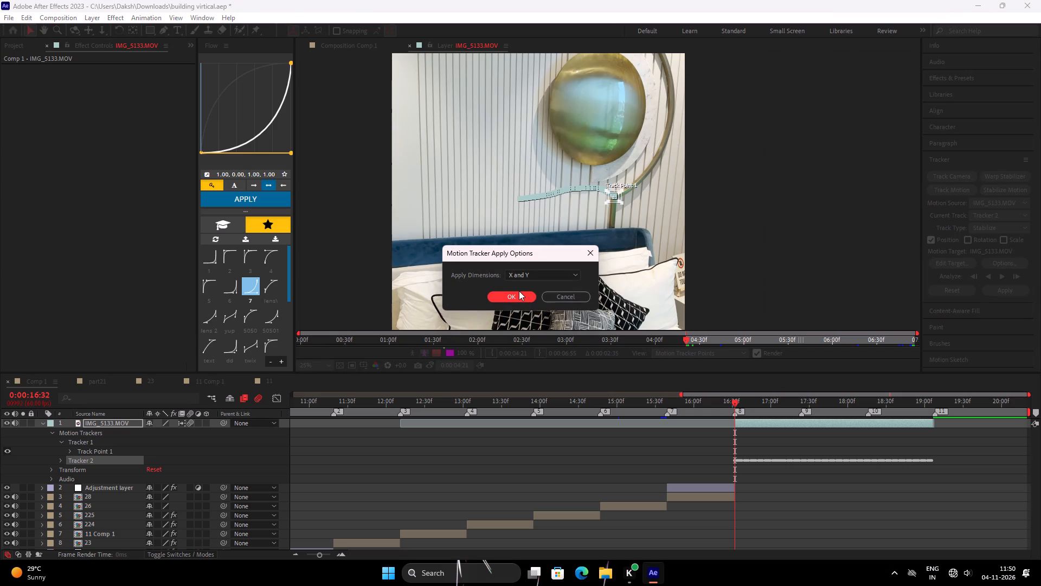
pyautogui.click(513, 297)
# Scrub through the stabilized IMG_5133.MOV clip to its end to check how steady it is and how it fills the frame.
pyautogui.scroll(-4, 686, 255)
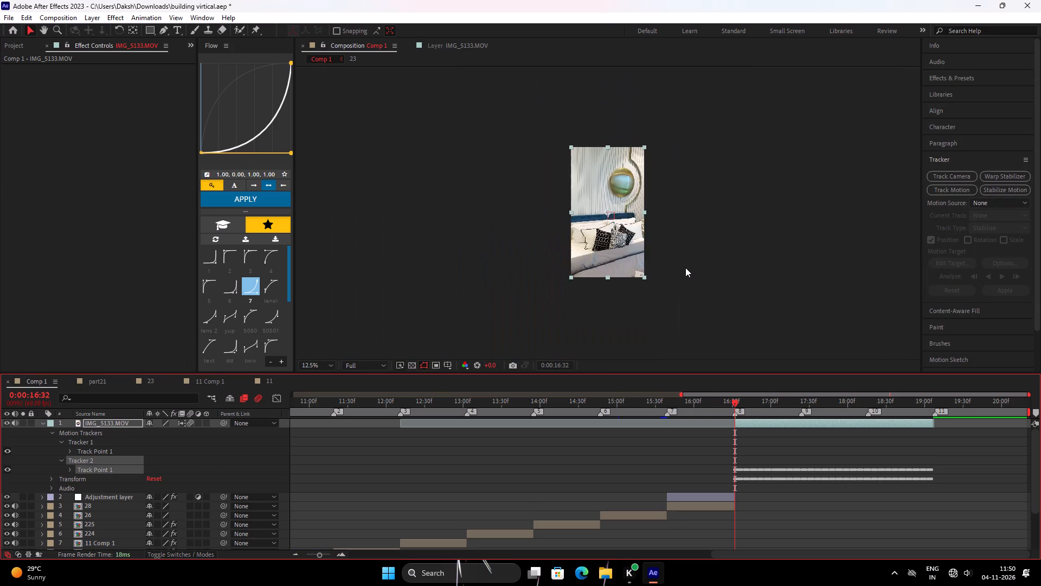
pyautogui.scroll(1, 685, 267)
pyautogui.moveTo(744, 404); pyautogui.dragTo(792, 399)
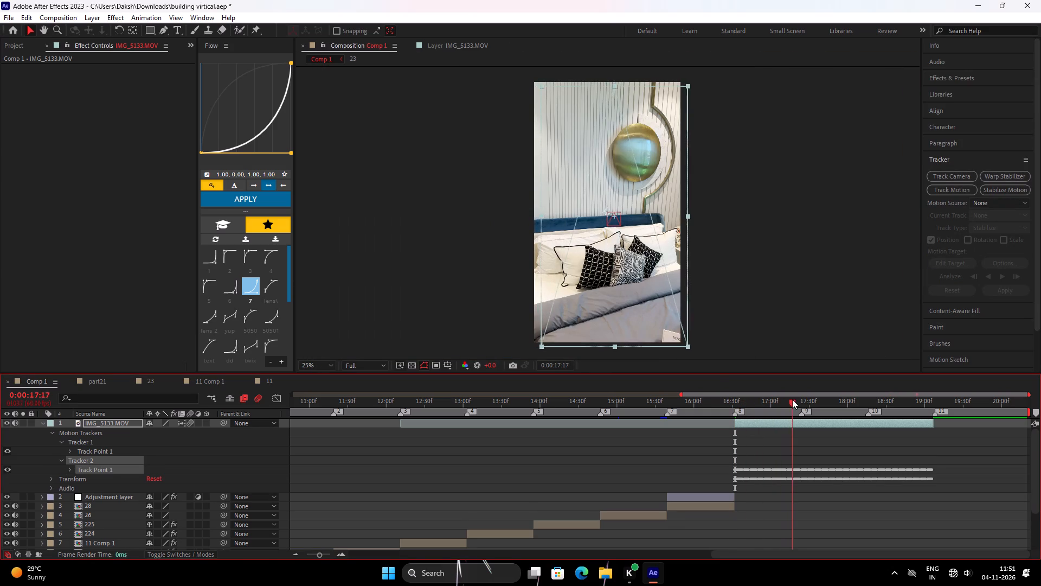
pyautogui.moveTo(792, 399); pyautogui.dragTo(919, 400)
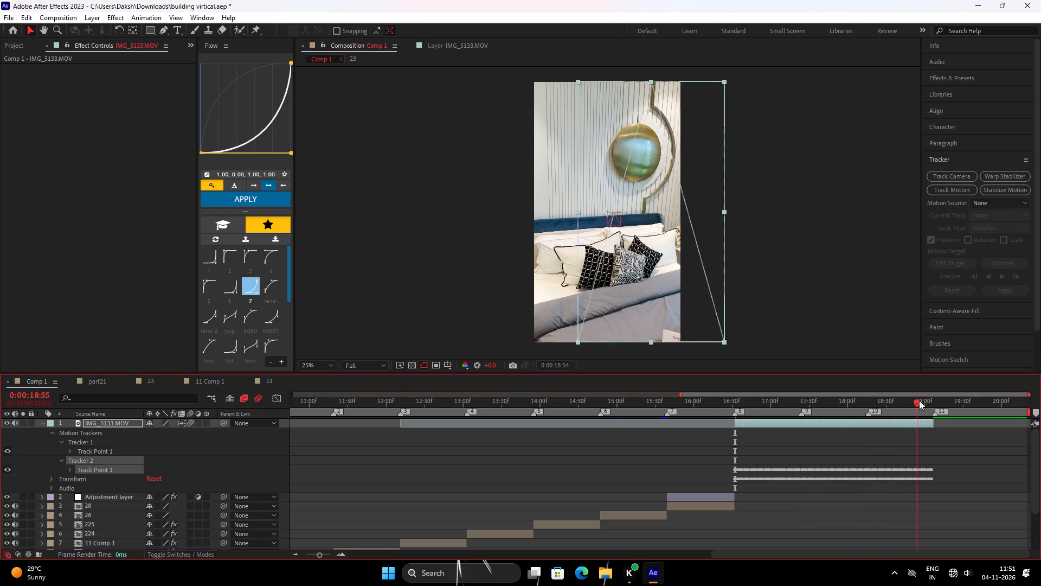
pyautogui.moveTo(919, 400); pyautogui.dragTo(927, 404)
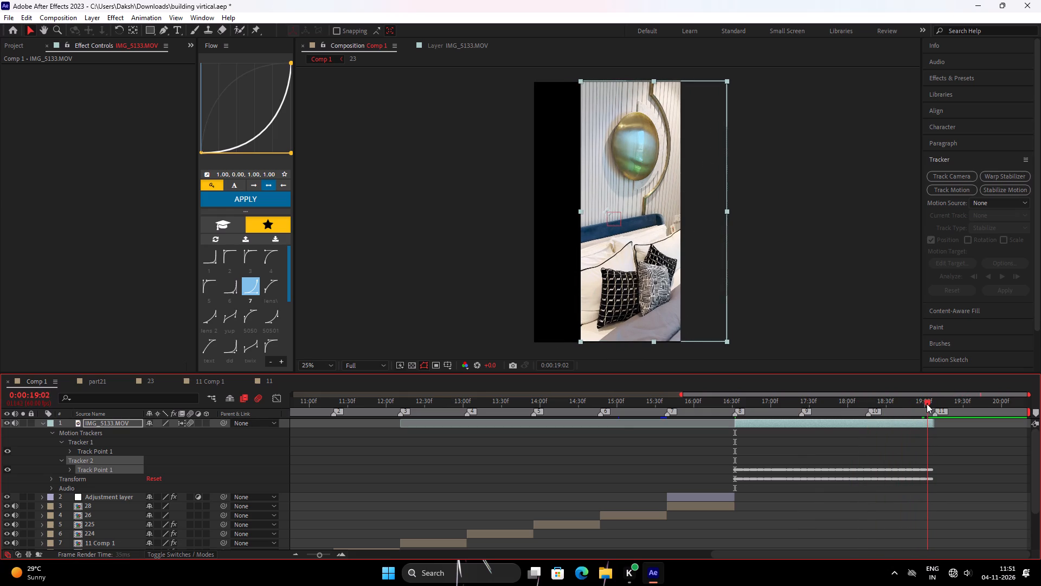
pyautogui.moveTo(927, 404); pyautogui.dragTo(931, 403)
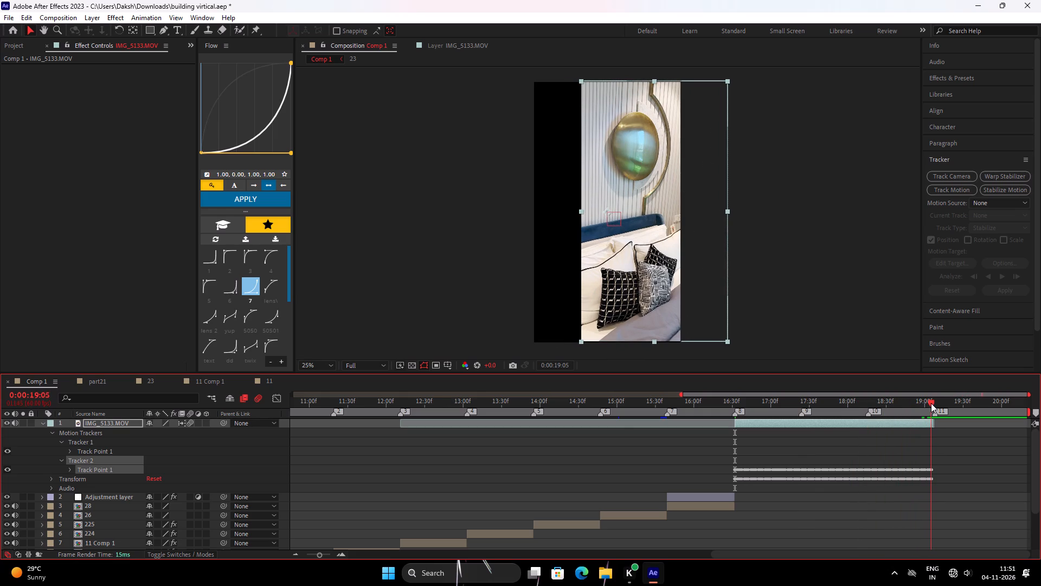
pyautogui.moveTo(931, 403); pyautogui.dragTo(934, 404)
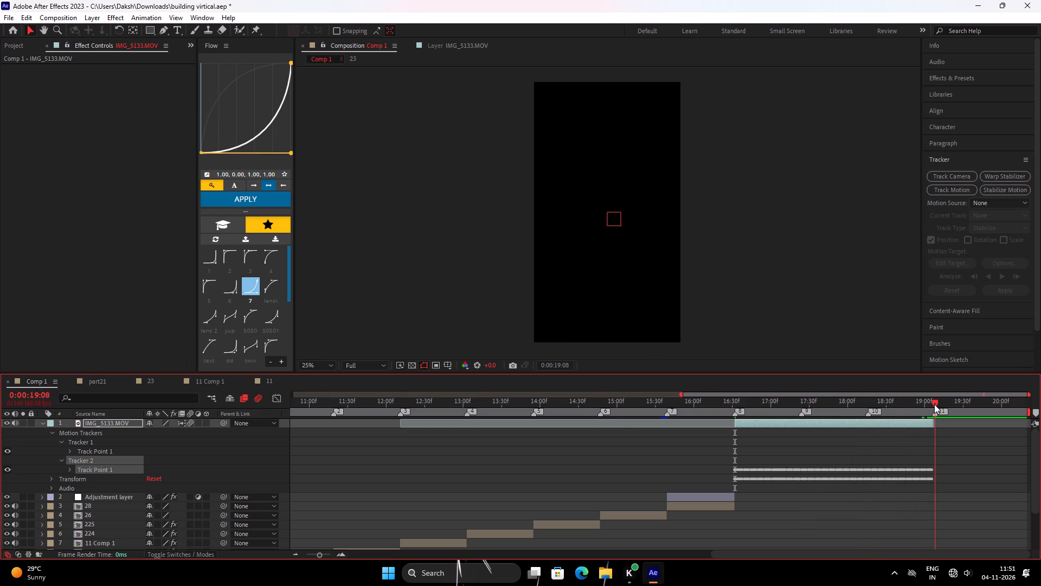
pyautogui.moveTo(934, 404); pyautogui.dragTo(930, 407)
pyautogui.click(934, 439)
pyautogui.click(925, 429)
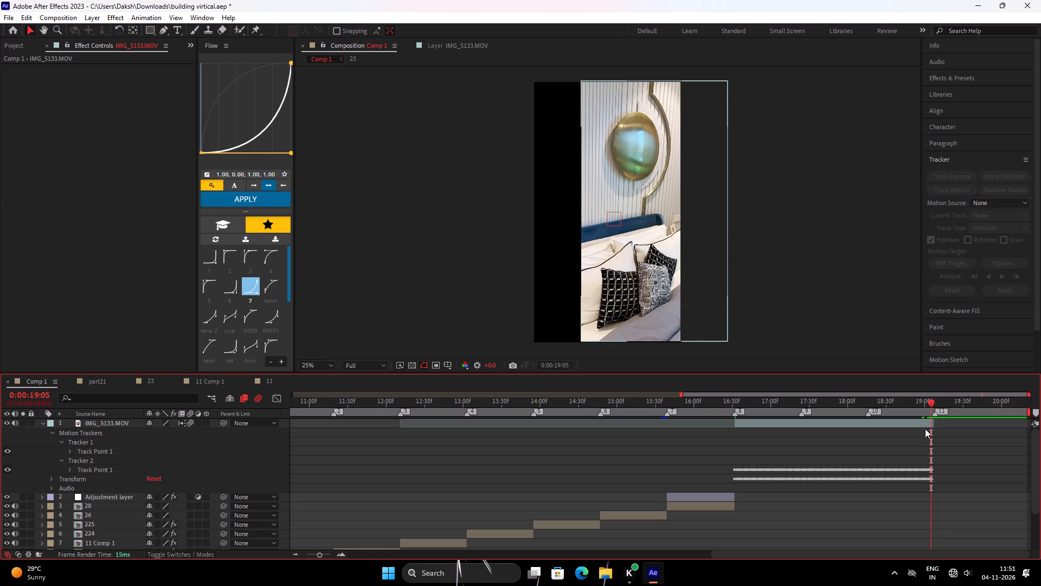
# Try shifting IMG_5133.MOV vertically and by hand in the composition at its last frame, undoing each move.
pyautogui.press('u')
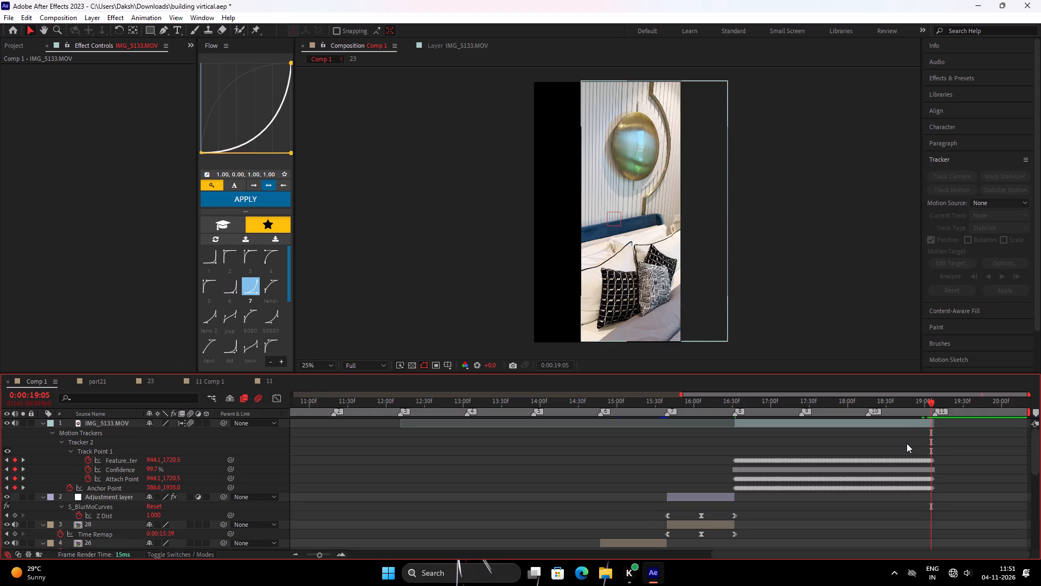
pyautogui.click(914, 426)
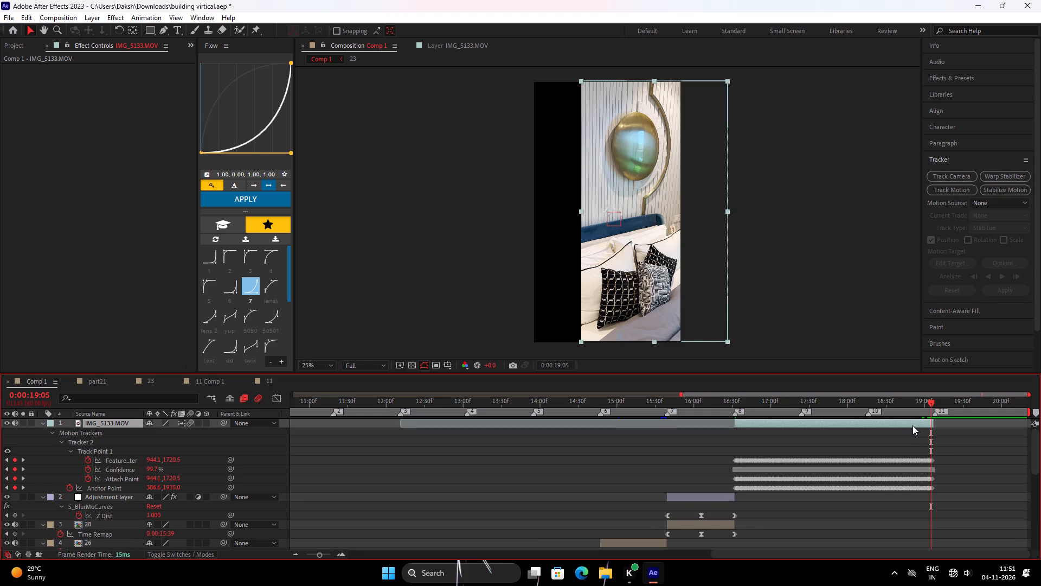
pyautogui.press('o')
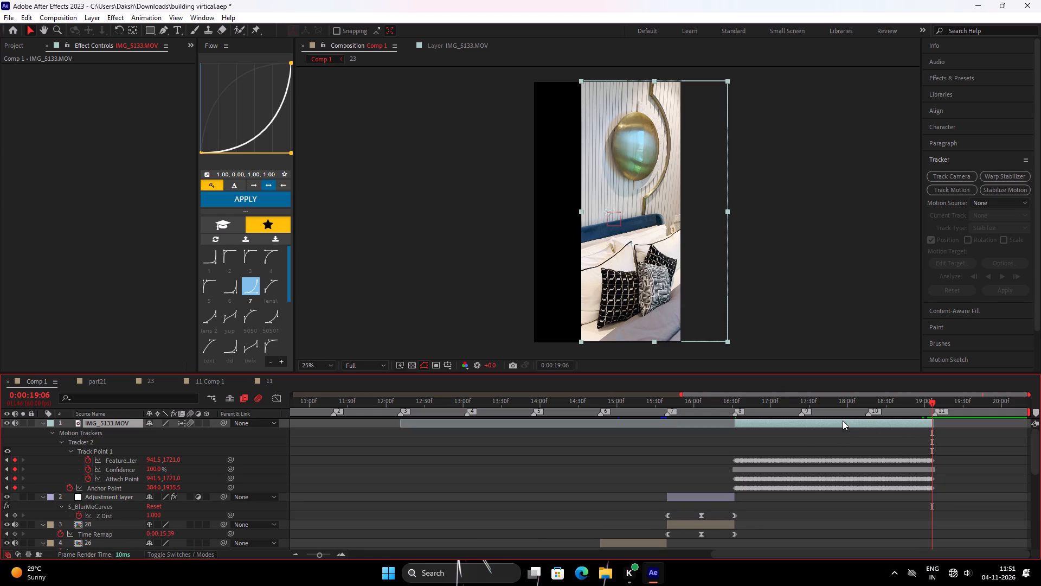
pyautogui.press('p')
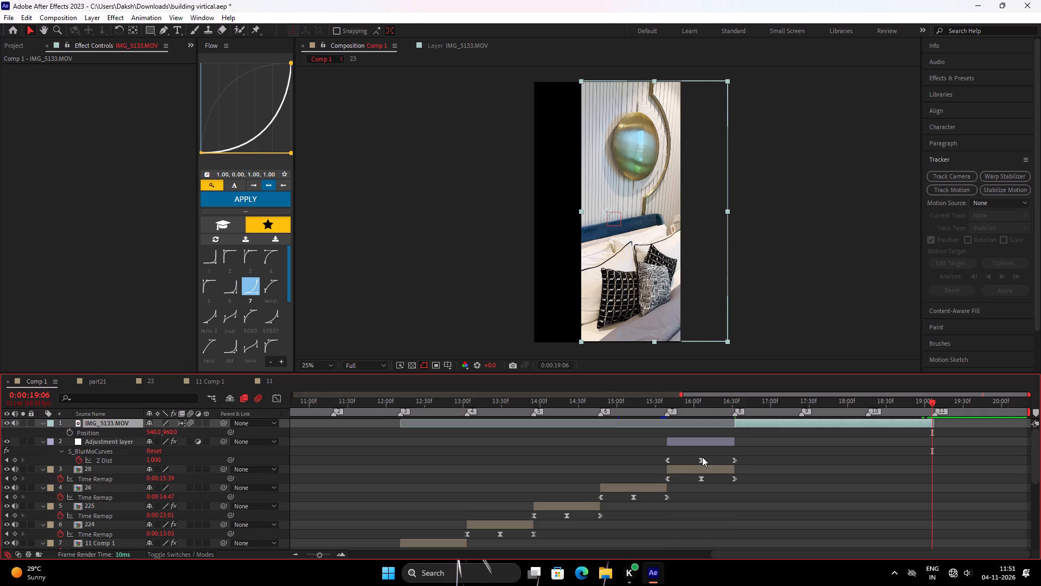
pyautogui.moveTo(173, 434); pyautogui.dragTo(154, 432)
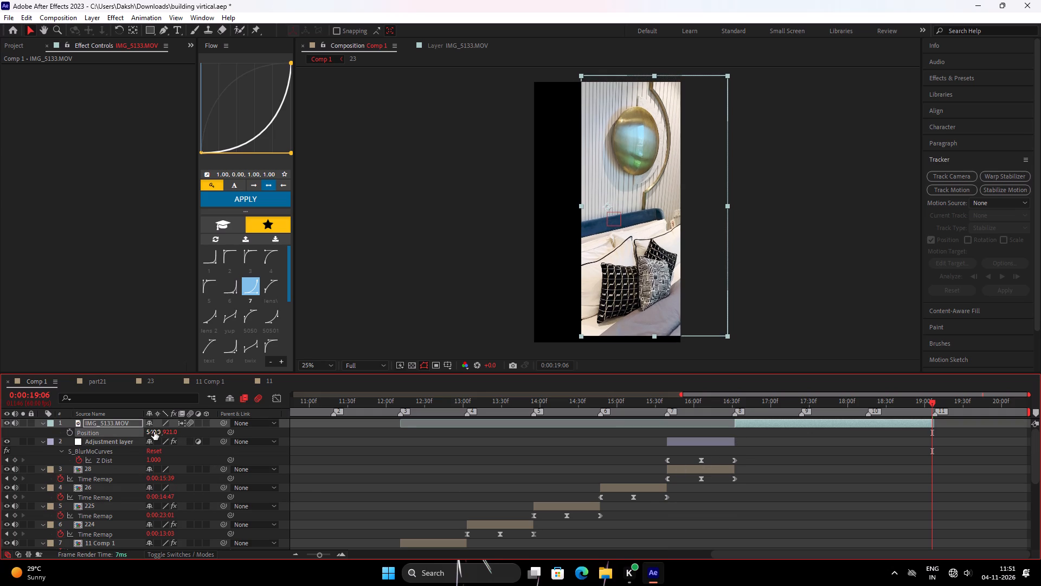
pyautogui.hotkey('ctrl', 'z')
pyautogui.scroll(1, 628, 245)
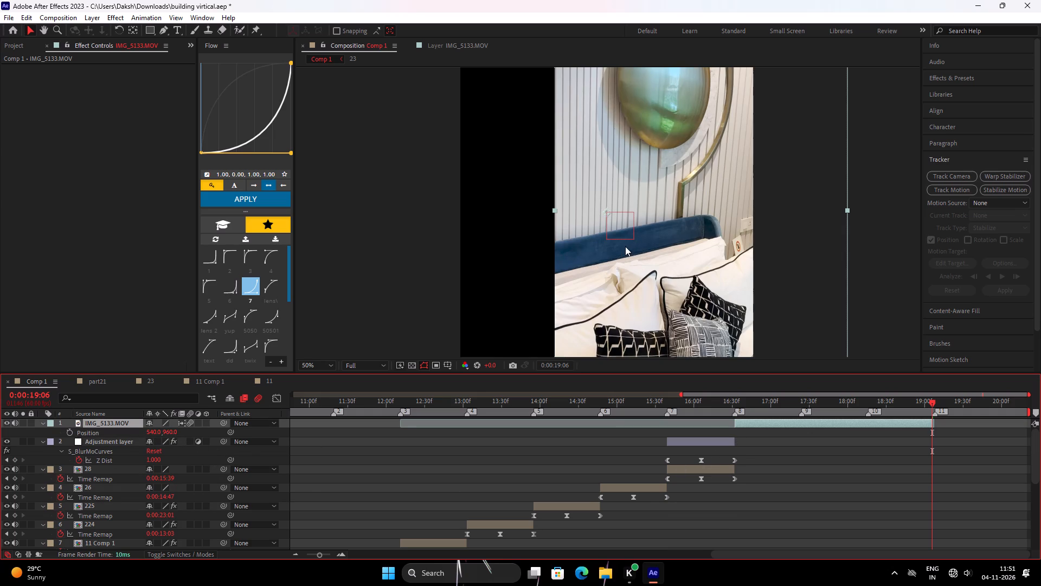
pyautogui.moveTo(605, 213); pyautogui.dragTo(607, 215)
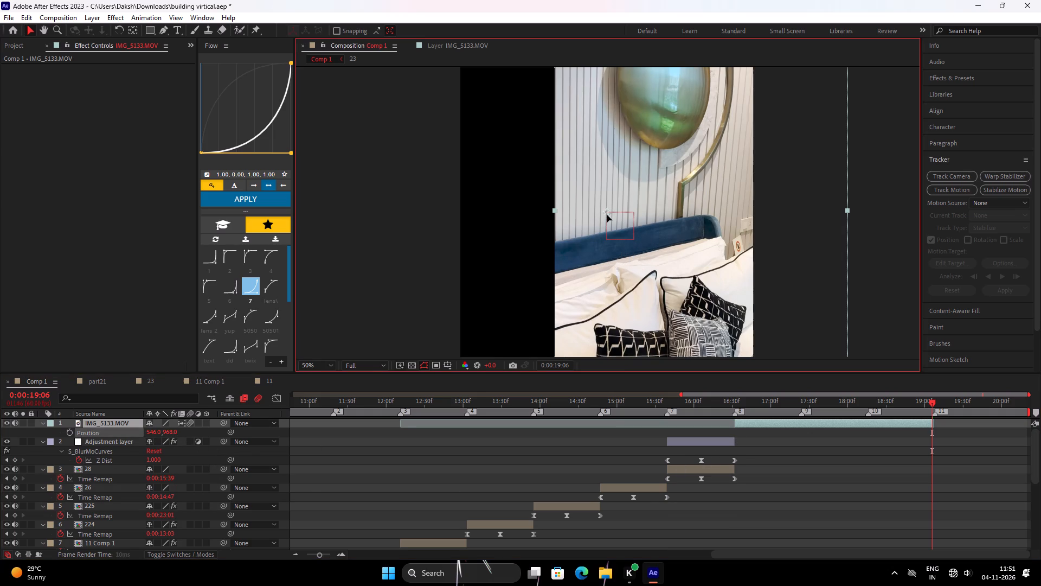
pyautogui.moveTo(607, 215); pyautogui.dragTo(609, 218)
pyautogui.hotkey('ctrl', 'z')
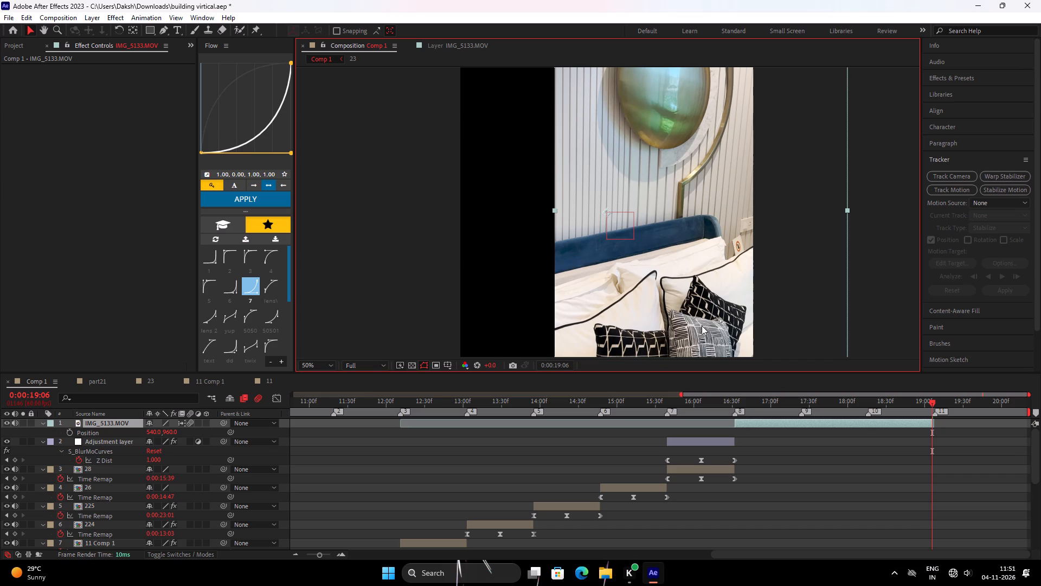
# Shift IMG_5133.MOV horizontally to Position 268, 960 to reduce the empty area beside it at the last frame.
pyautogui.press('u')
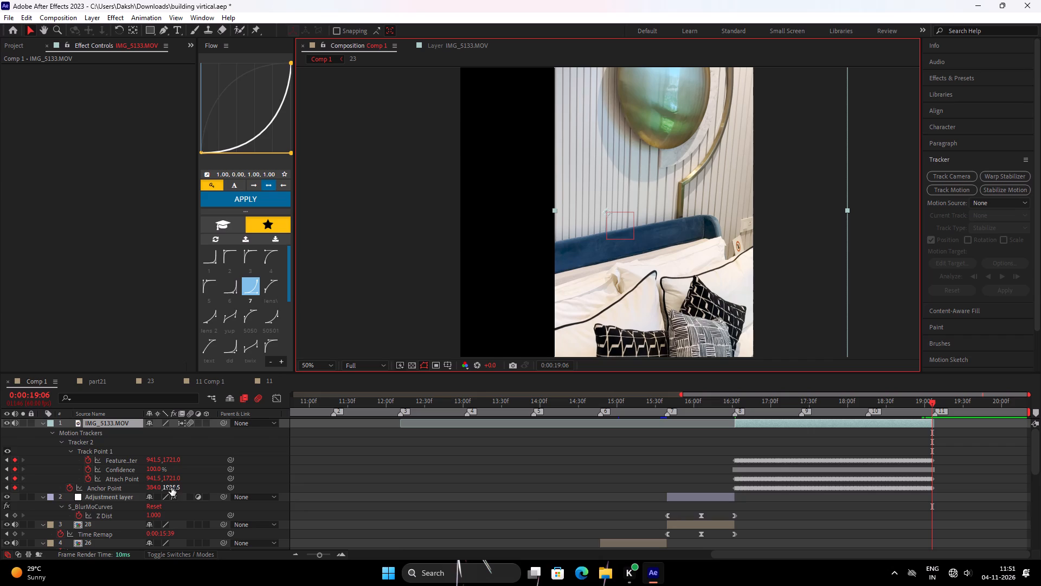
pyautogui.press('p')
pyautogui.moveTo(171, 434); pyautogui.dragTo(116, 432)
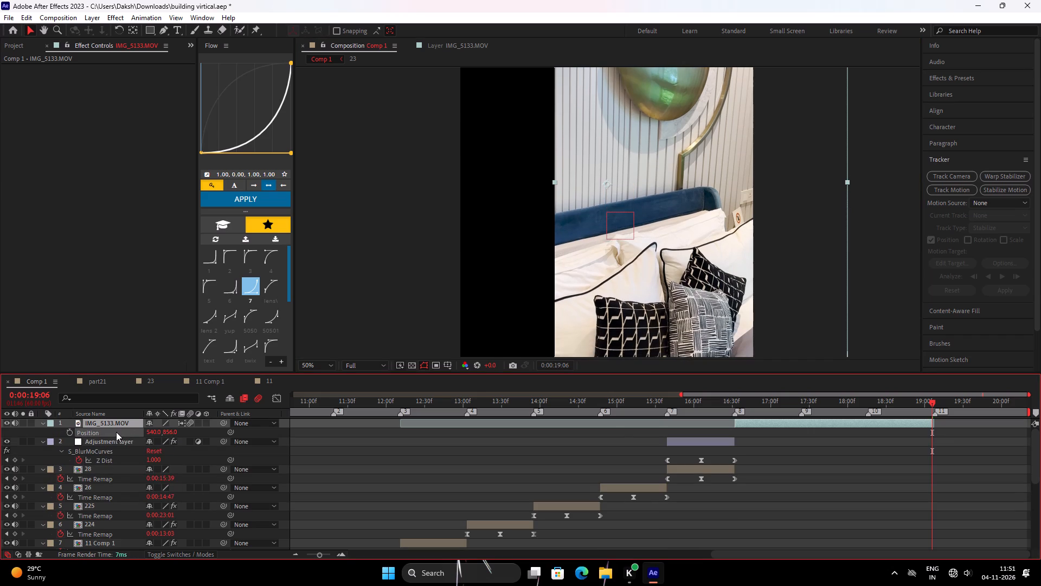
pyautogui.hotkey('ctrl', 'z')
pyautogui.moveTo(153, 432); pyautogui.dragTo(20, 435)
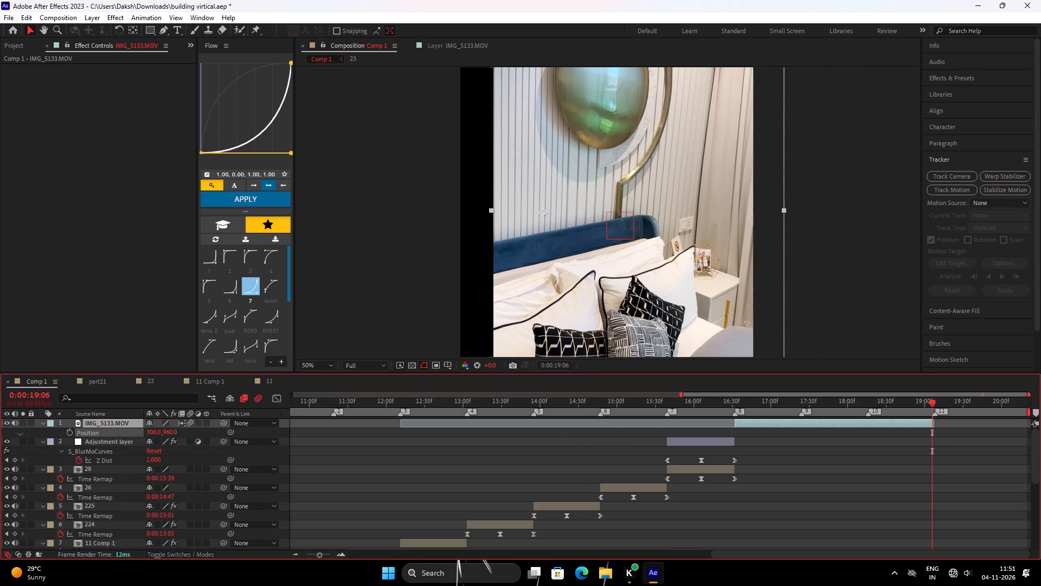
pyautogui.moveTo(20, 435); pyautogui.dragTo(9, 435)
# Scrub and play the repositioned clip between marker 8 and its end to check the stabilization and uncovered frame edges.
pyautogui.scroll(-1, 282, 283)
pyautogui.scroll(-1, 523, 292)
pyautogui.moveTo(895, 407); pyautogui.dragTo(862, 411)
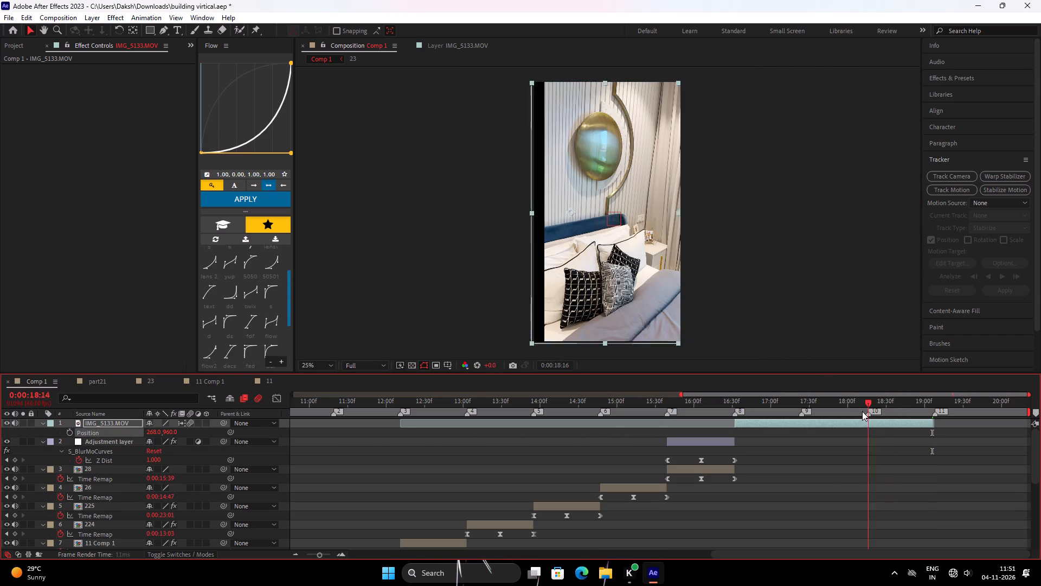
pyautogui.moveTo(862, 411); pyautogui.dragTo(727, 427)
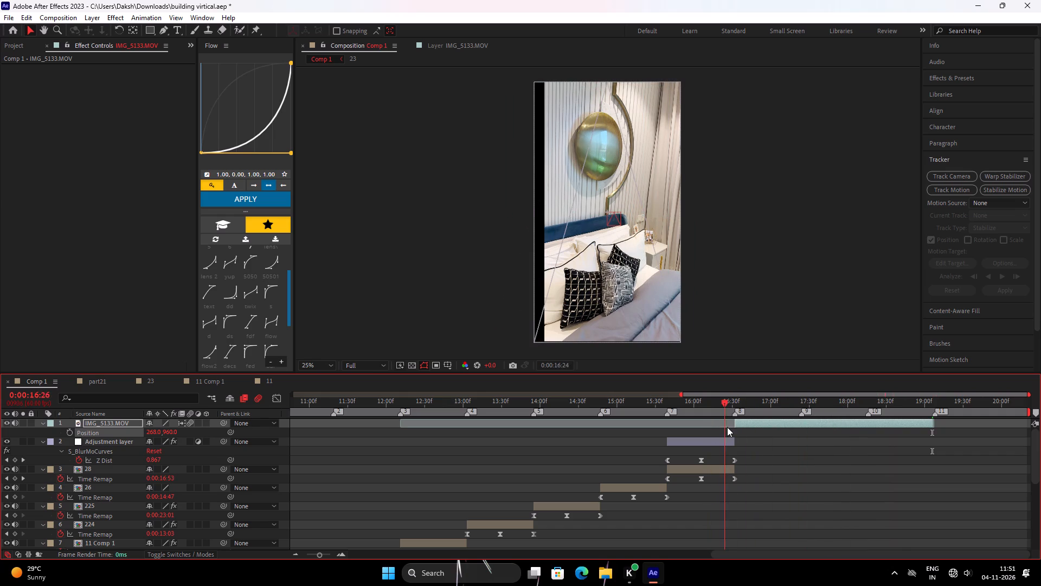
pyautogui.moveTo(727, 427); pyautogui.dragTo(736, 424)
pyautogui.press('space')
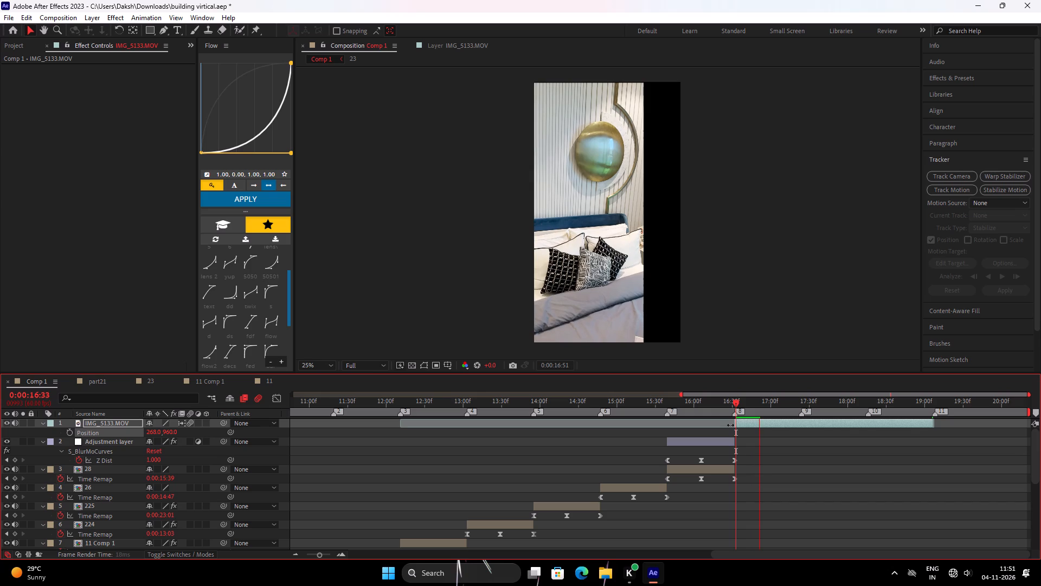
pyautogui.press('space')
pyautogui.moveTo(759, 410); pyautogui.dragTo(858, 409)
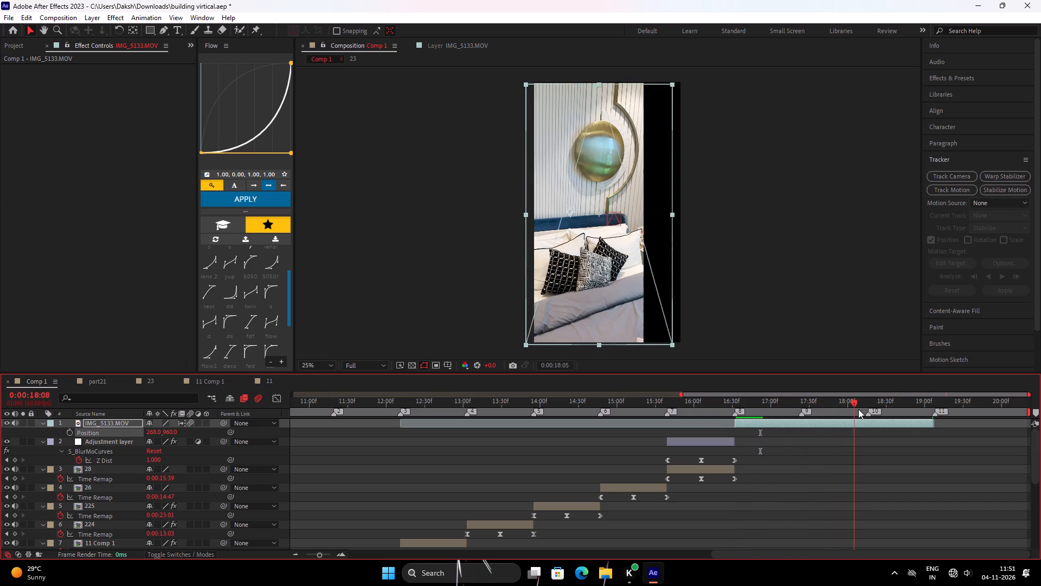
pyautogui.moveTo(858, 409); pyautogui.dragTo(915, 408)
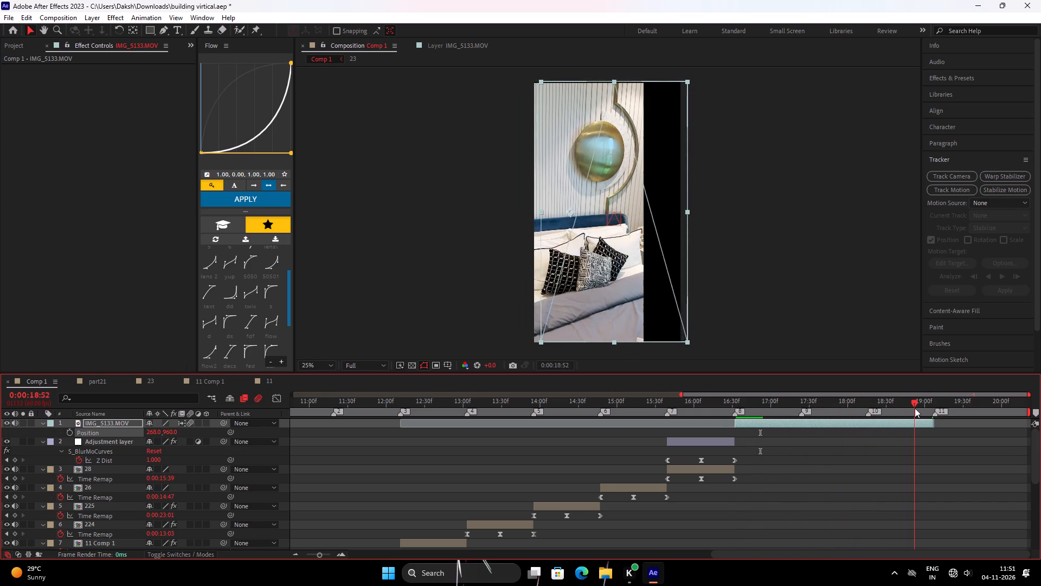
pyautogui.moveTo(915, 408); pyautogui.dragTo(929, 406)
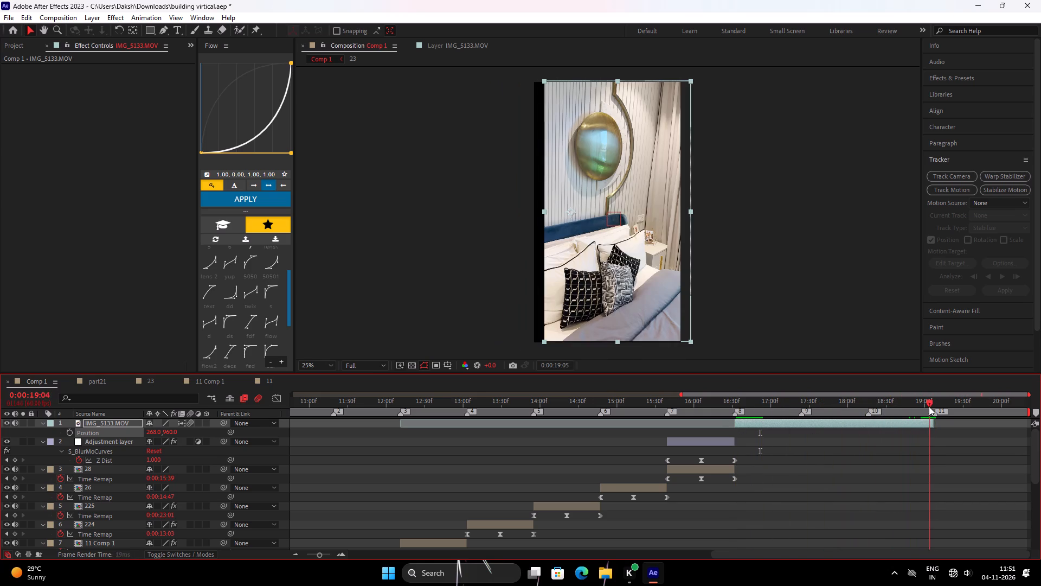
pyautogui.moveTo(929, 406); pyautogui.dragTo(926, 407)
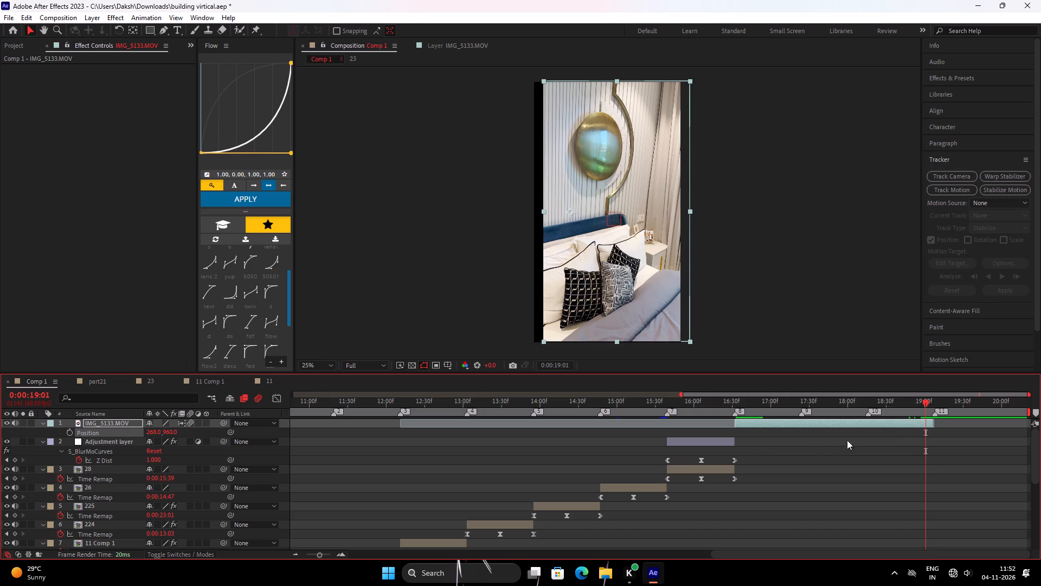
# Paste the copied Motion Tile effect onto IMG_5133.MOV, with 250 output width and height and mirrored edges.
pyautogui.click(833, 448)
pyautogui.click(839, 423)
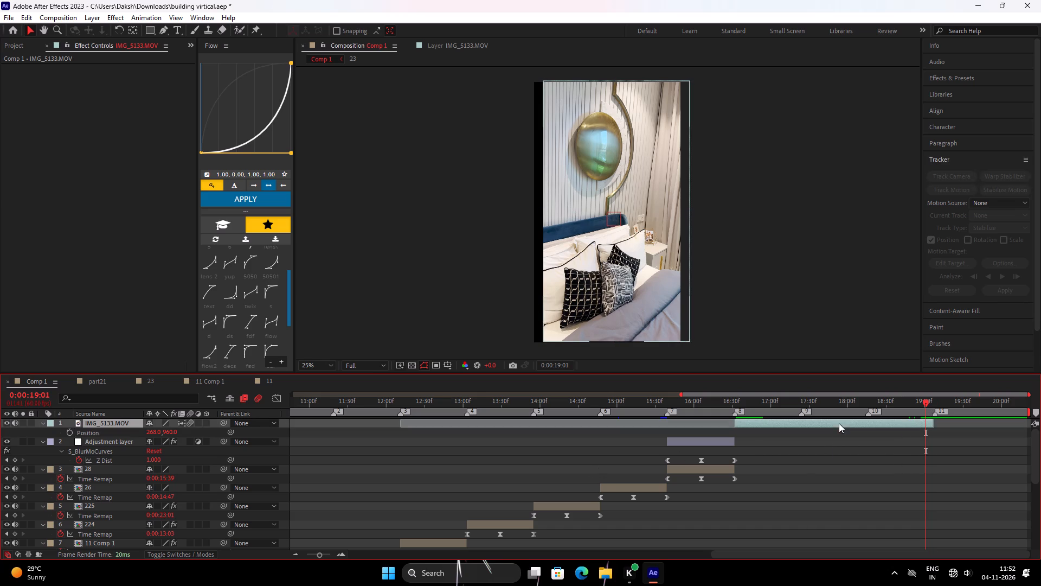
pyautogui.hotkey('ctrl', 'v')
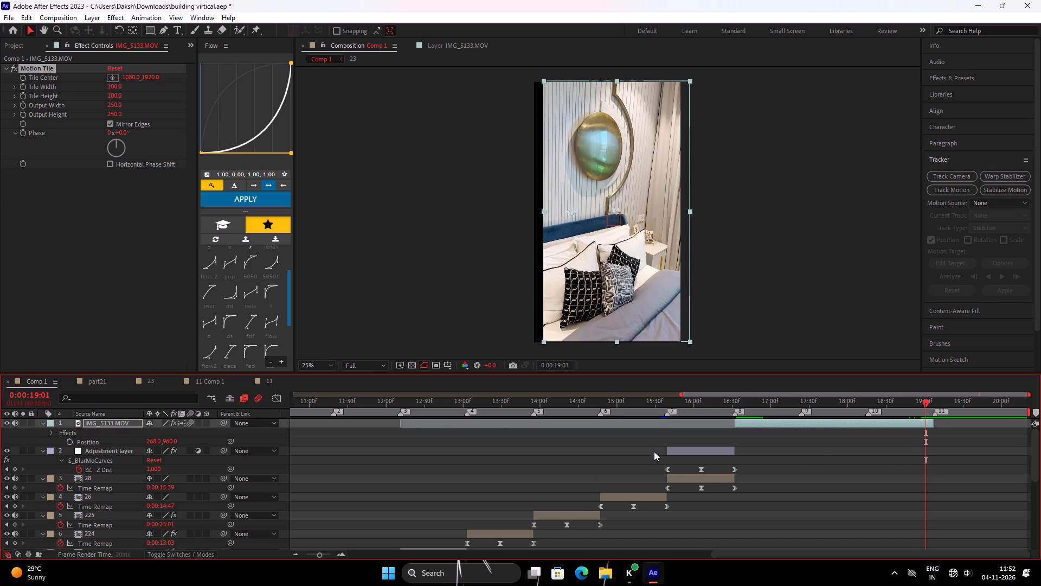
# Pre-compose IMG_5133.MOV as 29, moving all attributes into it and adjusting its duration to the layer's time span.
pyautogui.rightClick(841, 424)
pyautogui.rightClick(841, 424)
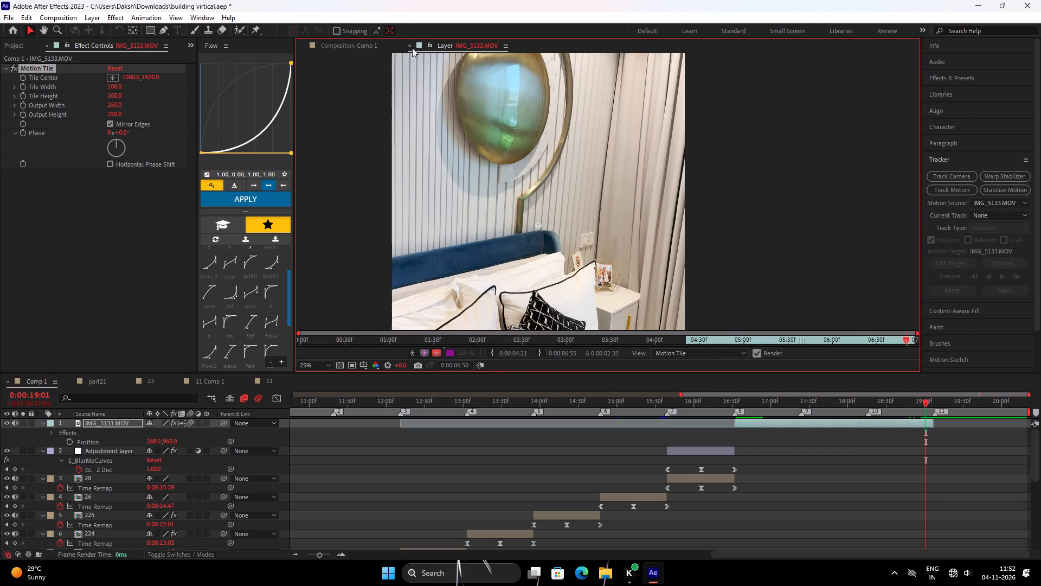
pyautogui.click(412, 48)
pyautogui.rightClick(832, 424)
pyautogui.click(867, 352)
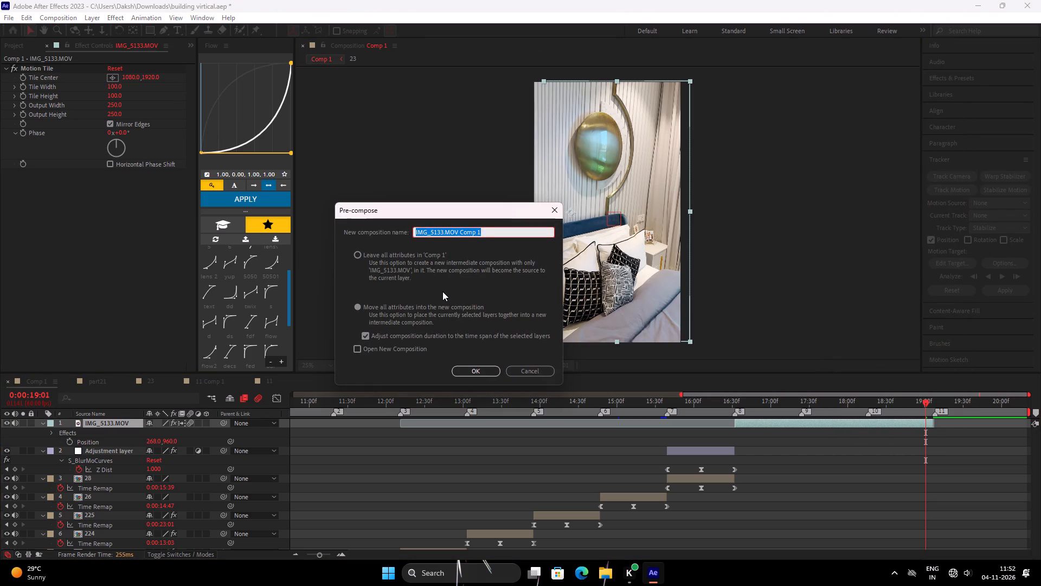
pyautogui.write('29')
pyautogui.press('Return')
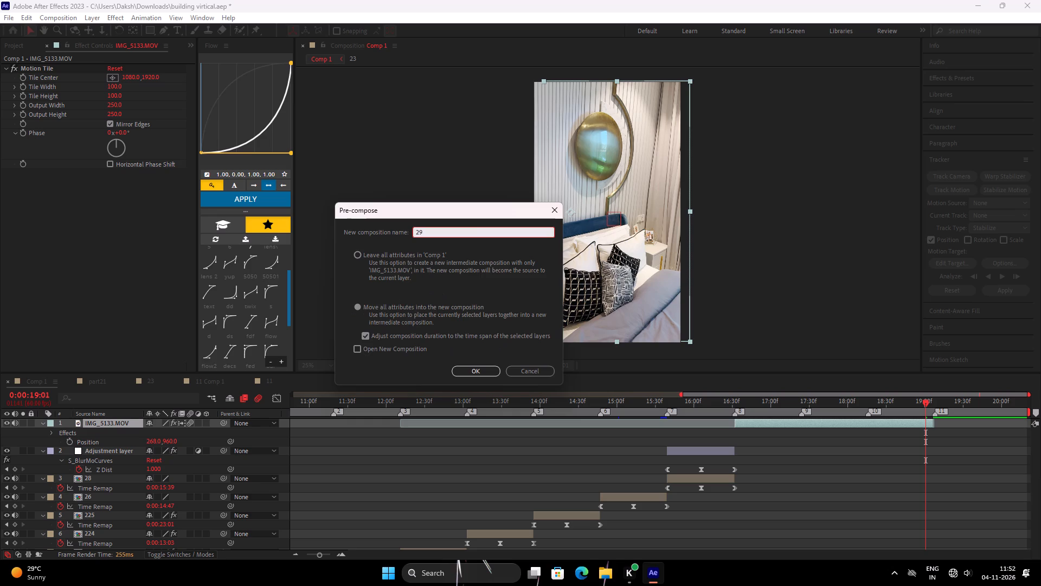
# Enable time remapping on the pre-composed layer 29 and set its end keyframe value to 0:00:02:33.
pyautogui.hotkey('ctrl', 'alt', 't')
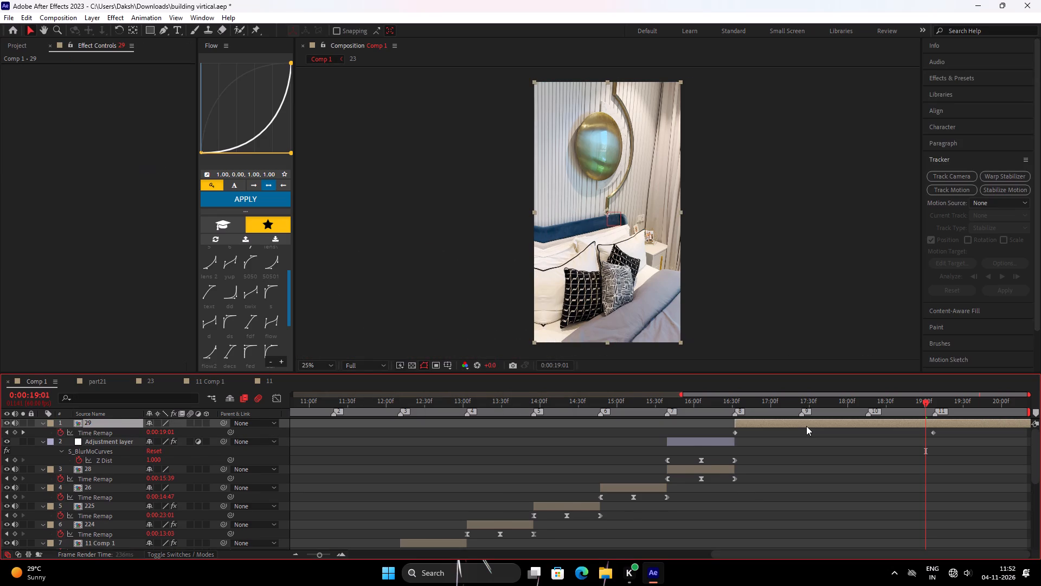
pyautogui.doubleClick(932, 434)
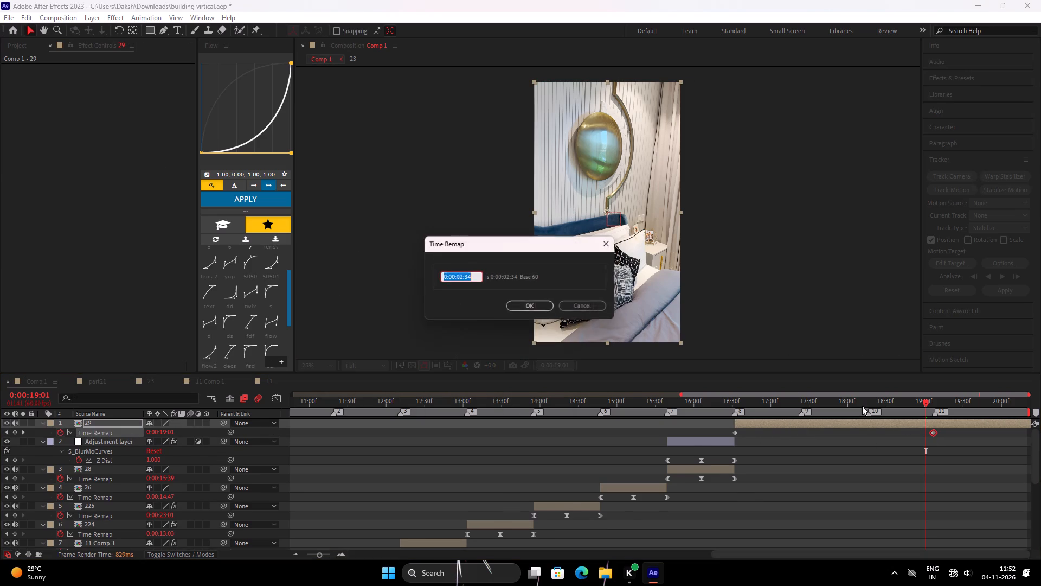
pyautogui.click(477, 277)
pyautogui.press('BackSpace')
pyautogui.press('3')
pyautogui.press('Return')
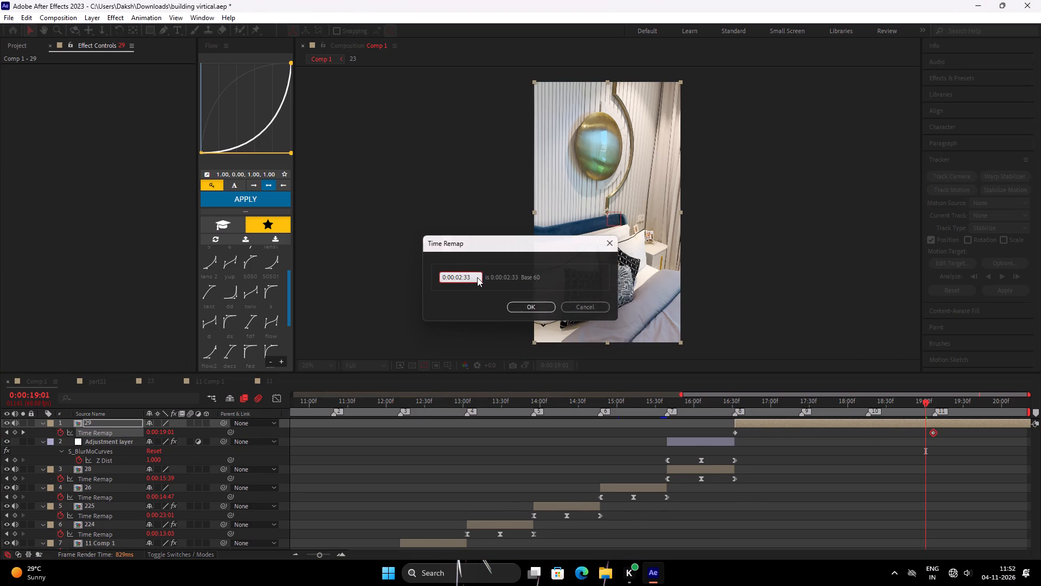
# Move layer 29's end Time Remap keyframe earlier, to roughly midway between markers 8 and 9.
pyautogui.moveTo(768, 411); pyautogui.dragTo(768, 419)
pyautogui.moveTo(931, 432); pyautogui.dragTo(768, 475)
# Copy layer 29's first Time Remap keyframe and paste it at marker 9, 0:00:17:24, so the clip plays back in reverse.
pyautogui.click(339, 556)
pyautogui.moveTo(767, 411); pyautogui.dragTo(840, 431)
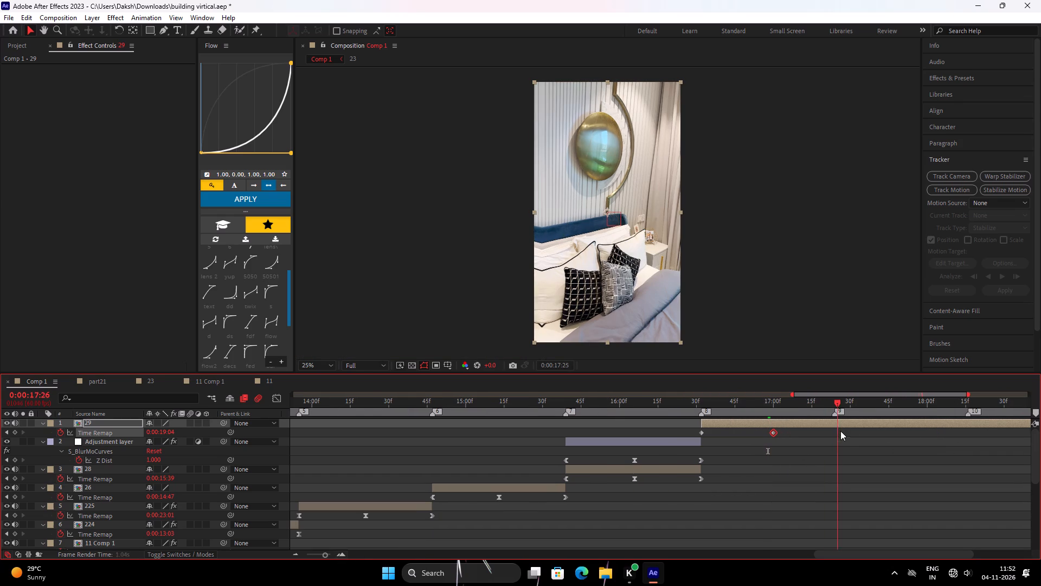
pyautogui.moveTo(840, 431); pyautogui.dragTo(833, 440)
pyautogui.click(702, 434)
pyautogui.hotkey('ctrl', 'c')
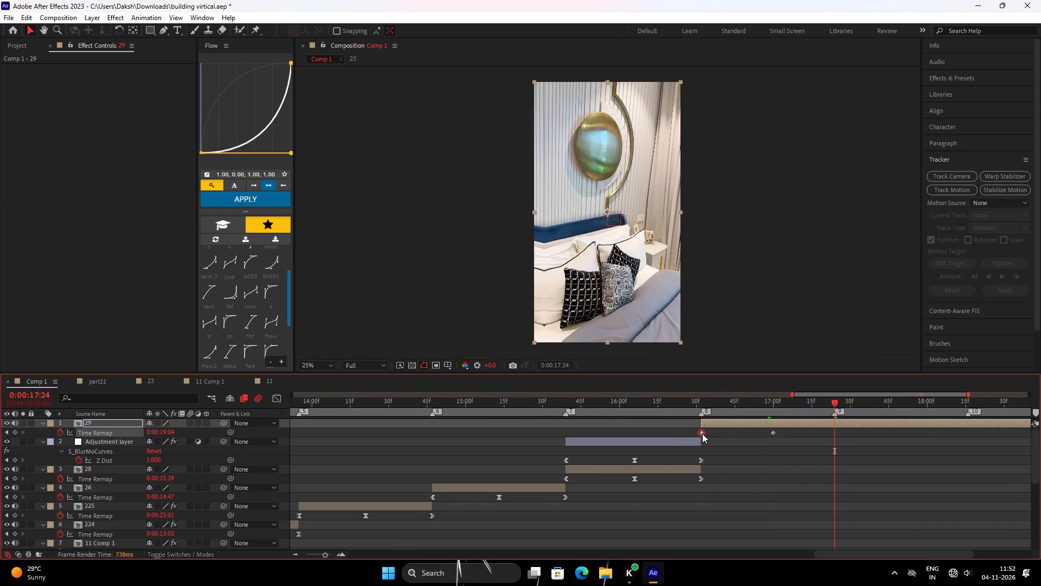
pyautogui.hotkey('ctrl', 'v')
# Fine-tune layer 29's middle Time Remap keyframe to about 0:00:16:58, centred between the first and last keyframes.
pyautogui.click(769, 443)
pyautogui.moveTo(774, 432); pyautogui.dragTo(769, 450)
pyautogui.click(769, 450)
pyautogui.click(768, 434)
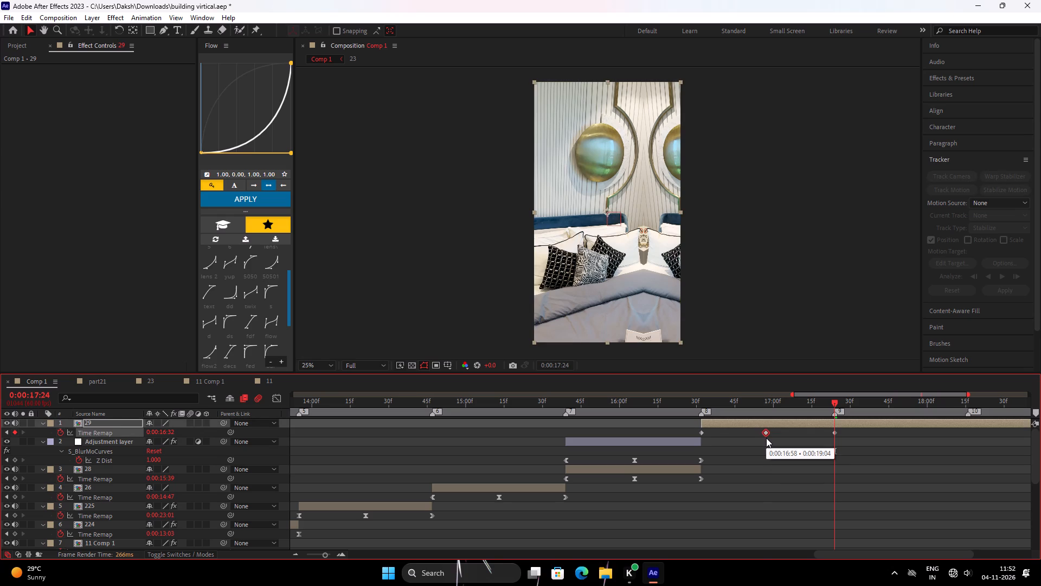
pyautogui.click(768, 437)
# Apply the Flow curve preset 4 (0.00, 0.00, 0.00, 1.00) to layer 29's first two Time Remap keyframes.
pyautogui.moveTo(776, 435); pyautogui.dragTo(631, 409)
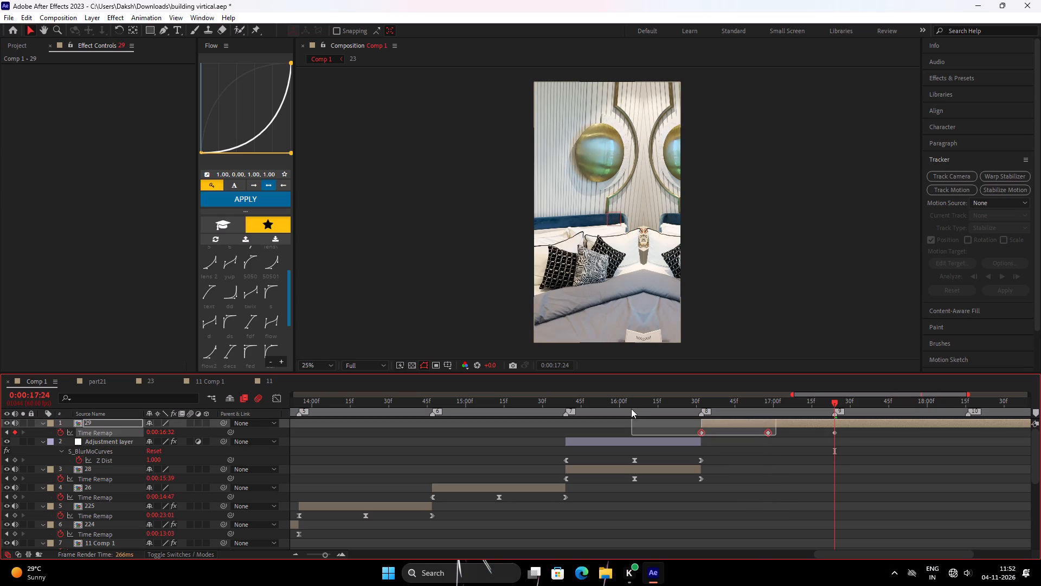
pyautogui.moveTo(631, 409); pyautogui.dragTo(631, 408)
pyautogui.scroll(5, 249, 265)
pyautogui.click(267, 264)
pyautogui.click(268, 199)
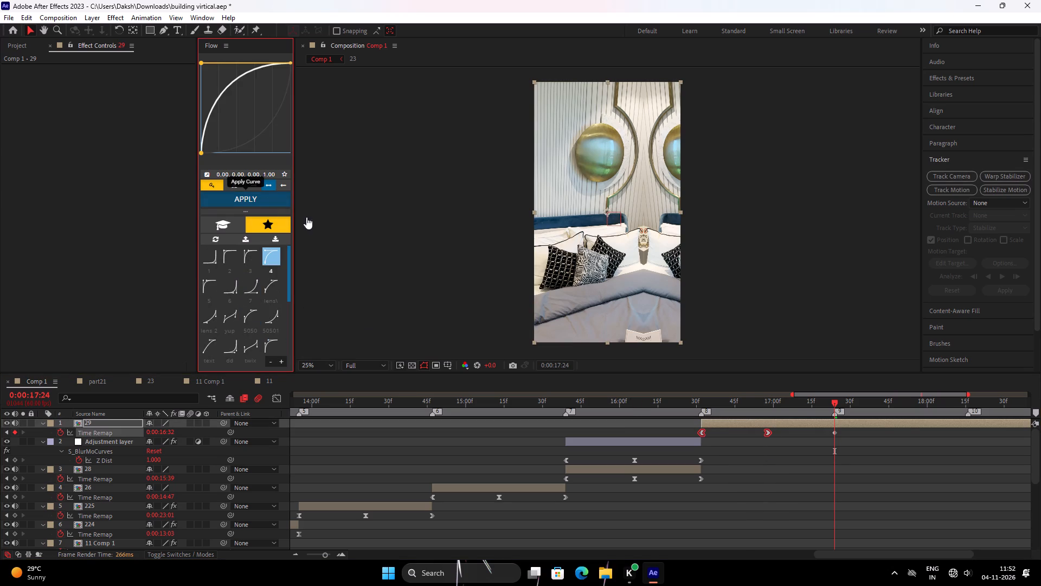
# Apply the Flow curve preset 7 (1.00, 0.00, 1.00, 1.00) to layer 29's middle and last Time Remap keyframes.
pyautogui.moveTo(889, 452); pyautogui.dragTo(760, 425)
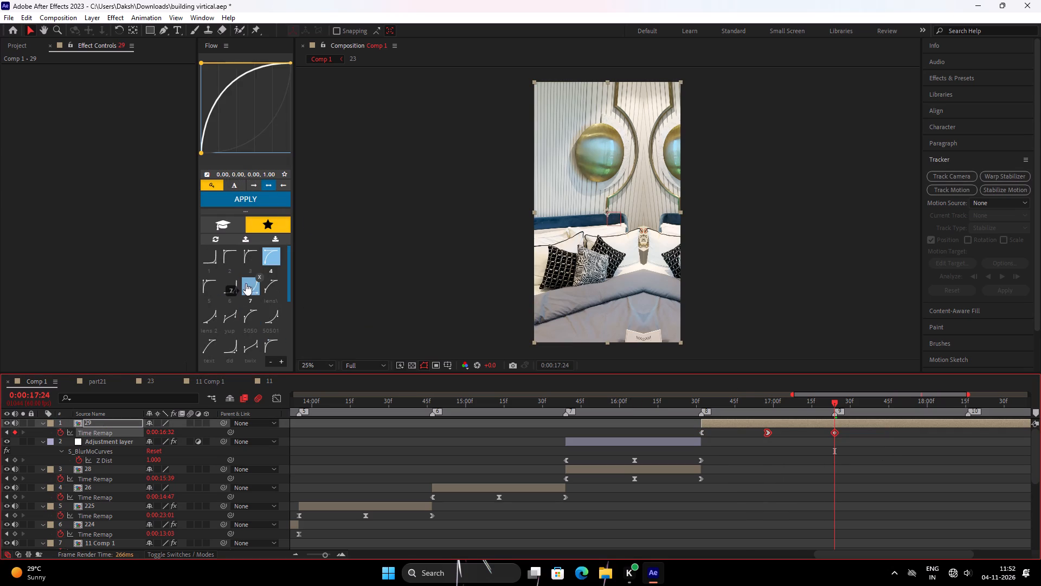
pyautogui.click(247, 283)
pyautogui.click(269, 199)
# Split layer 29 at marker 9, 0:00:17:24, and delete the part after it.
pyautogui.hotkey('ctrl', 'shift', 'd')
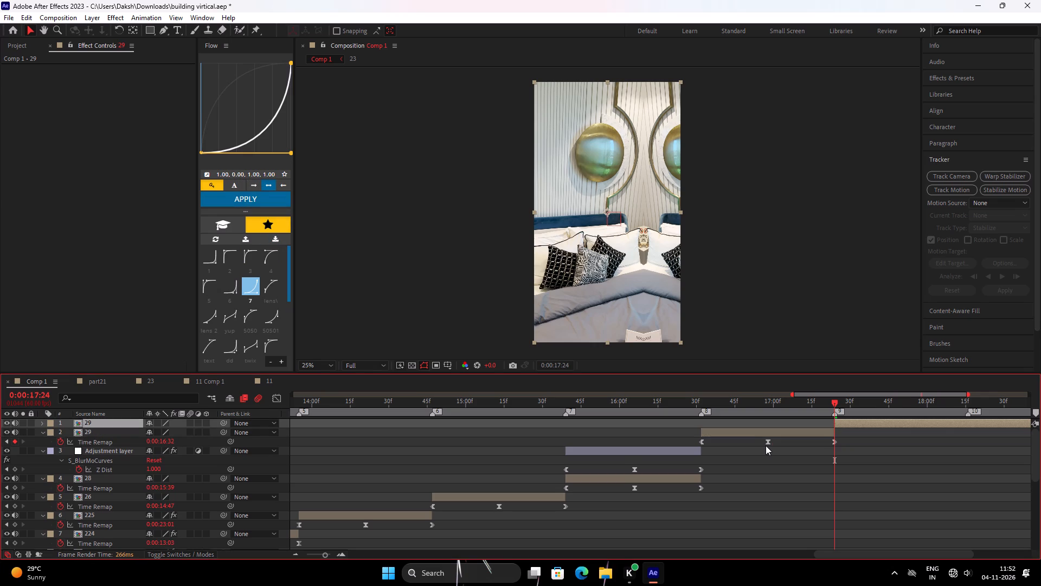
pyautogui.press('BackSpace')
# Set Comp 1's preview resolution to Quarter, with the current time near the start of clip 28.
pyautogui.moveTo(786, 414); pyautogui.dragTo(726, 440)
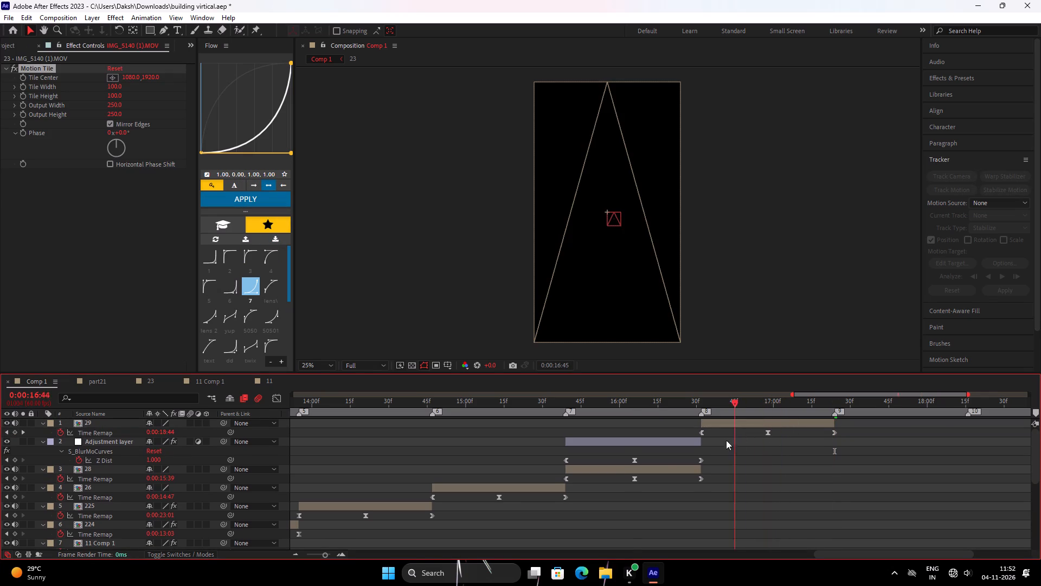
pyautogui.moveTo(726, 440); pyautogui.dragTo(579, 460)
pyautogui.click(371, 361)
pyautogui.click(371, 428)
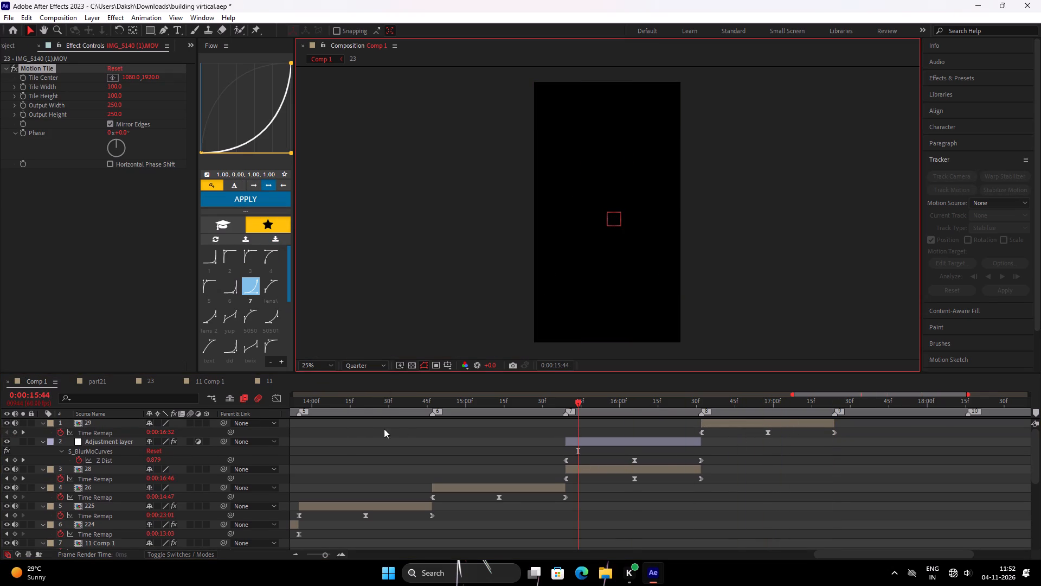
# Play clips 26, 28 and 29 repeatedly to check the speed ramps and the transition at marker 8.
pyautogui.press('space')
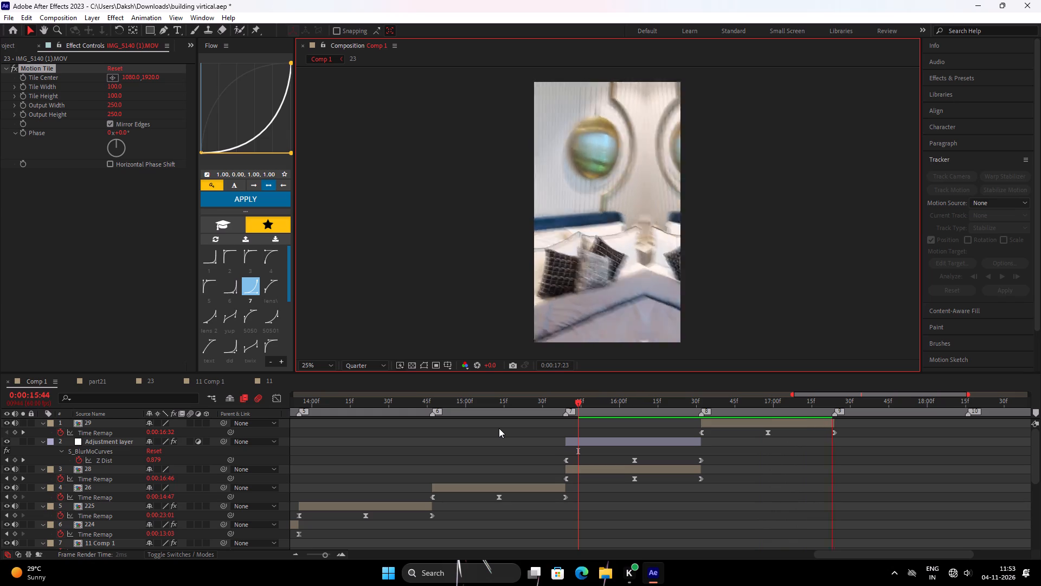
pyautogui.press('space')
pyautogui.moveTo(743, 407); pyautogui.dragTo(568, 472)
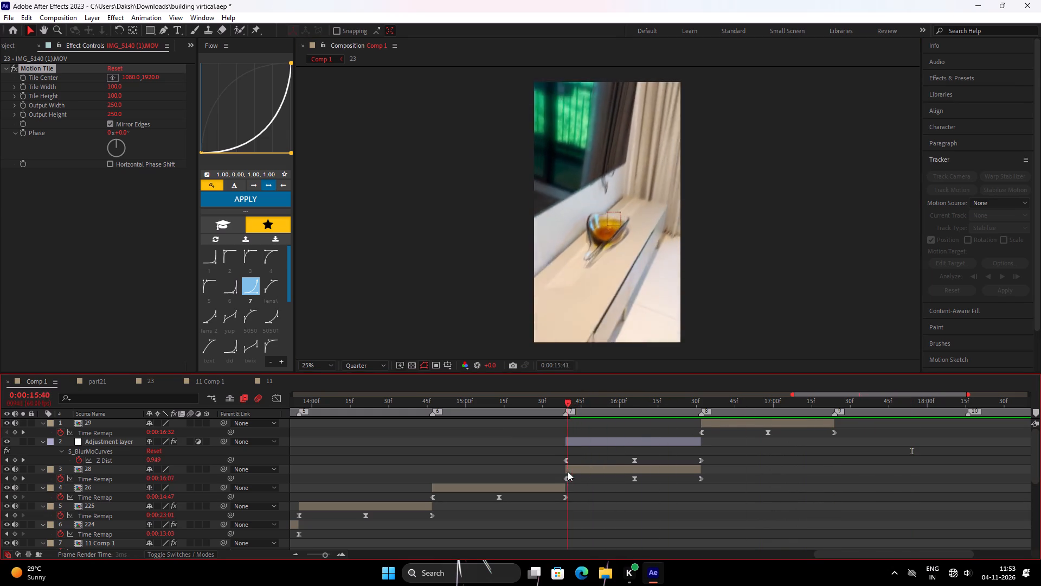
pyautogui.moveTo(568, 472); pyautogui.dragTo(409, 471)
pyautogui.press('space')
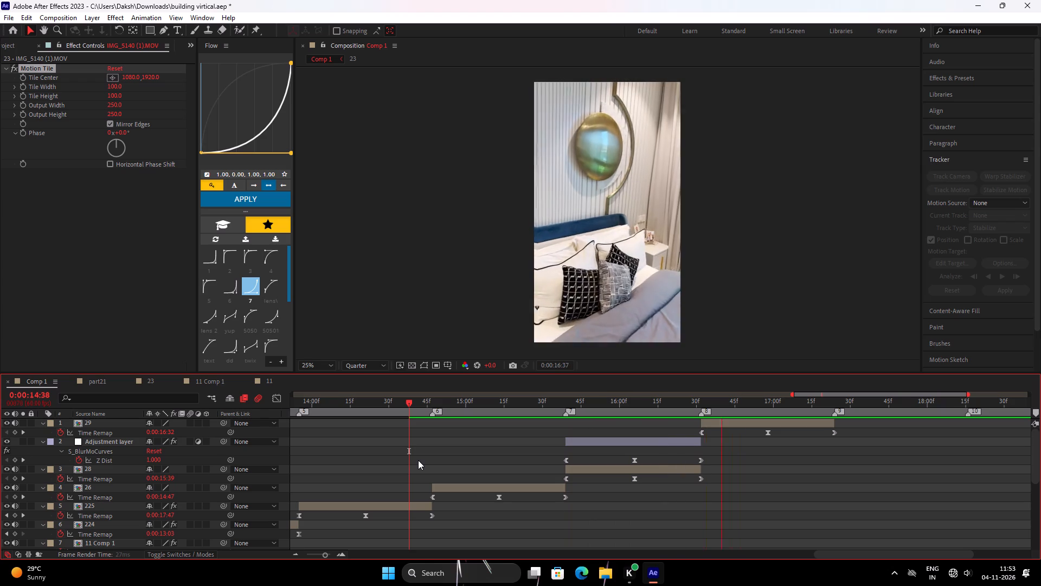
pyautogui.press('space')
pyautogui.moveTo(757, 403); pyautogui.dragTo(698, 446)
pyautogui.press('space')
pyautogui.press('space')
pyautogui.moveTo(763, 411); pyautogui.dragTo(736, 422)
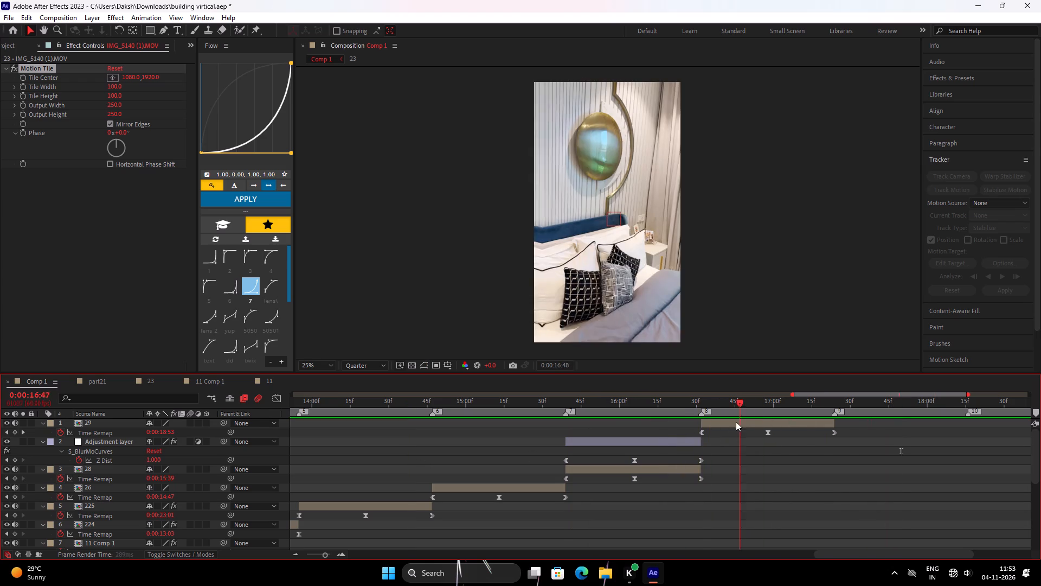
pyautogui.moveTo(736, 422); pyautogui.dragTo(685, 445)
pyautogui.press('space')
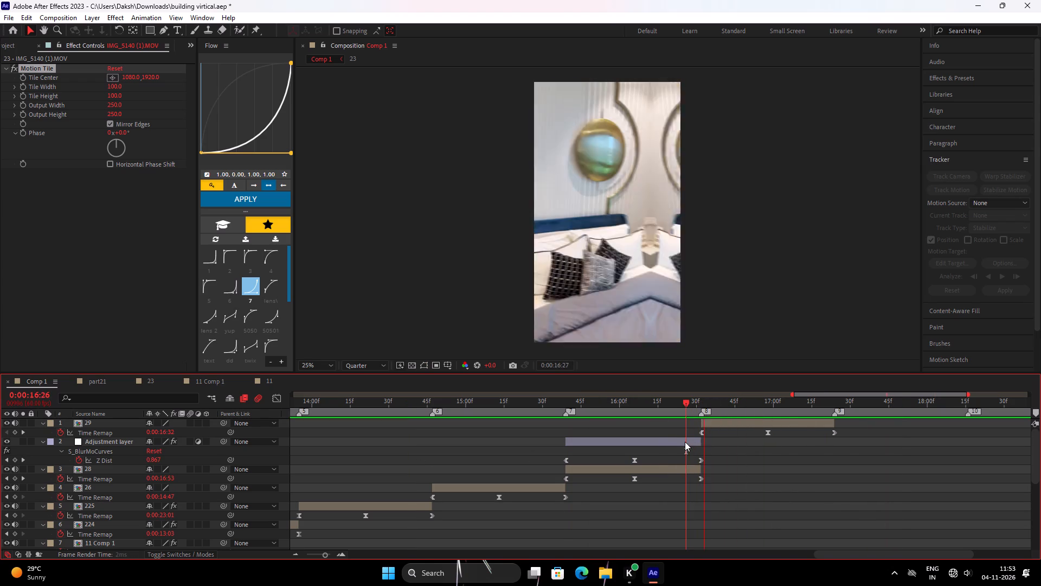
pyautogui.press('space')
# Play the sequence from earlier clips through 29 several times and examine the cut from 225 to 26 at marker 6.
pyautogui.moveTo(757, 412); pyautogui.dragTo(586, 467)
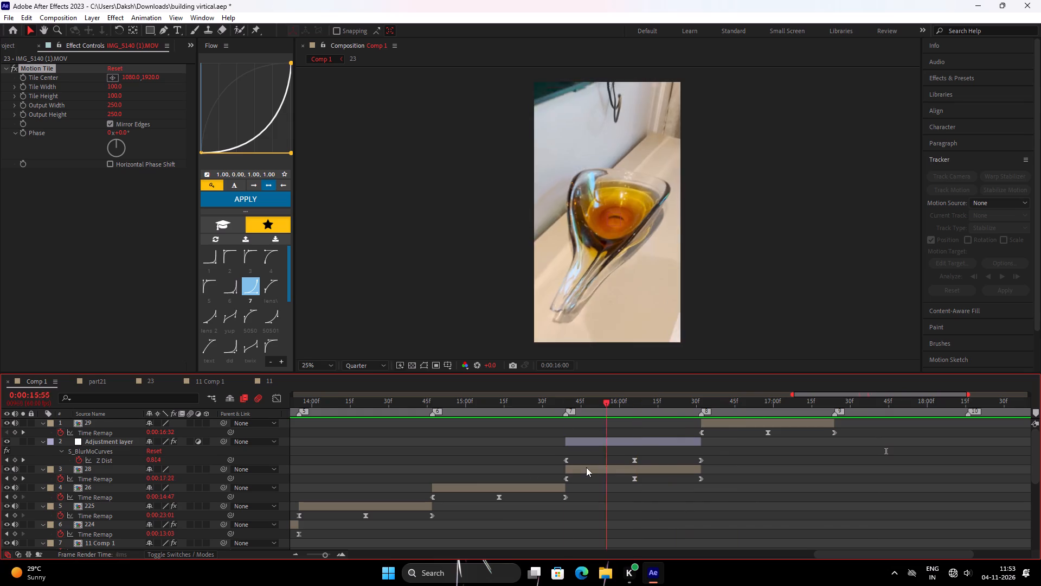
pyautogui.moveTo(586, 467); pyautogui.dragTo(273, 471)
pyautogui.press('space')
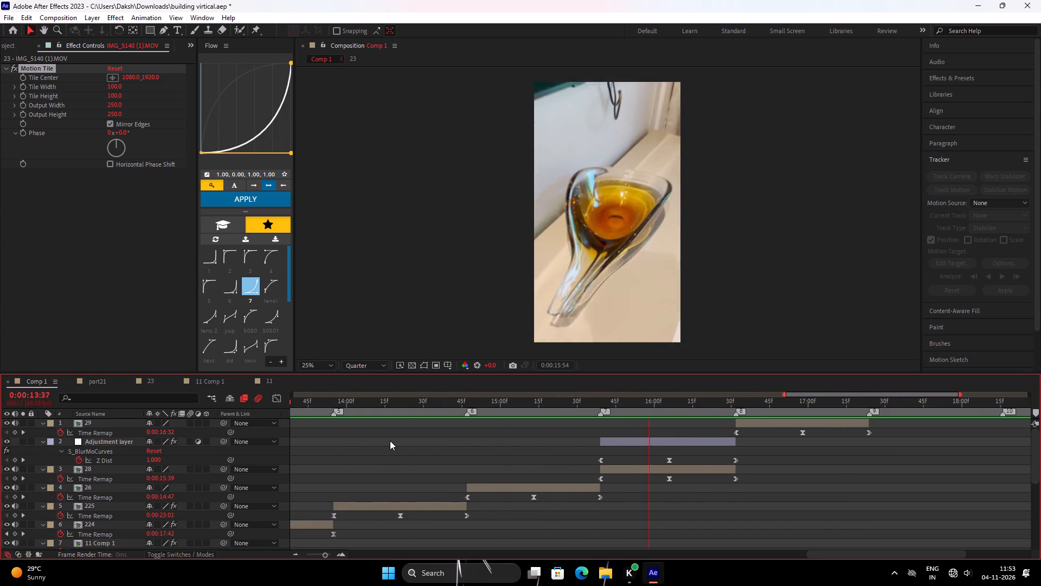
pyautogui.press('space')
pyautogui.moveTo(761, 403); pyautogui.dragTo(731, 409)
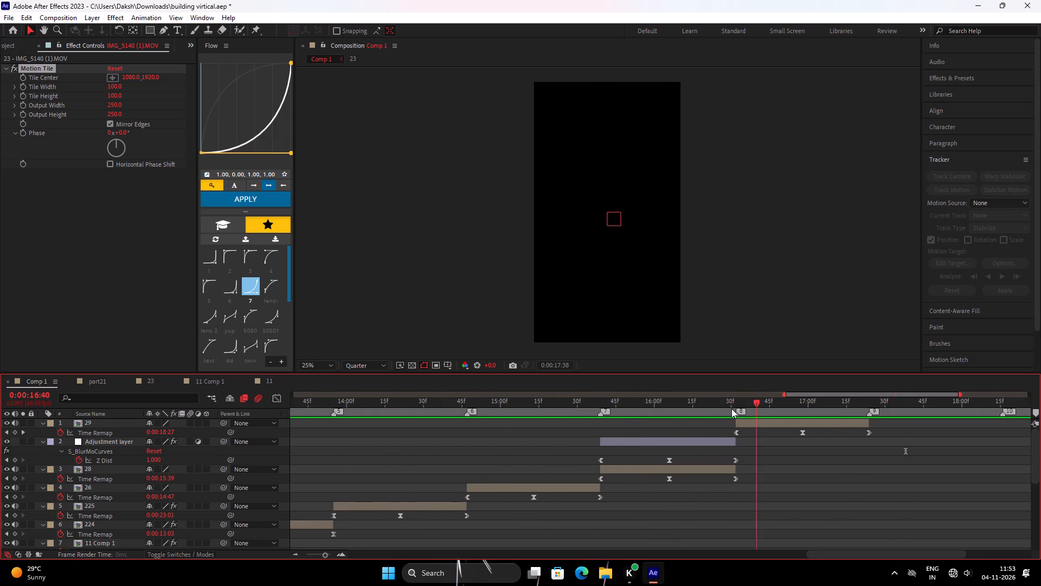
pyautogui.moveTo(731, 409); pyautogui.dragTo(252, 470)
pyautogui.press('space')
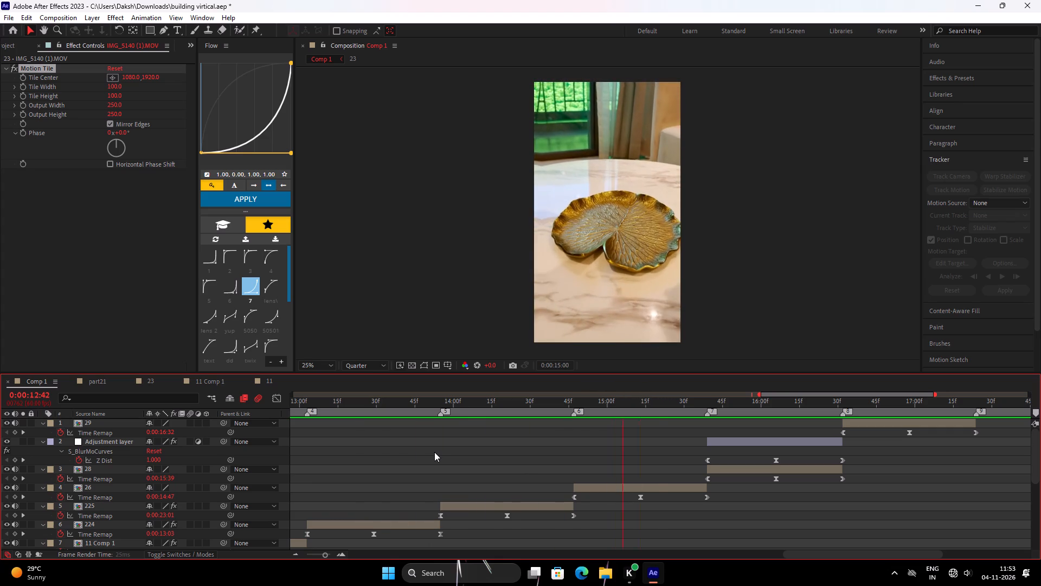
pyautogui.press('space')
pyautogui.moveTo(491, 403); pyautogui.dragTo(350, 466)
pyautogui.press('space')
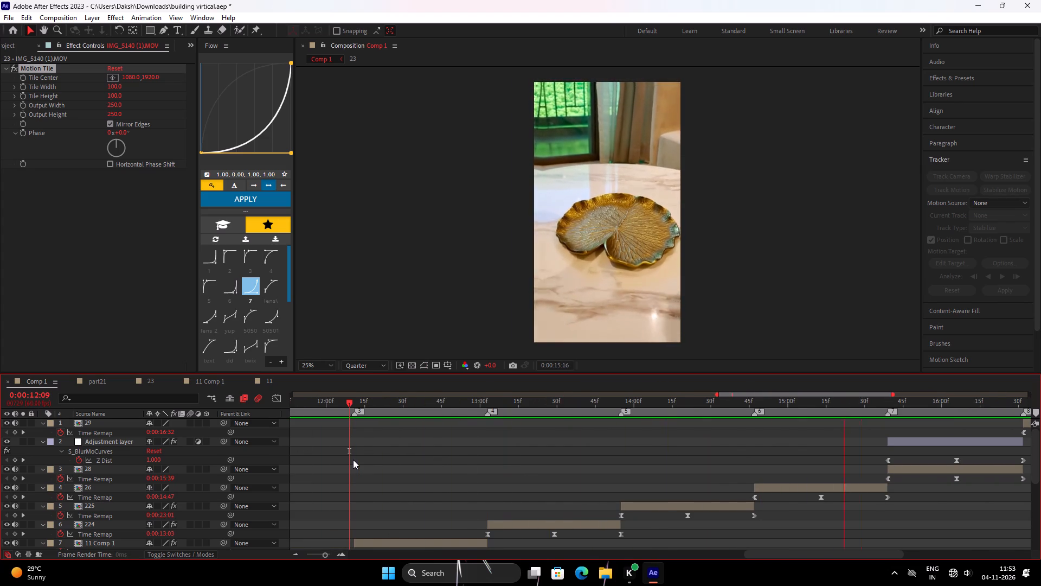
pyautogui.press('space')
pyautogui.moveTo(799, 411); pyautogui.dragTo(751, 425)
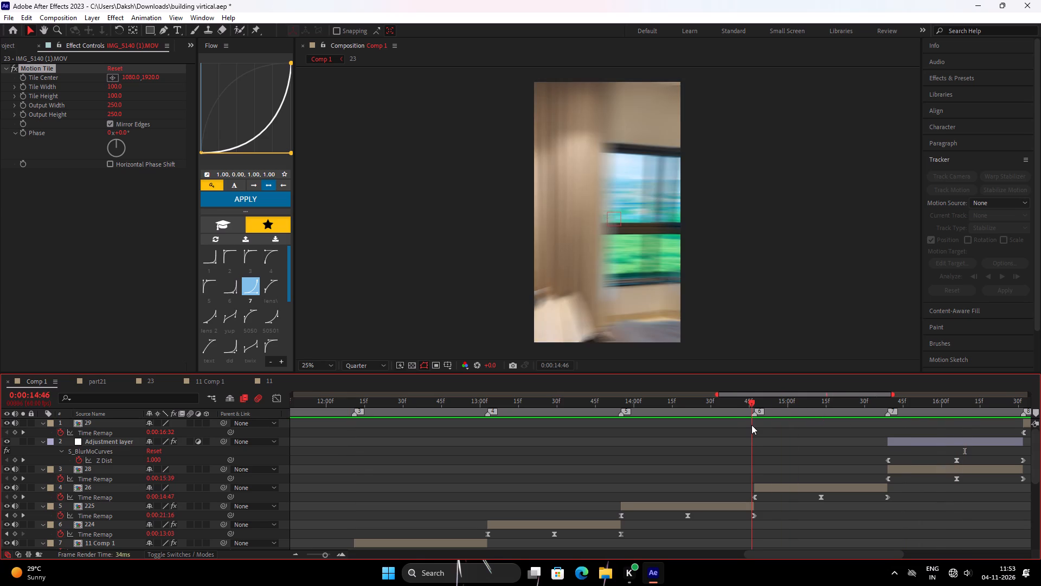
pyautogui.moveTo(751, 425); pyautogui.dragTo(754, 424)
# Deselect everything and collapse the revealed keyframe properties of all layers in Comp 1.
pyautogui.click(709, 532)
pyautogui.press('s')
pyautogui.press('s')
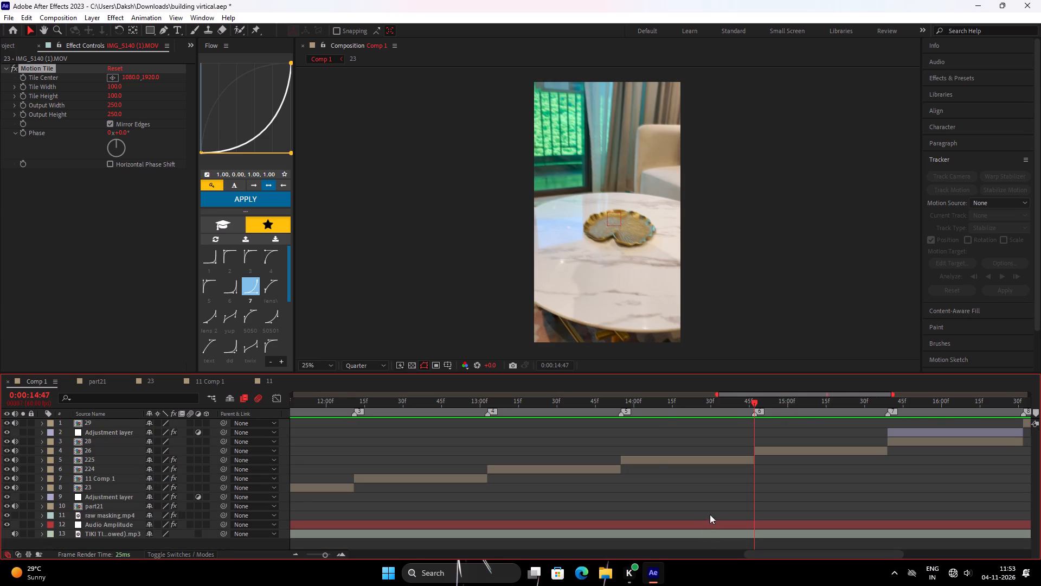
# Scrub through clips 23, 11 Comp 1, 224 and 225 to examine their order and the cuts between them.
pyautogui.moveTo(665, 407); pyautogui.dragTo(485, 479)
pyautogui.press('space')
pyautogui.press('space')
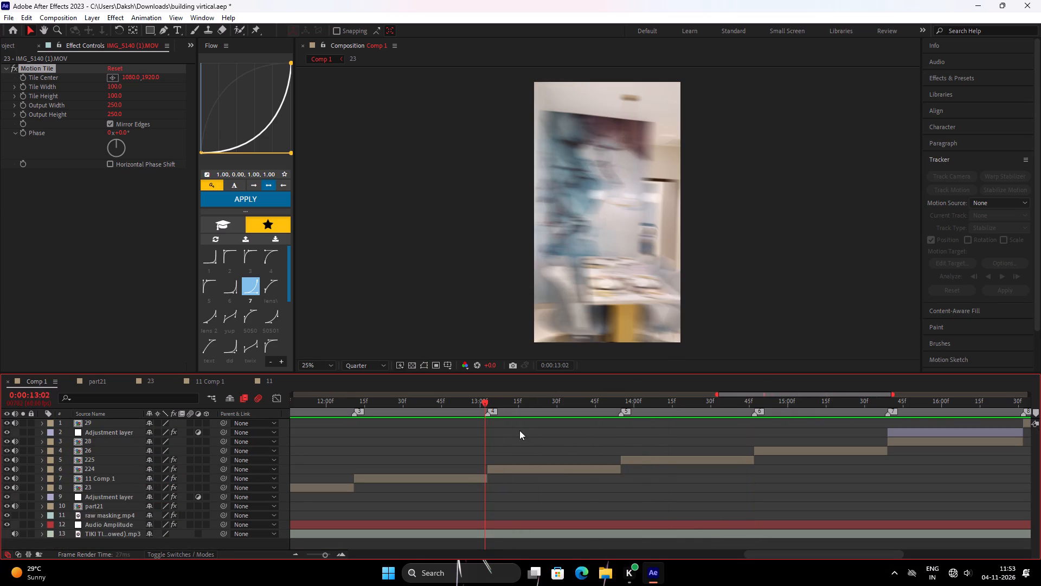
pyautogui.moveTo(509, 429); pyautogui.dragTo(432, 444)
pyautogui.moveTo(475, 405); pyautogui.dragTo(290, 447)
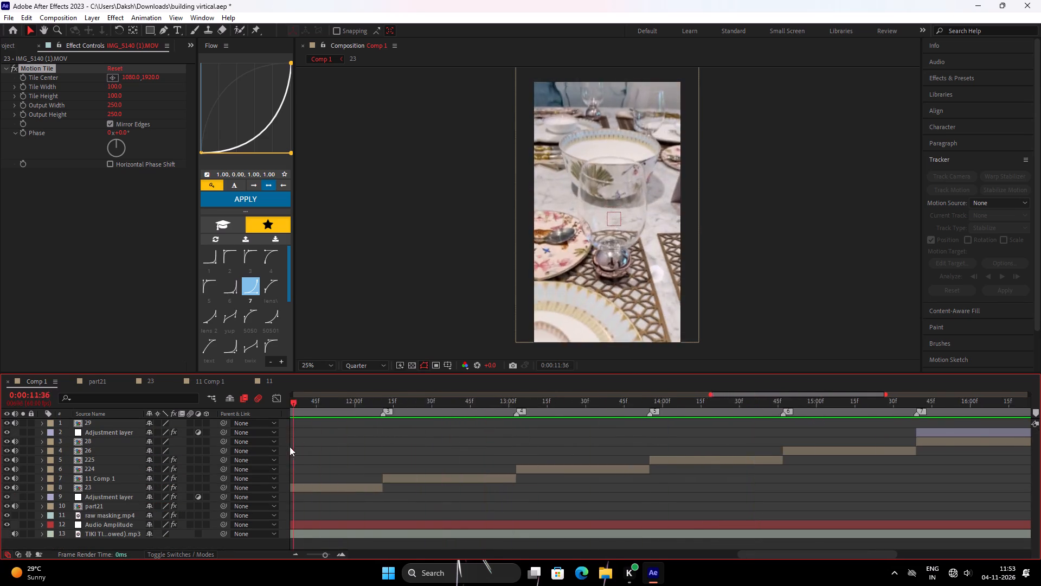
pyautogui.moveTo(290, 447); pyautogui.dragTo(530, 463)
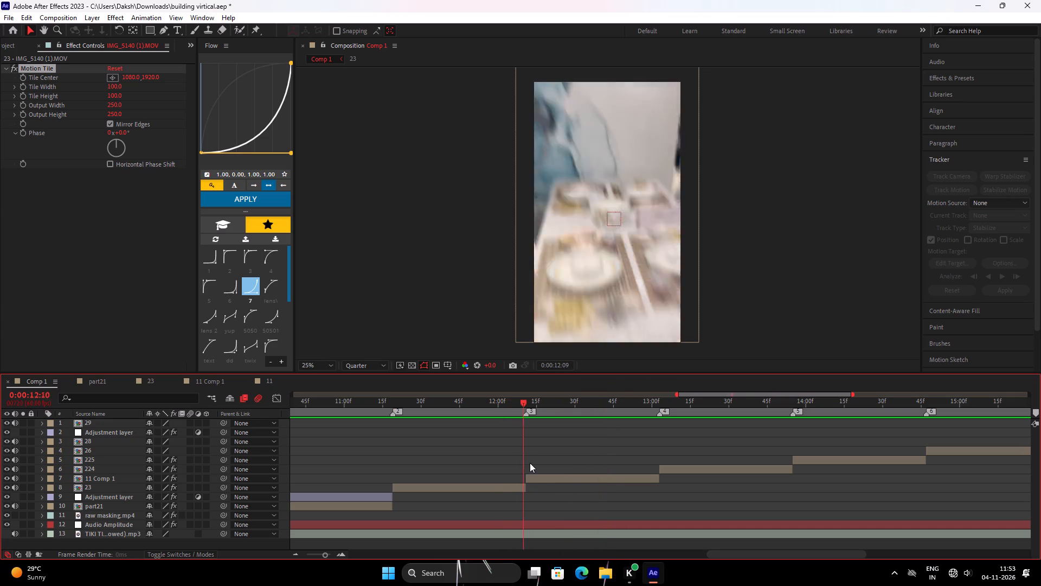
pyautogui.moveTo(530, 463); pyautogui.dragTo(540, 463)
pyautogui.moveTo(560, 411); pyautogui.dragTo(794, 438)
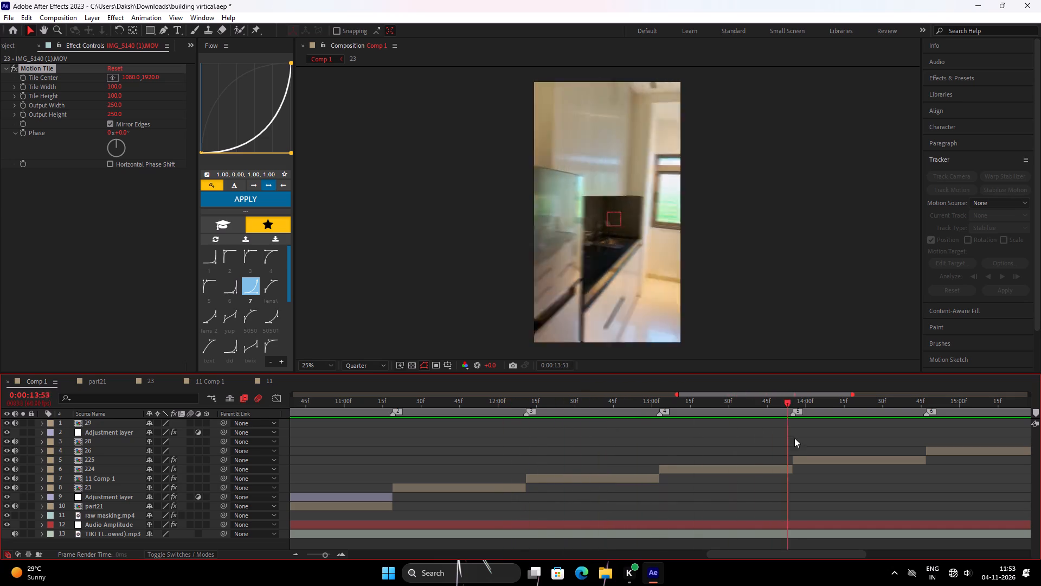
pyautogui.moveTo(794, 438); pyautogui.dragTo(898, 442)
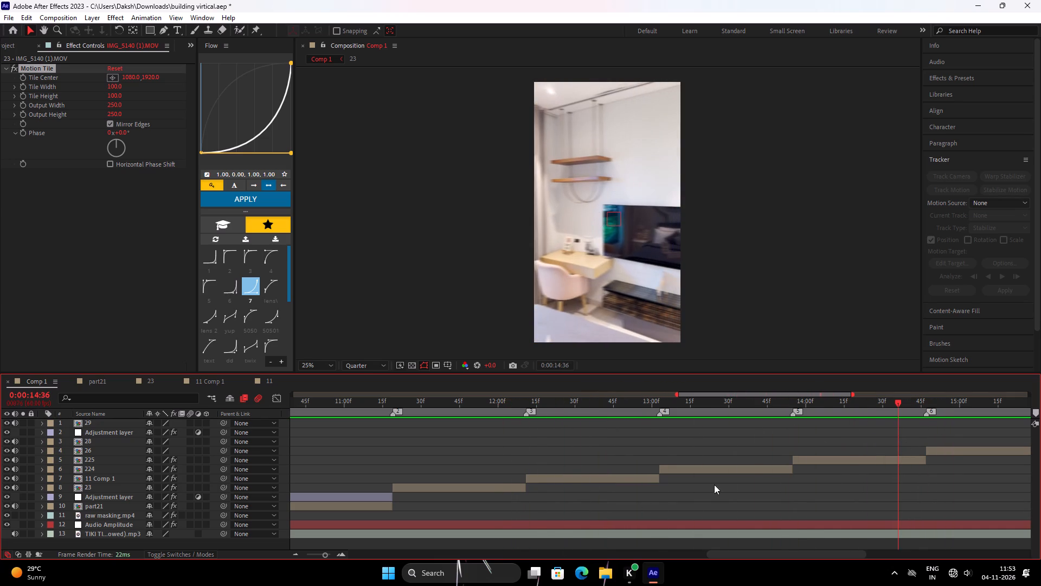
# Select clips 11 Comp 1, 224 and 225, check the cut at marker 5, and move them above 29 in the layer stack.
pyautogui.click(621, 484)
pyautogui.click(632, 477)
pyautogui.keyDown('ctrl'); pyautogui.keyDown('shift'); pyautogui.click(819, 462); pyautogui.keyUp('shift'); pyautogui.keyUp('ctrl')
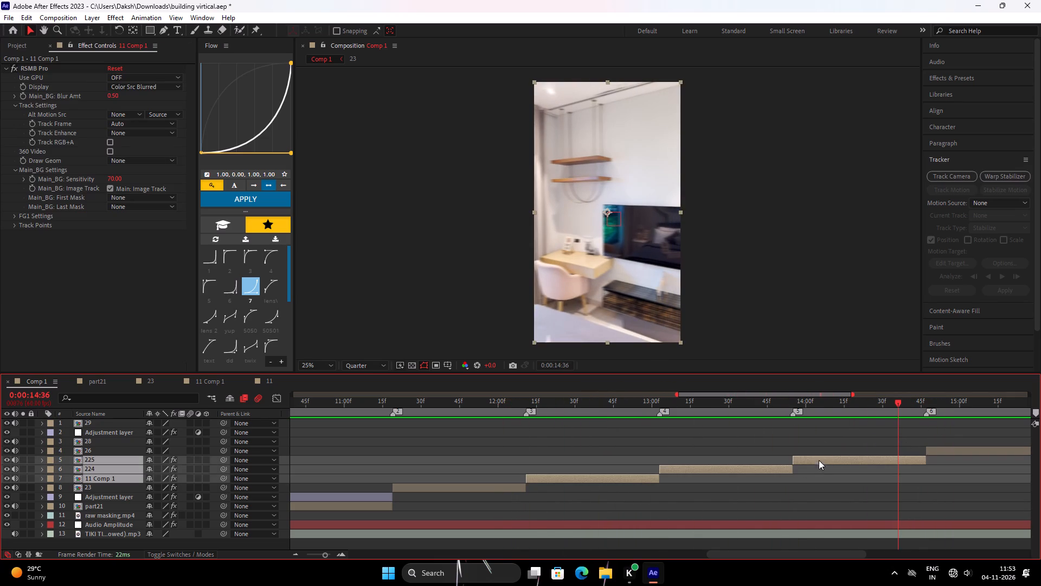
pyautogui.press('space')
pyautogui.press('space')
pyautogui.moveTo(828, 412); pyautogui.dragTo(759, 441)
pyautogui.press('space')
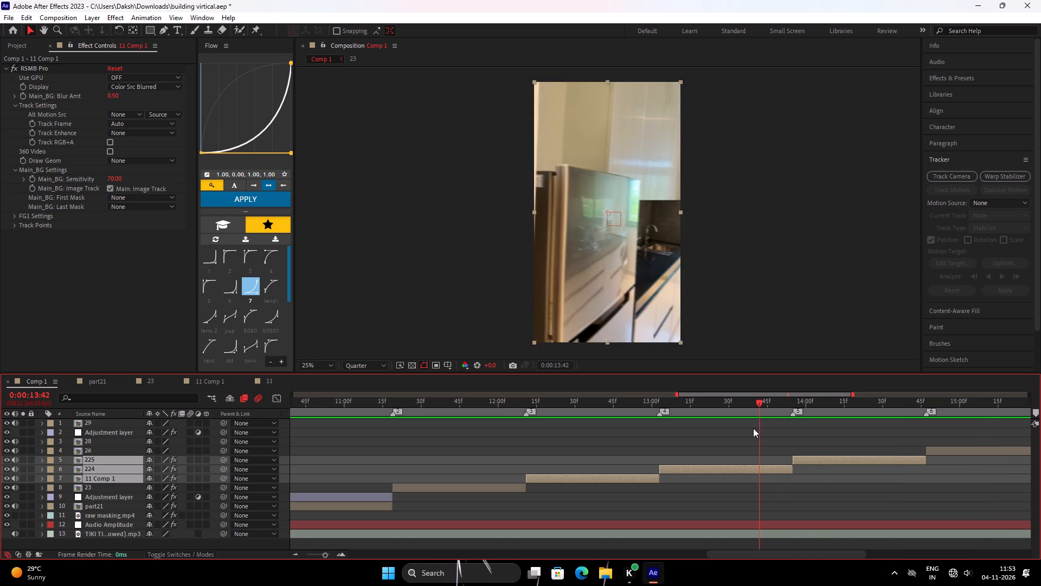
pyautogui.moveTo(815, 411); pyautogui.dragTo(792, 437)
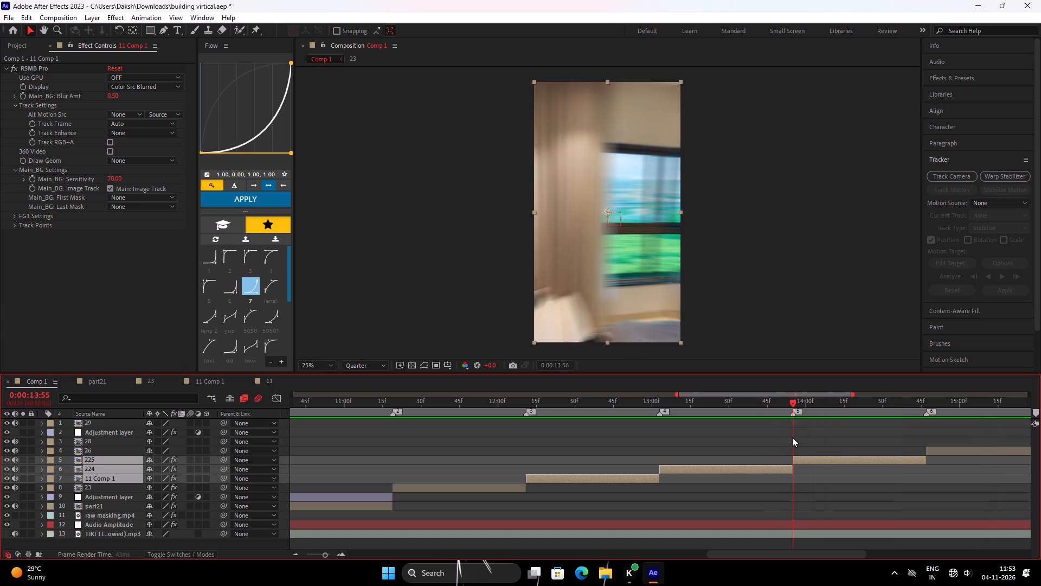
pyautogui.moveTo(792, 437); pyautogui.dragTo(792, 438)
pyautogui.moveTo(561, 480); pyautogui.dragTo(565, 466)
pyautogui.moveTo(117, 472); pyautogui.dragTo(130, 428)
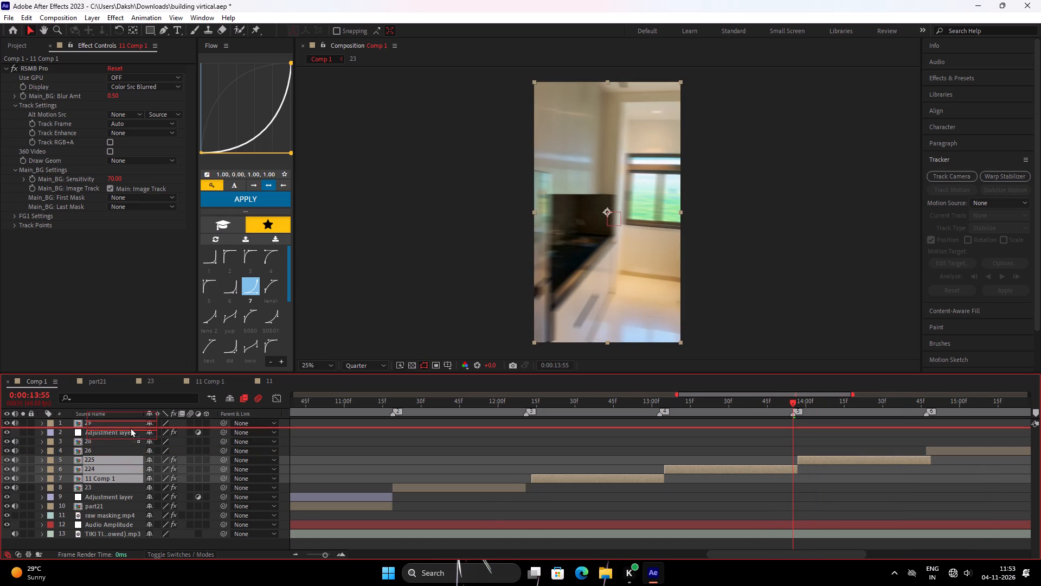
pyautogui.moveTo(130, 428); pyautogui.dragTo(132, 422)
# Shift clips 11 Comp 1, 224 and 225 together along the timeline so 11 Comp 1 starts at marker 5.
pyautogui.moveTo(713, 432); pyautogui.dragTo(722, 437)
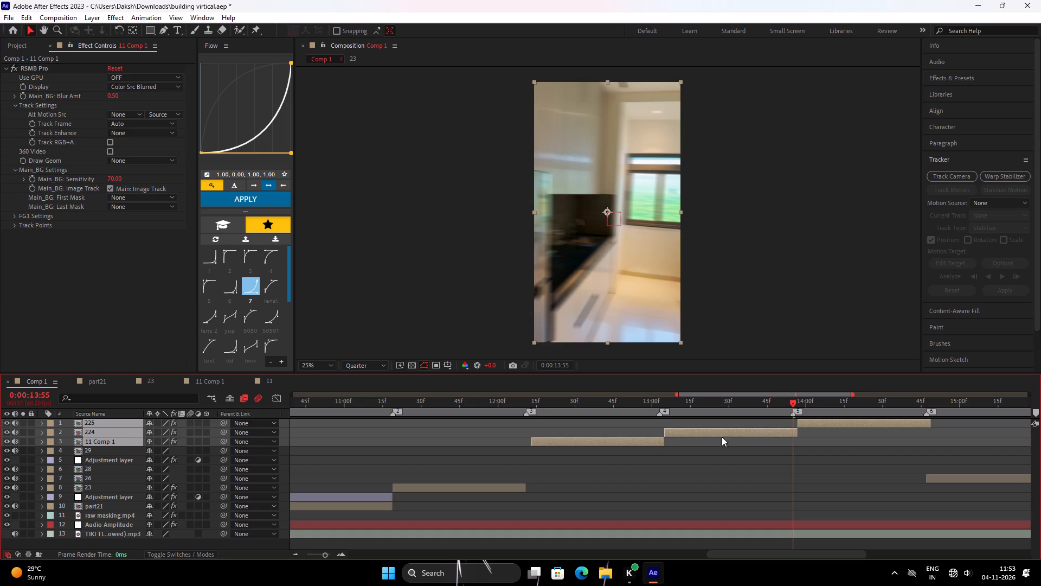
pyautogui.moveTo(722, 437); pyautogui.dragTo(971, 473)
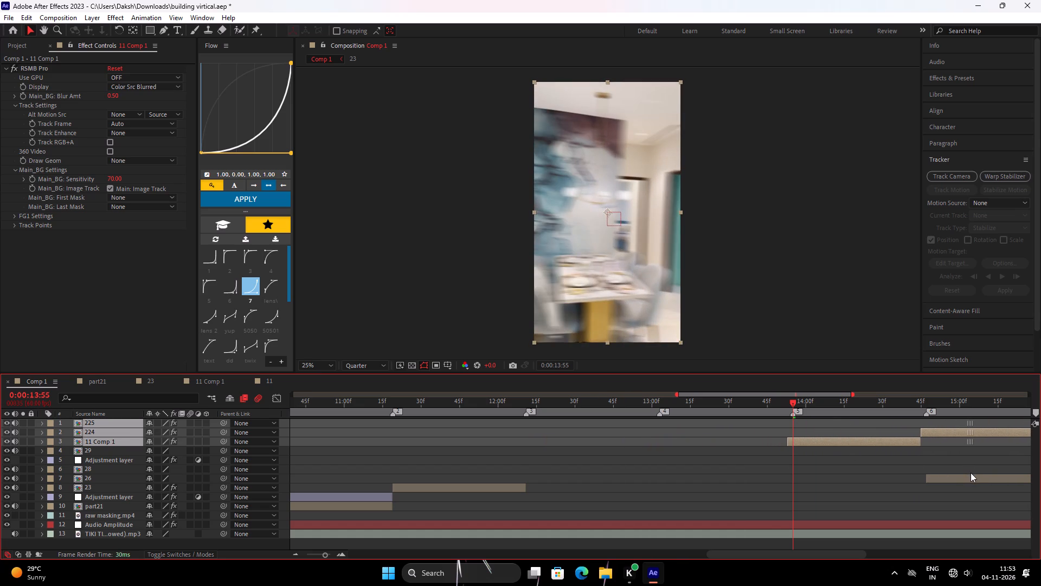
pyautogui.moveTo(971, 473); pyautogui.dragTo(974, 475)
pyautogui.press('space')
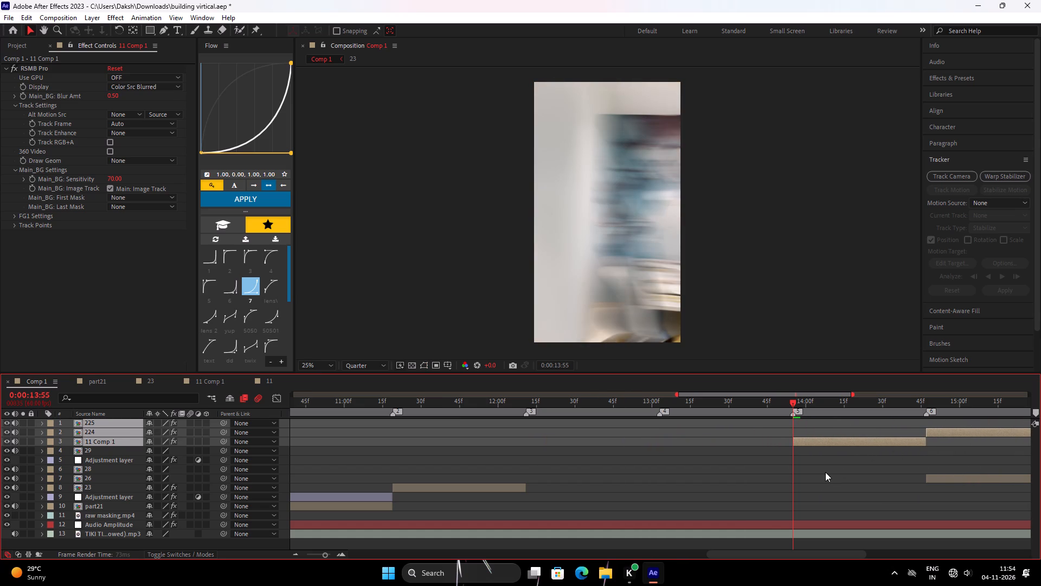
# Move clip 26 back in time to start at marker 3, directly after clip 23.
pyautogui.moveTo(684, 393); pyautogui.dragTo(664, 404)
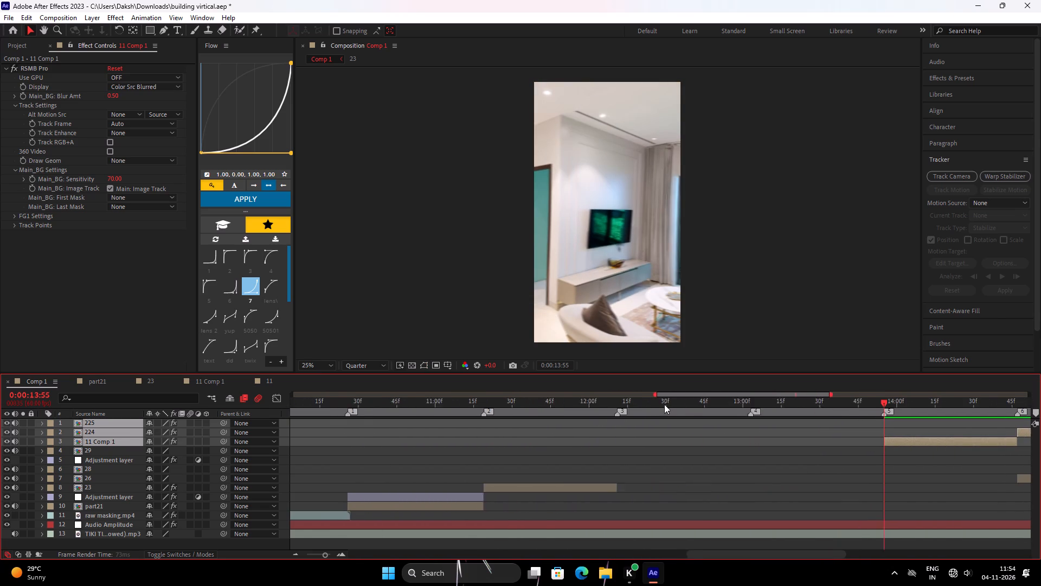
pyautogui.moveTo(664, 404); pyautogui.dragTo(667, 403)
pyautogui.moveTo(655, 408); pyautogui.dragTo(600, 450)
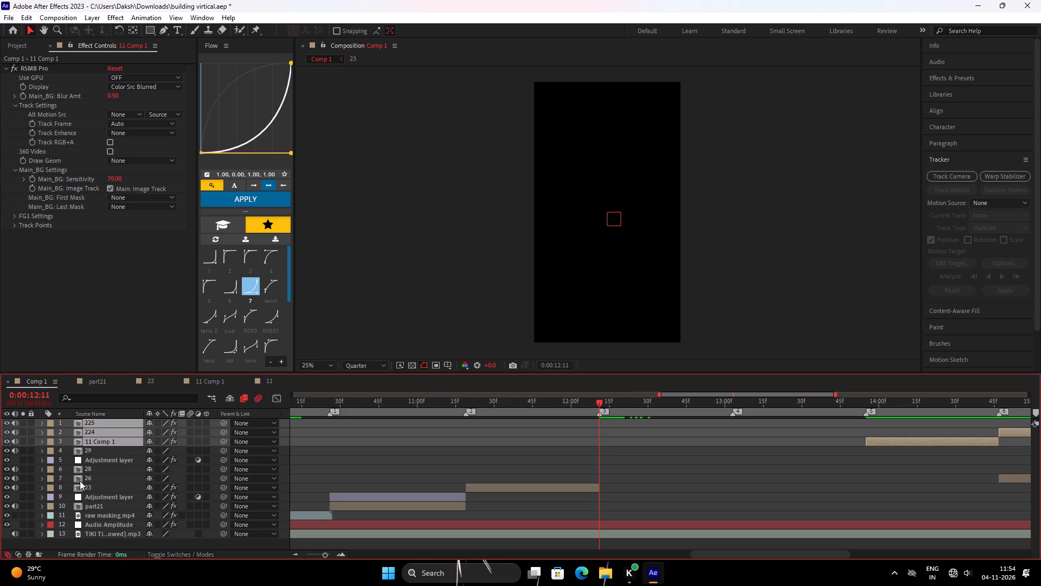
pyautogui.click(111, 455)
pyautogui.click(109, 479)
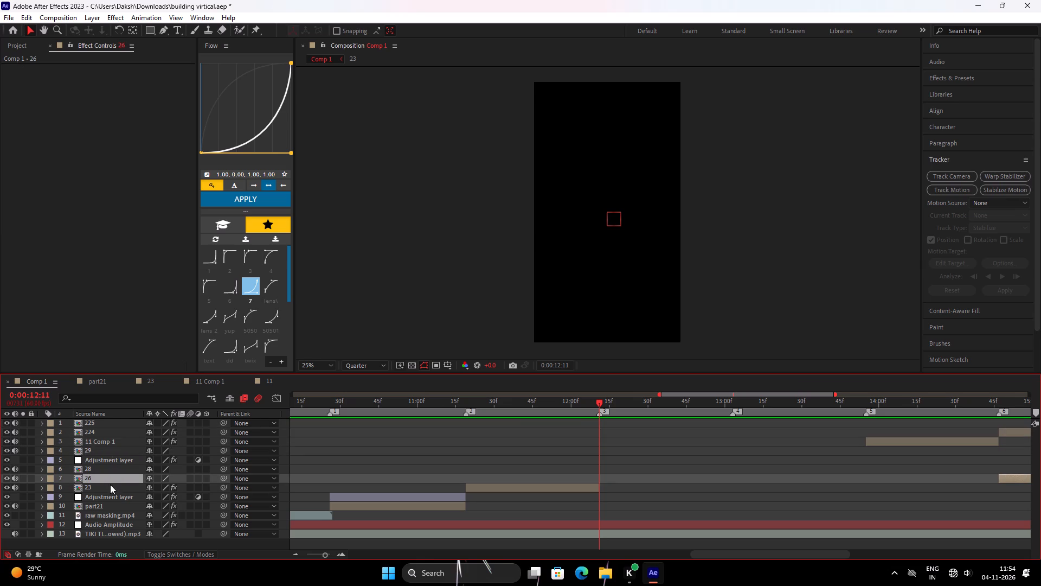
pyautogui.moveTo(1014, 476); pyautogui.dragTo(615, 519)
# Move clip 28 and its adjustment layer to start at marker 4, where clip 26 ends, and play the result.
pyautogui.moveTo(660, 416); pyautogui.dragTo(727, 433)
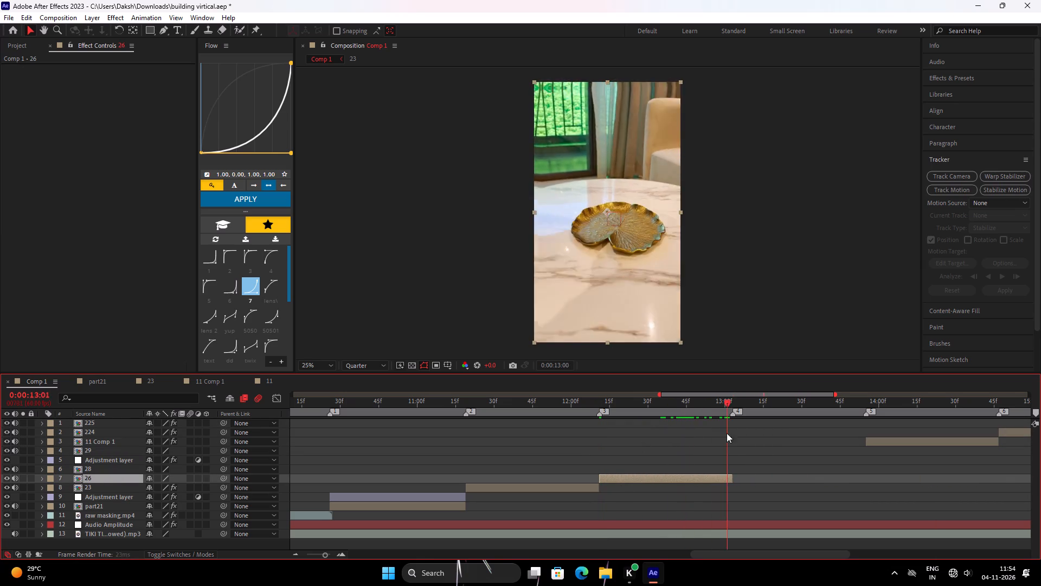
pyautogui.moveTo(727, 433); pyautogui.dragTo(732, 439)
pyautogui.click(101, 471)
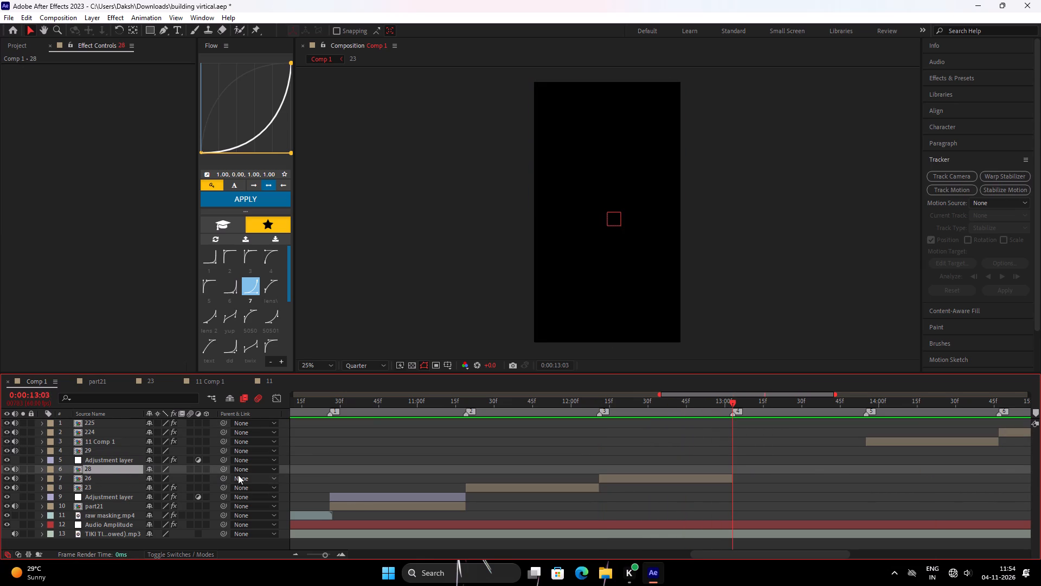
pyautogui.keyDown('ctrl'); pyautogui.click(127, 463); pyautogui.keyUp('ctrl')
pyautogui.press('[')
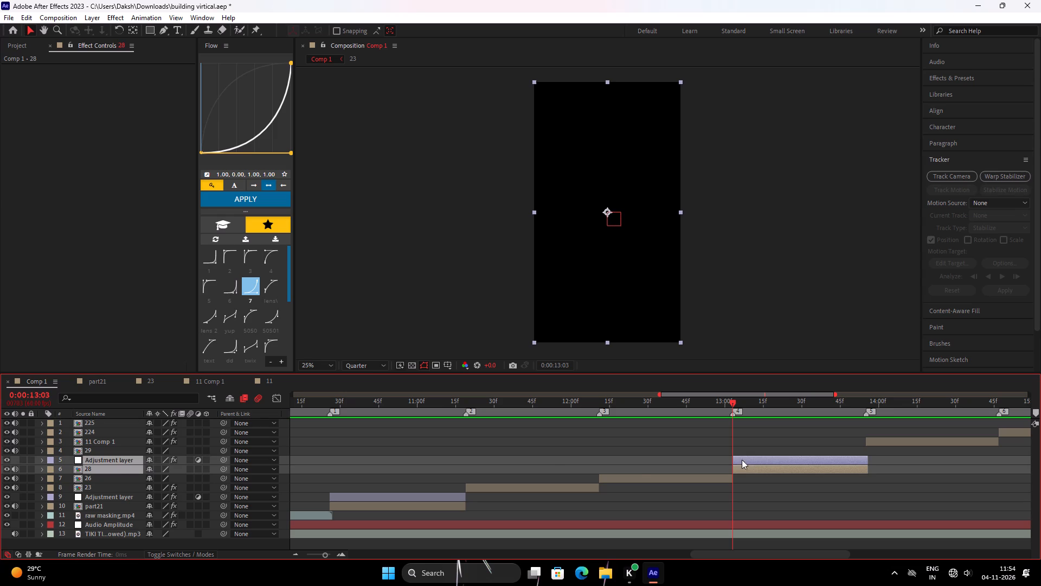
pyautogui.press('space')
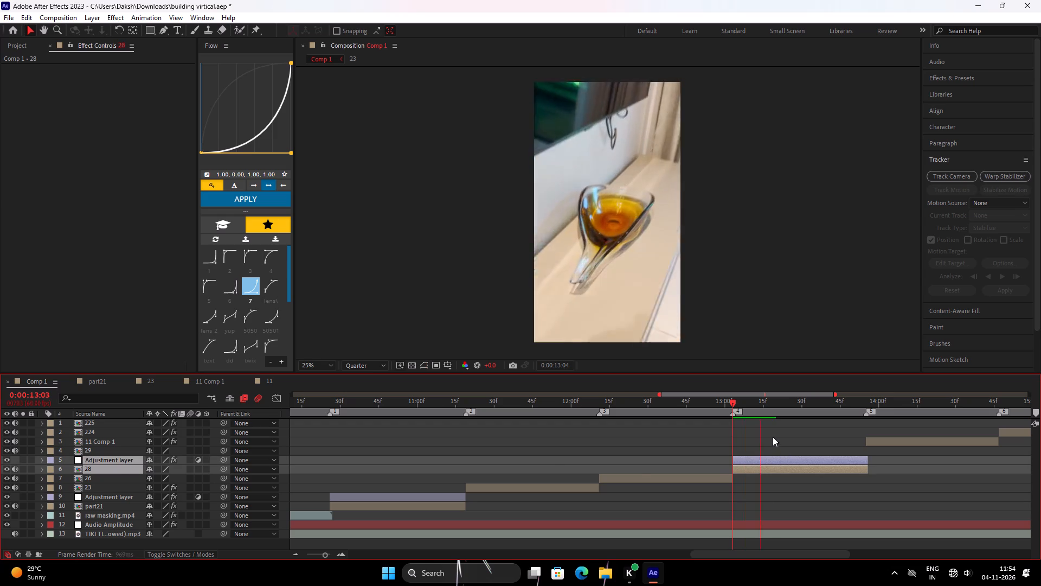
pyautogui.press('space')
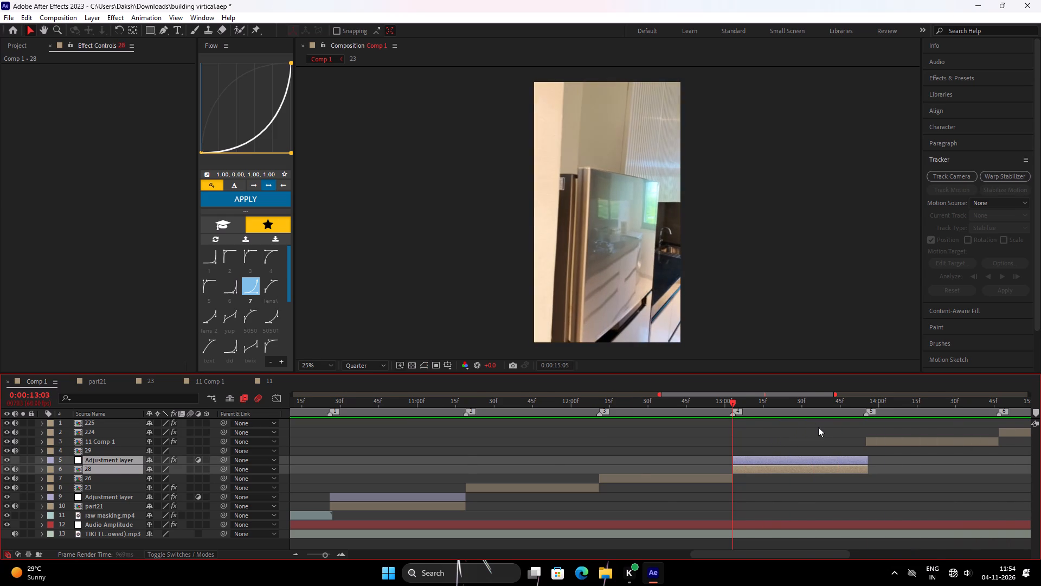
# Check the cut between 225 and 29 at marker 8 and move layer 29 to the top of the stack.
pyautogui.moveTo(659, 414); pyautogui.dragTo(858, 425)
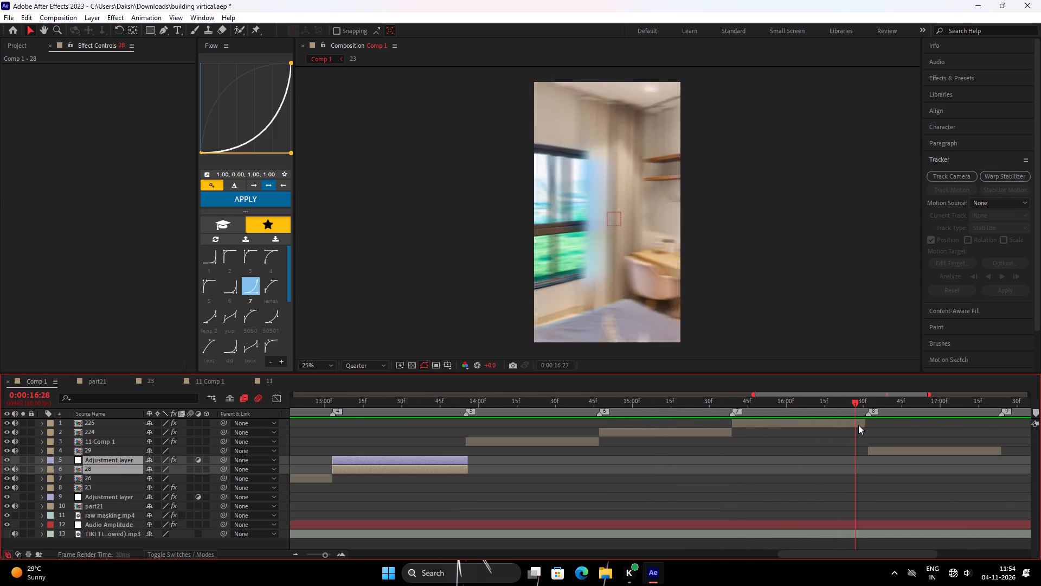
pyautogui.moveTo(858, 425); pyautogui.dragTo(865, 430)
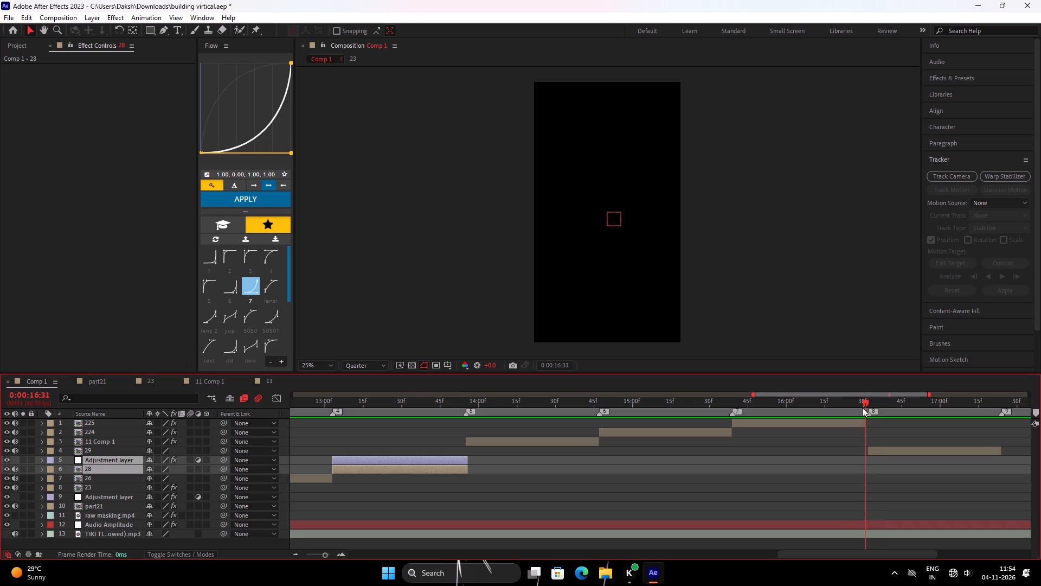
pyautogui.moveTo(863, 405); pyautogui.dragTo(866, 419)
pyautogui.moveTo(126, 453); pyautogui.dragTo(129, 444)
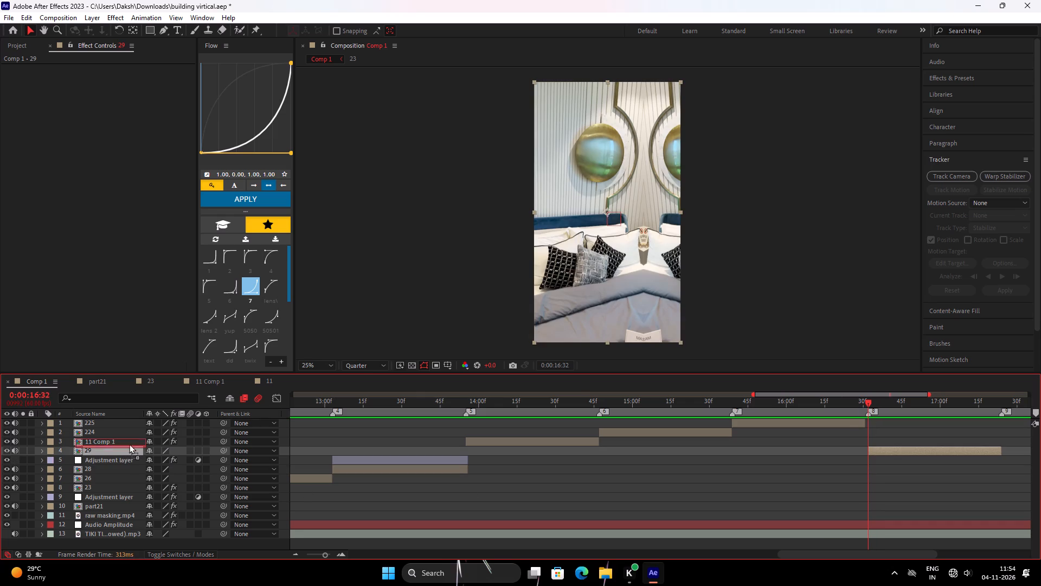
pyautogui.moveTo(129, 444); pyautogui.dragTo(140, 419)
# Scrub and play the reordered sequence through clip 29 to examine the cuts between clips.
pyautogui.moveTo(787, 410); pyautogui.dragTo(778, 413)
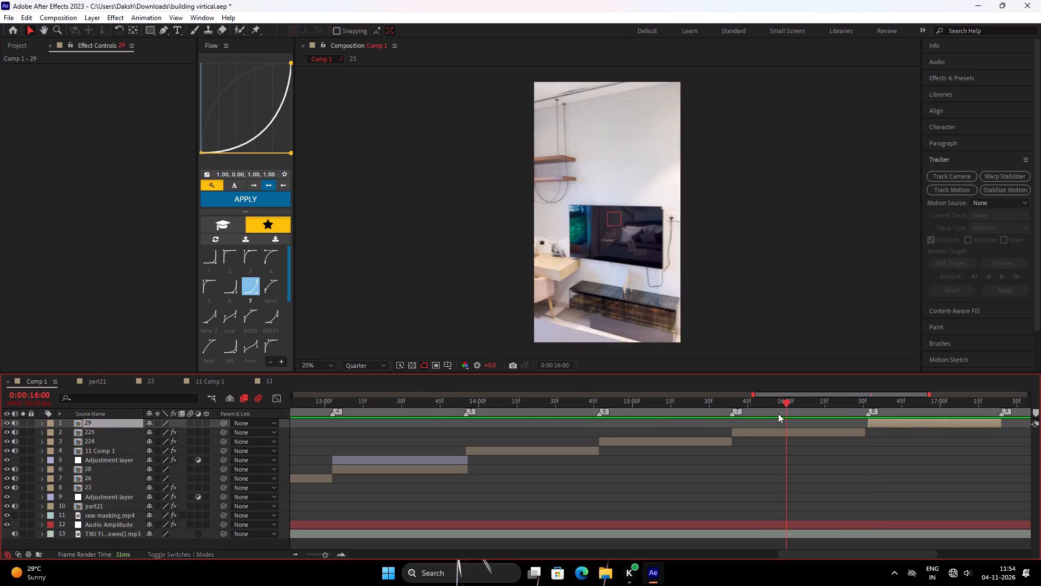
pyautogui.moveTo(778, 413); pyautogui.dragTo(456, 473)
pyautogui.press('space')
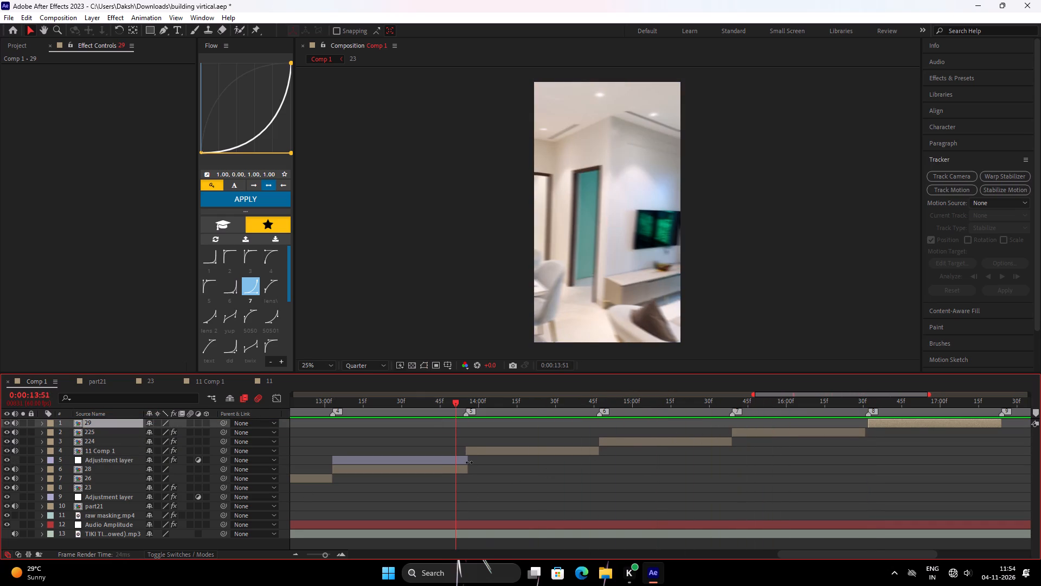
pyautogui.moveTo(483, 411); pyautogui.dragTo(268, 477)
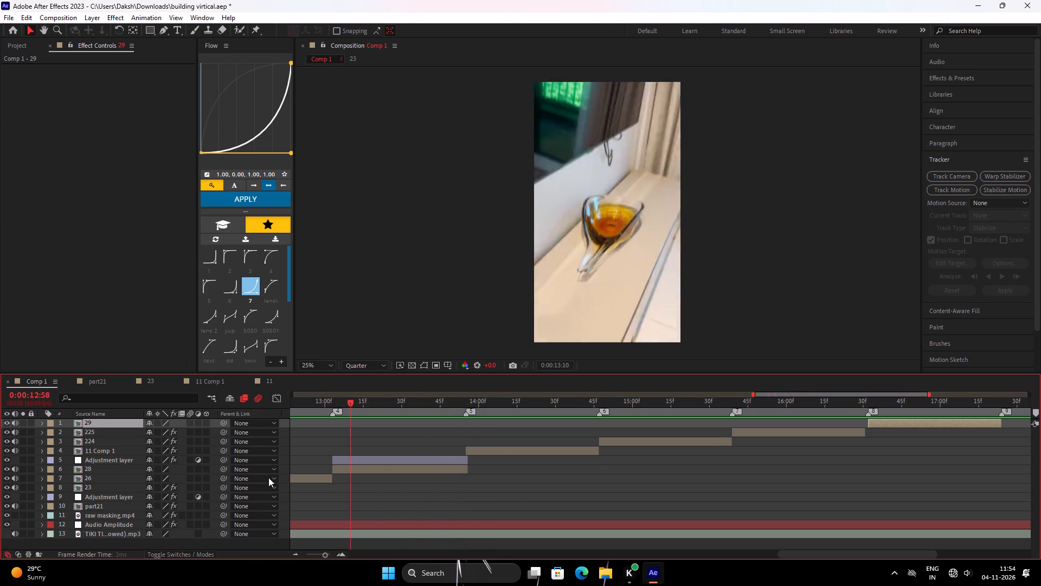
pyautogui.moveTo(268, 477); pyautogui.dragTo(227, 483)
pyautogui.press('space')
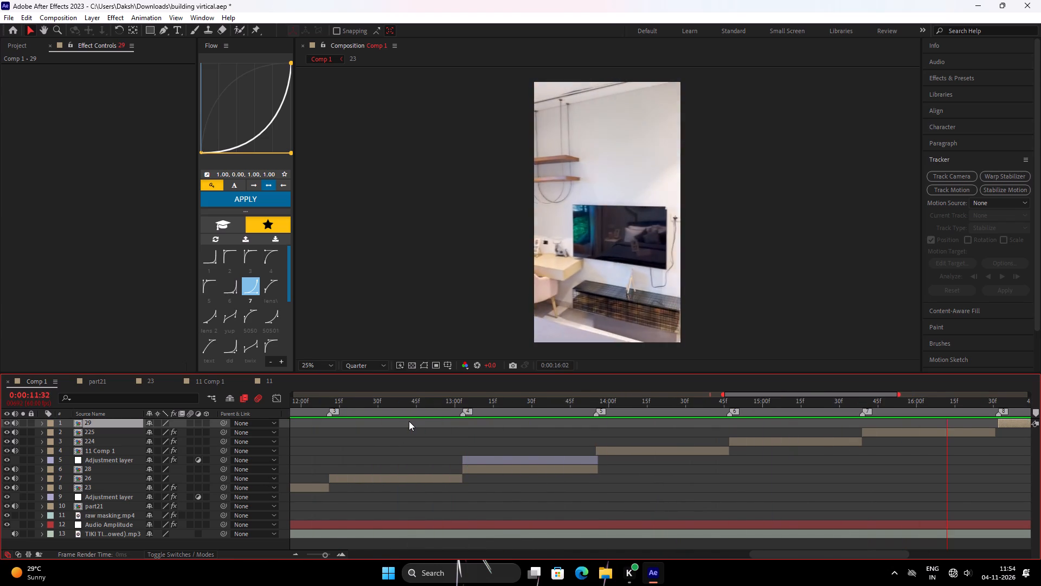
pyautogui.press('space')
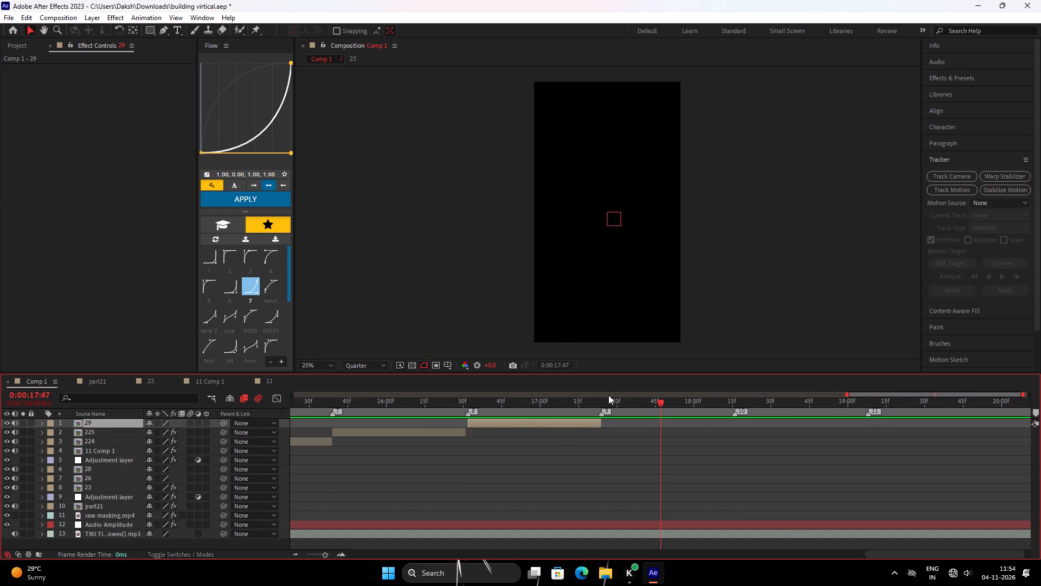
# Stretch clip 225's Time Remap keyframes and extend its end to meet clip 29 at marker 8.
pyautogui.moveTo(569, 403); pyautogui.dragTo(467, 444)
pyautogui.click(460, 432)
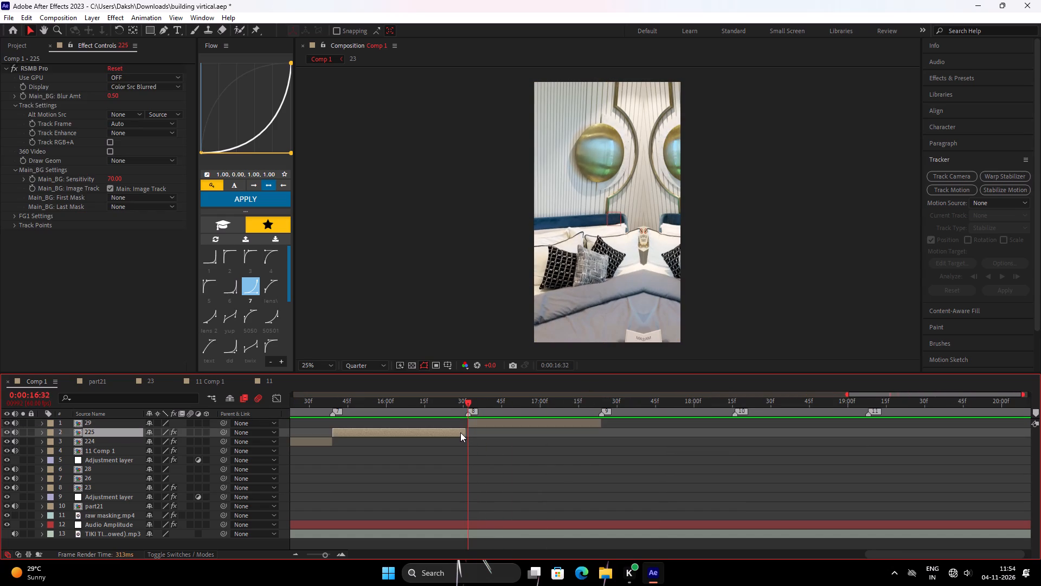
pyautogui.press('u')
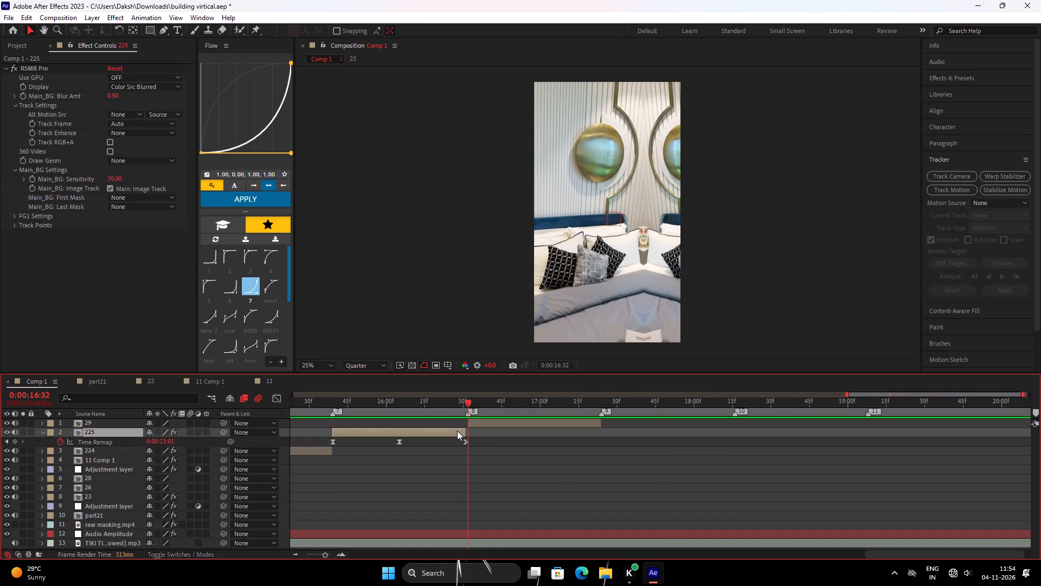
pyautogui.moveTo(498, 453); pyautogui.dragTo(322, 430)
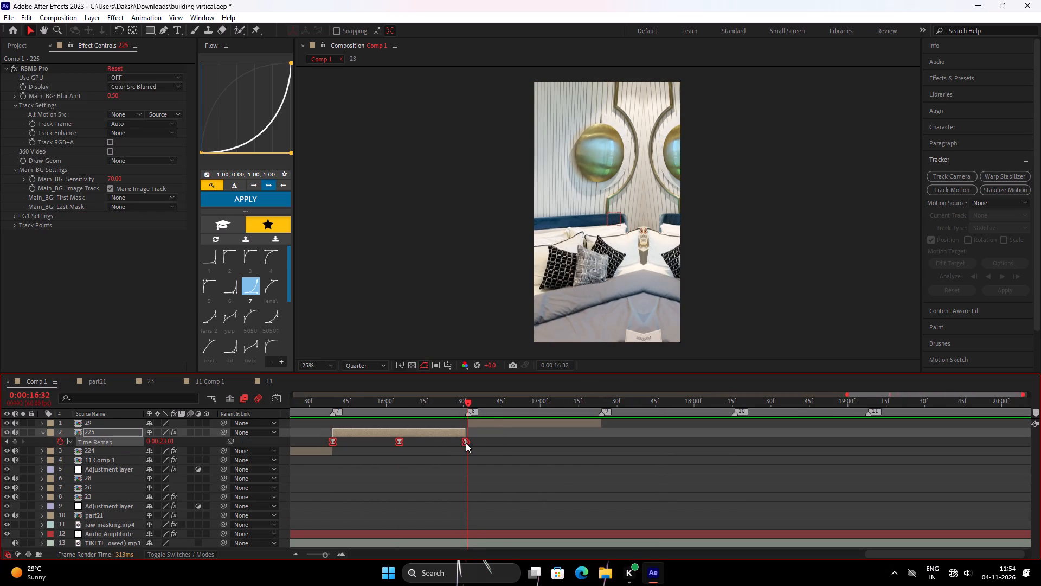
pyautogui.keyDown('alt'); pyautogui.click(466, 443); pyautogui.keyUp('alt')
pyautogui.click(467, 435)
pyautogui.moveTo(473, 410); pyautogui.dragTo(467, 410)
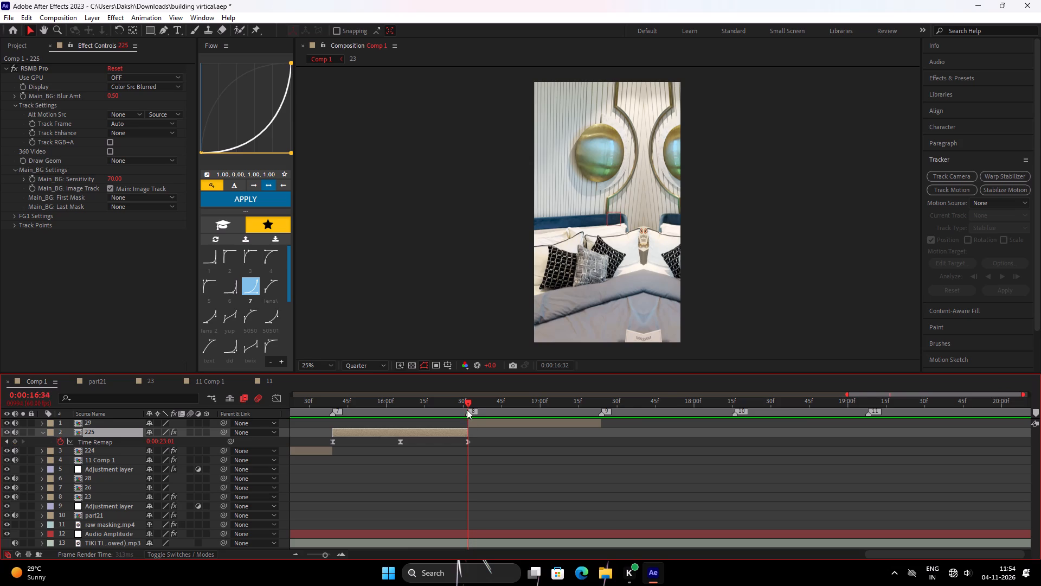
# Trim the ends of clip 28 and its adjustment layer to marker 5 and compress 28's Time Remap keyframes to fit.
pyautogui.moveTo(467, 410); pyautogui.dragTo(433, 446)
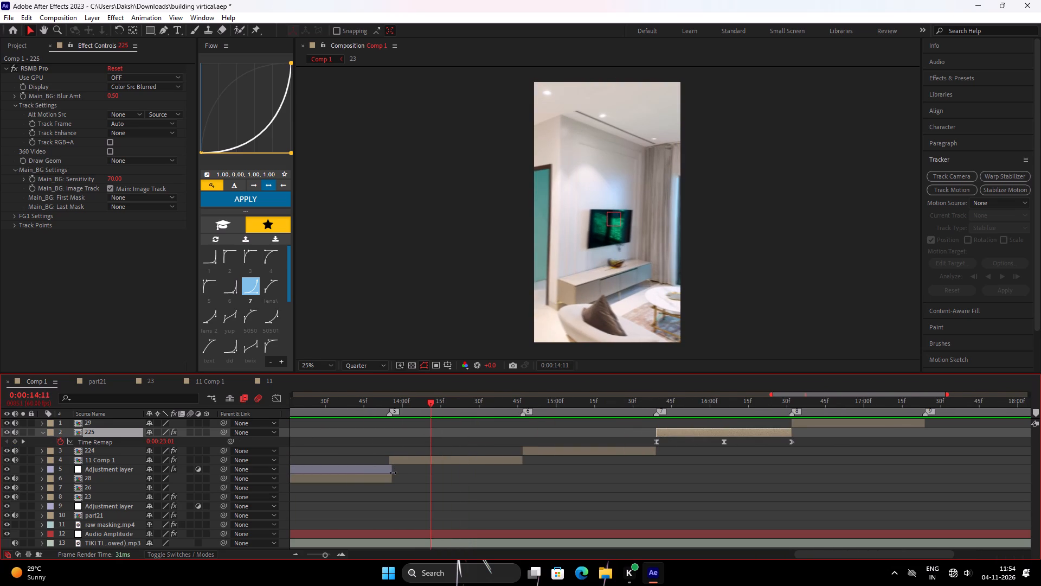
pyautogui.click(393, 472)
pyautogui.click(394, 480)
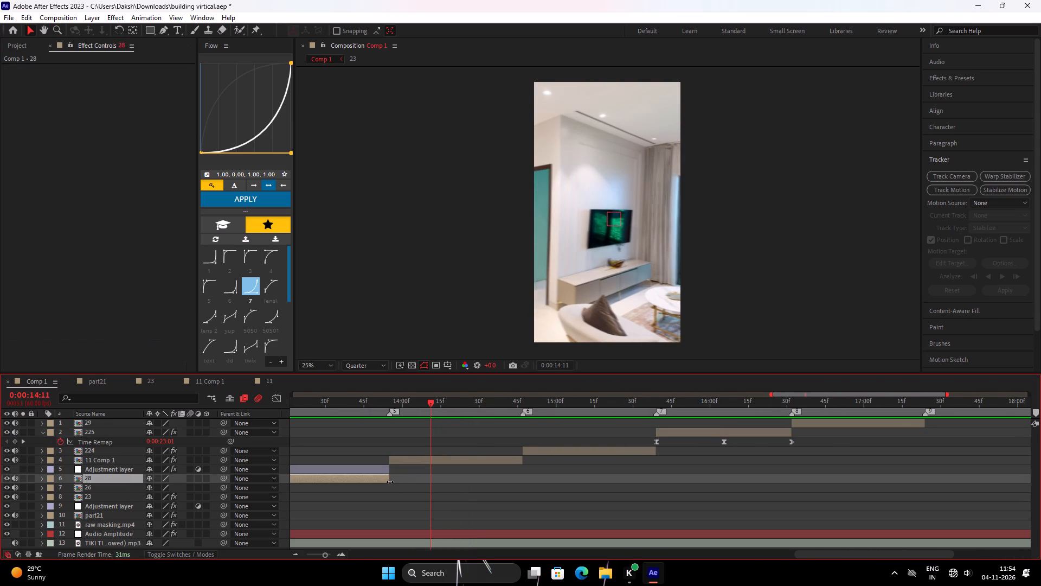
pyautogui.press('u')
pyautogui.moveTo(414, 488); pyautogui.dragTo(686, 484)
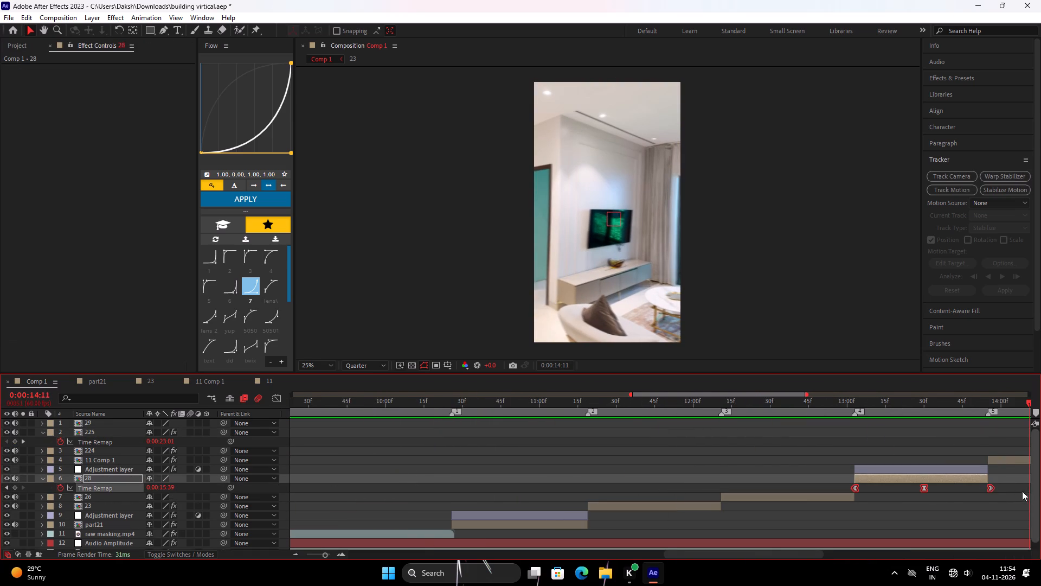
pyautogui.keyDown('alt'); pyautogui.moveTo(990, 488); pyautogui.dragTo(985, 490); pyautogui.keyUp('alt')
pyautogui.keyDown('alt'); pyautogui.click(985, 486); pyautogui.keyUp('alt')
# Compress the S_BlurMoCurves Z Dist keyframes on the adjustment layer above clip 28 to end at marker 5.
pyautogui.click(981, 470)
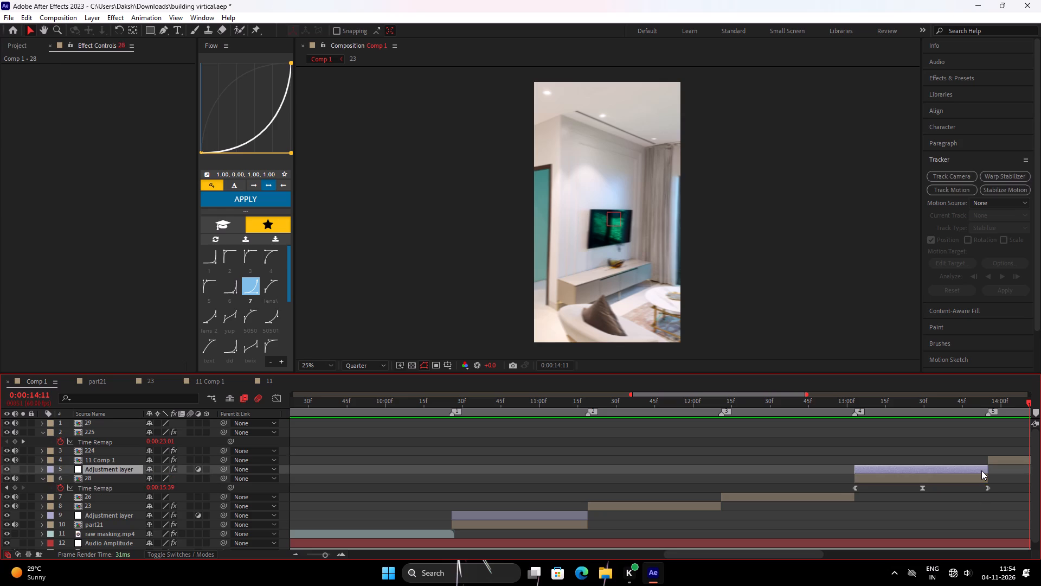
pyautogui.press('u')
pyautogui.moveTo(999, 486); pyautogui.dragTo(836, 490)
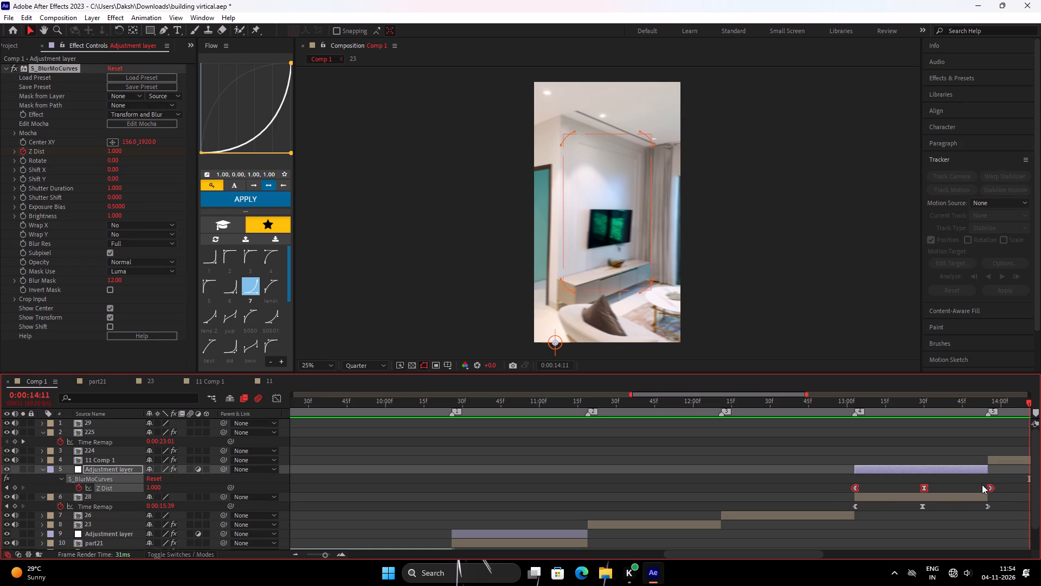
pyautogui.keyDown('alt'); pyautogui.click(990, 486); pyautogui.keyUp('alt')
# Start playback before marker 1, deselect everything and collapse the revealed keyframe properties of all layers in Comp 1.
pyautogui.moveTo(1000, 403); pyautogui.dragTo(364, 457)
pyautogui.press('space')
pyautogui.click(493, 455)
pyautogui.write('ss')
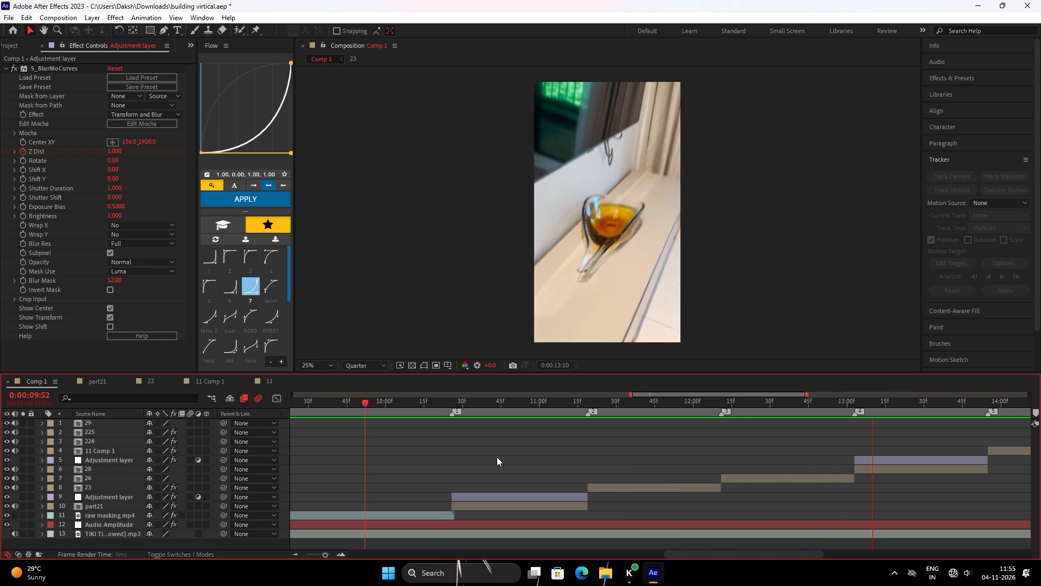
# Play and scrub the sequence through clip 29 to examine the new clip order and the cut at marker 8.
pyautogui.press('space')
pyautogui.moveTo(885, 411); pyautogui.dragTo(974, 419)
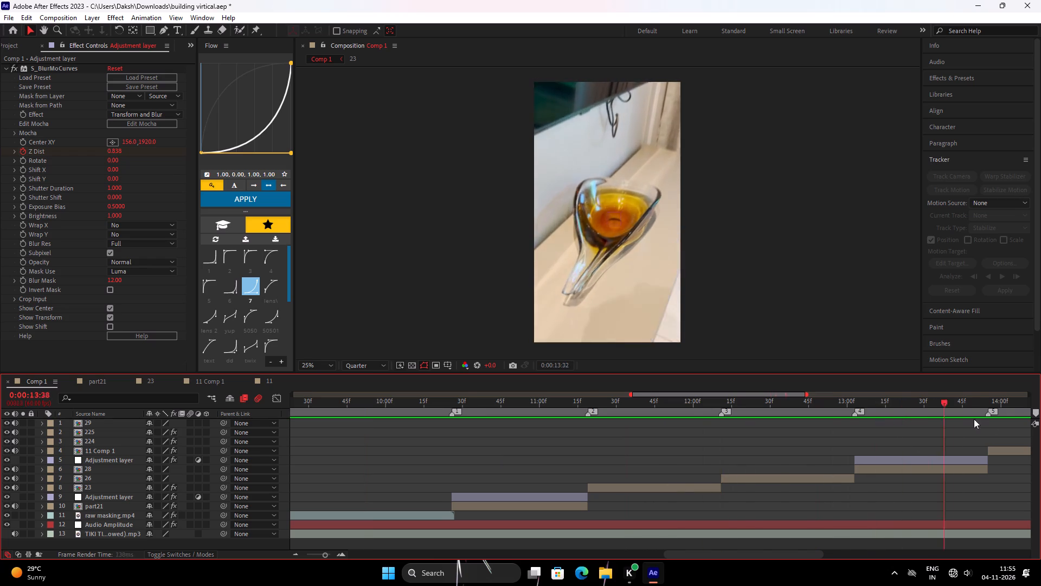
pyautogui.moveTo(974, 419); pyautogui.dragTo(489, 472)
pyautogui.press('space')
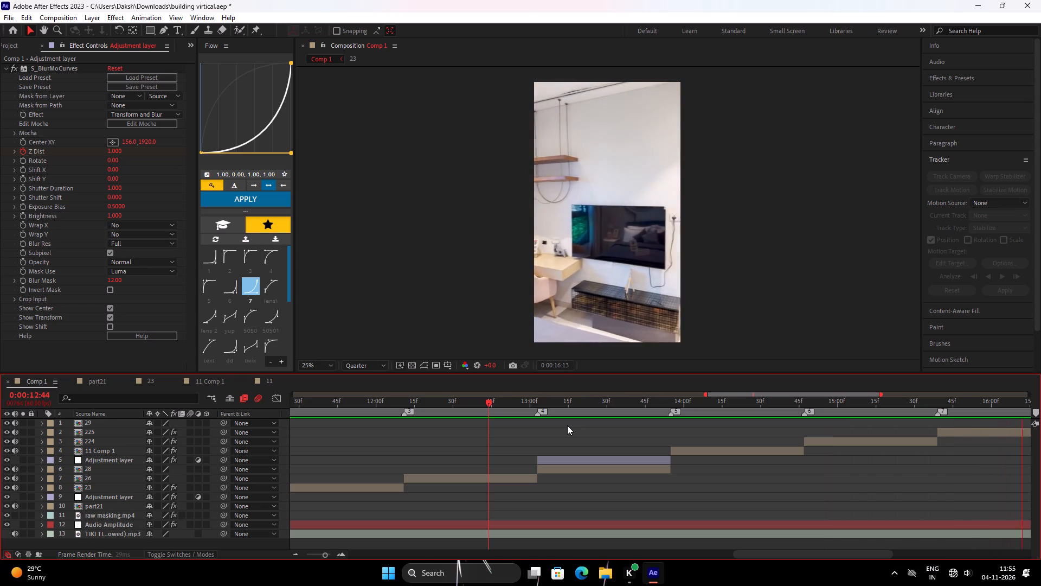
pyautogui.press('space')
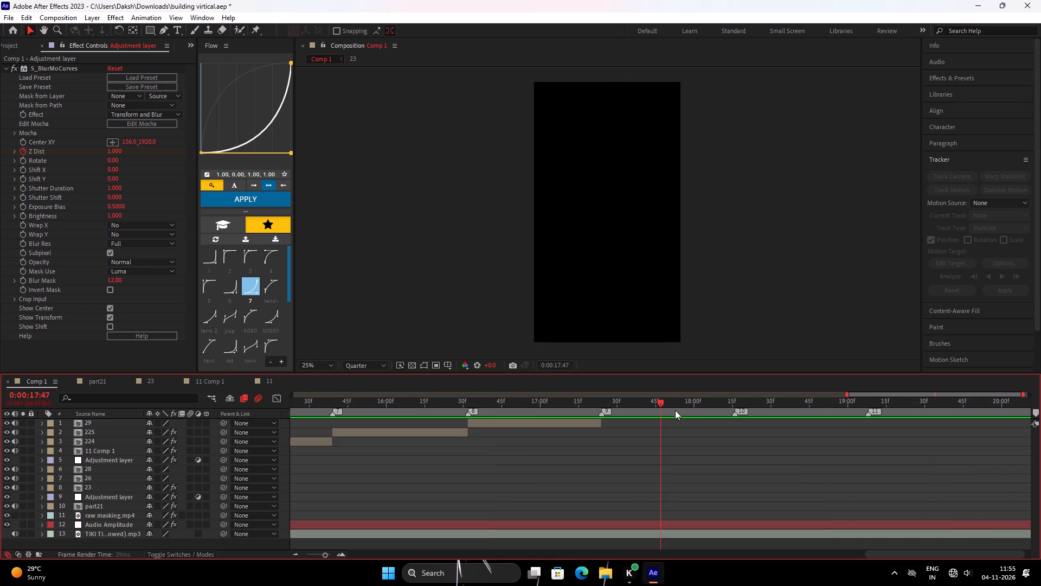
pyautogui.moveTo(635, 399); pyautogui.dragTo(376, 483)
pyautogui.press('space')
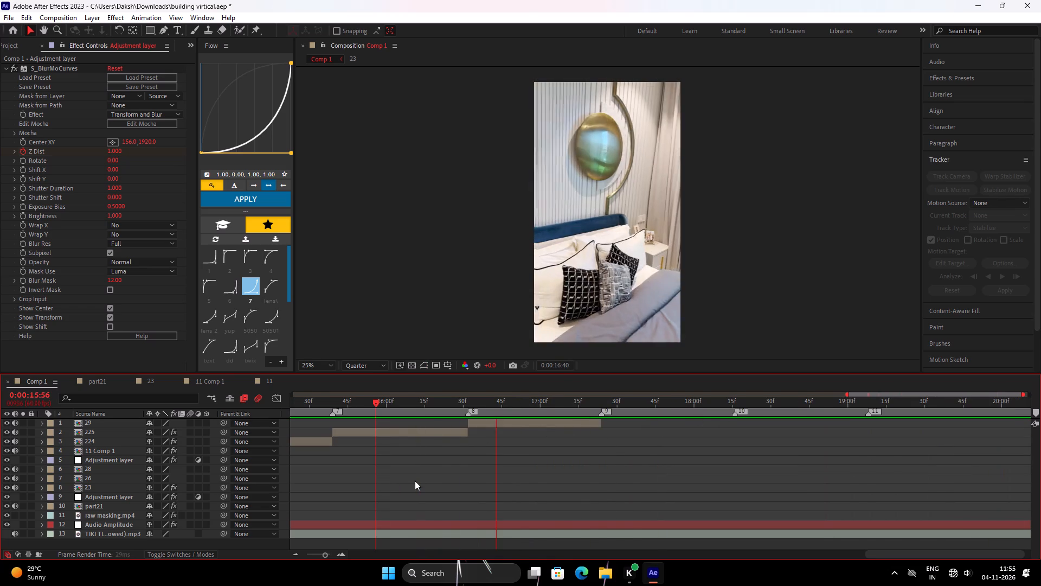
pyautogui.press('space')
pyautogui.moveTo(502, 409); pyautogui.dragTo(355, 455)
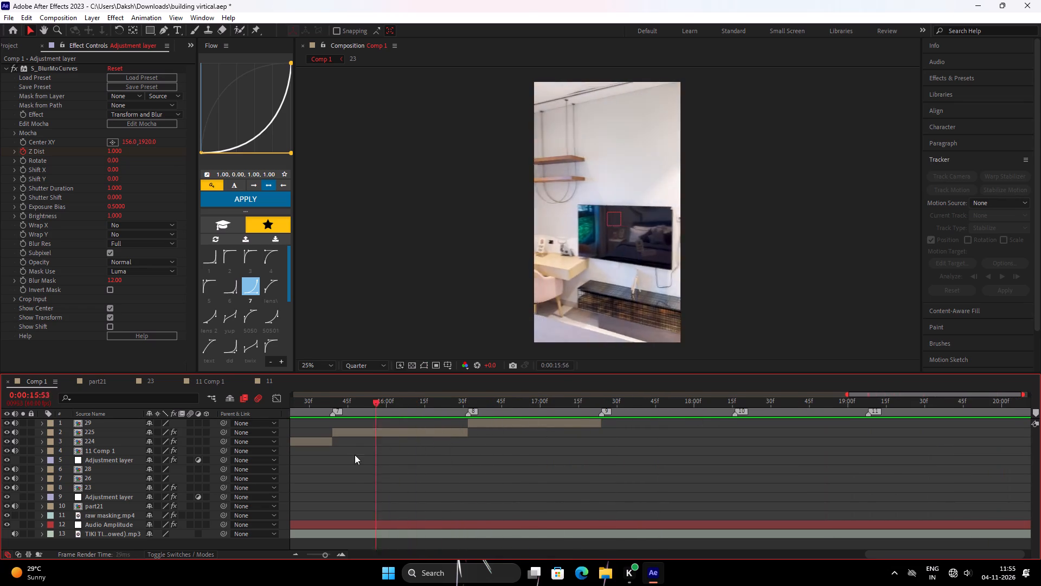
# Scrub and play the cuts at markers 7 and 8 and from marker 4 through clip 28 to examine their timing.
pyautogui.moveTo(355, 455); pyautogui.dragTo(431, 457)
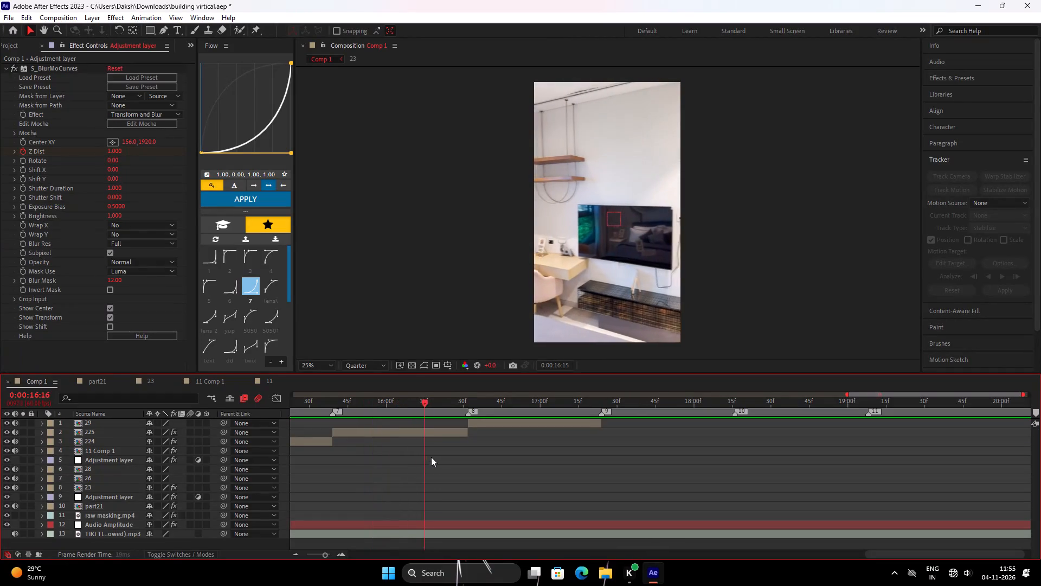
pyautogui.moveTo(431, 457); pyautogui.dragTo(484, 451)
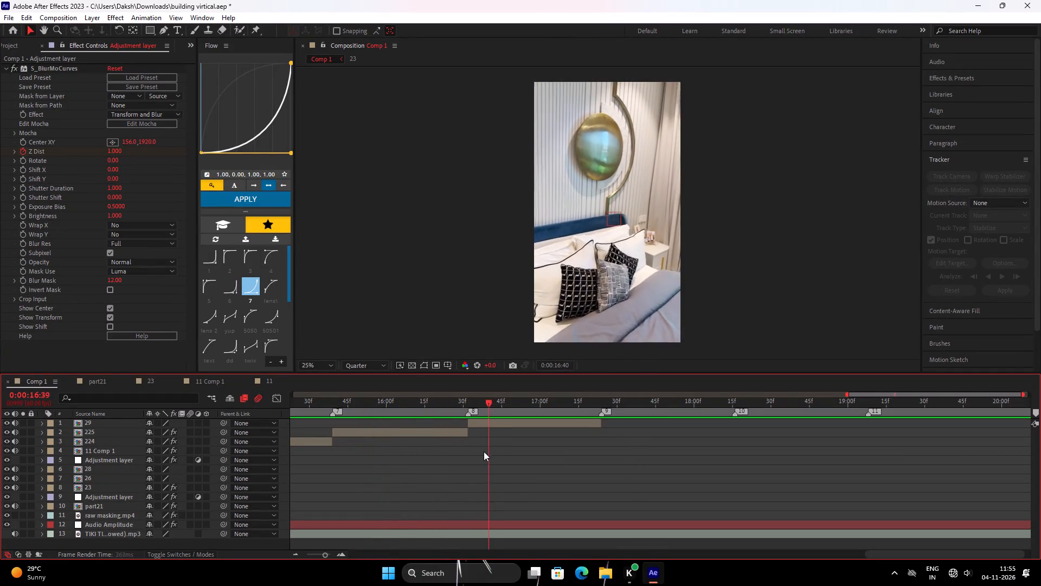
pyautogui.moveTo(484, 451); pyautogui.dragTo(486, 455)
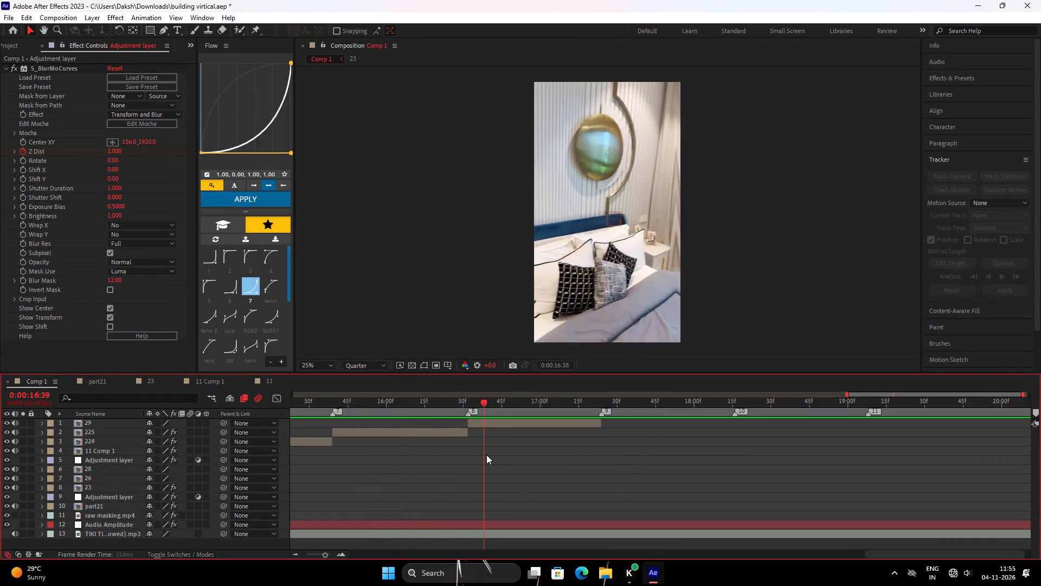
pyautogui.moveTo(486, 455); pyautogui.dragTo(368, 471)
pyautogui.press('space')
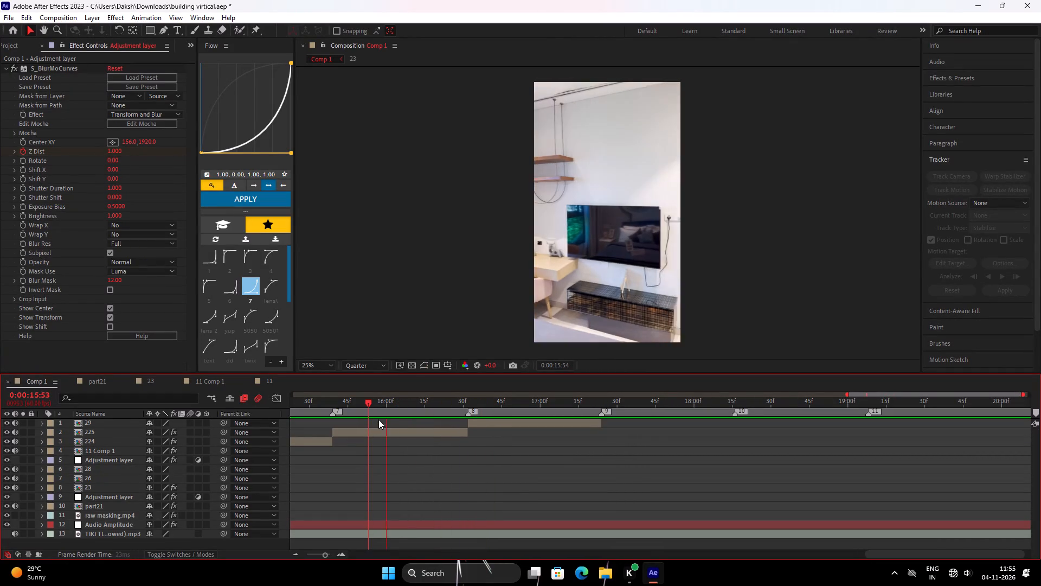
pyautogui.press('space')
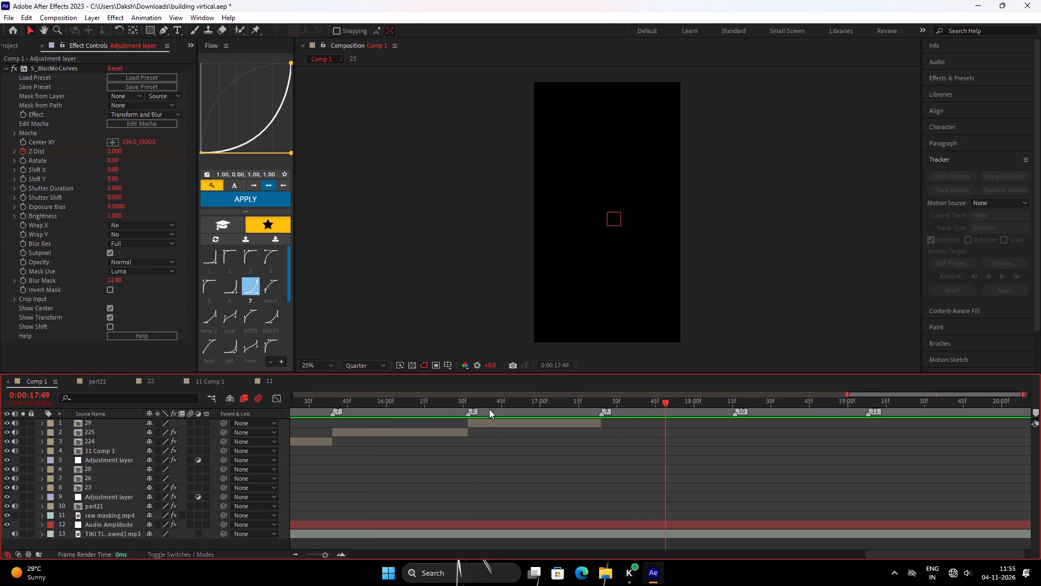
pyautogui.moveTo(492, 413); pyautogui.dragTo(498, 420)
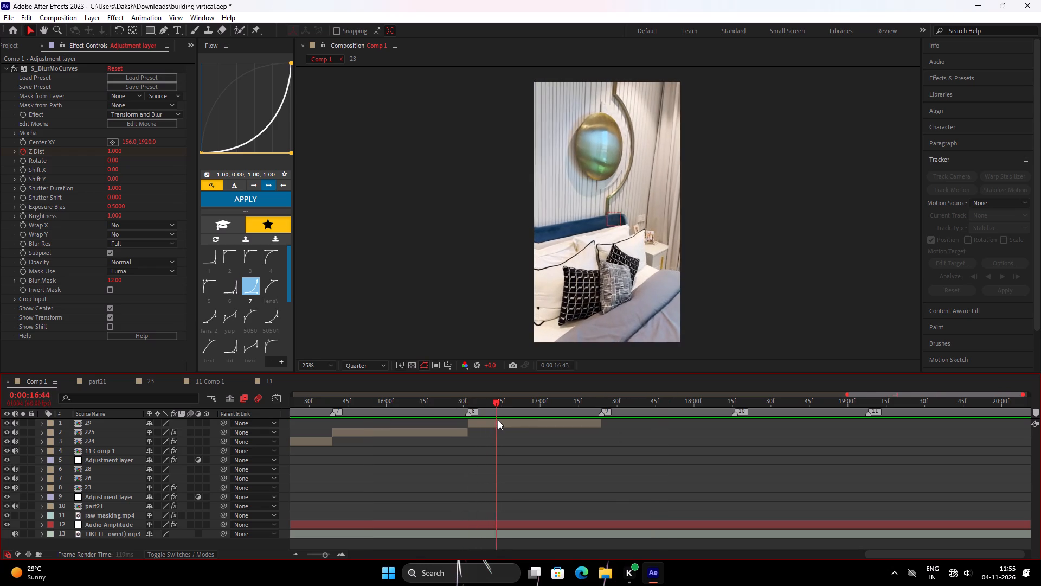
pyautogui.moveTo(498, 420); pyautogui.dragTo(196, 480)
pyautogui.press('space')
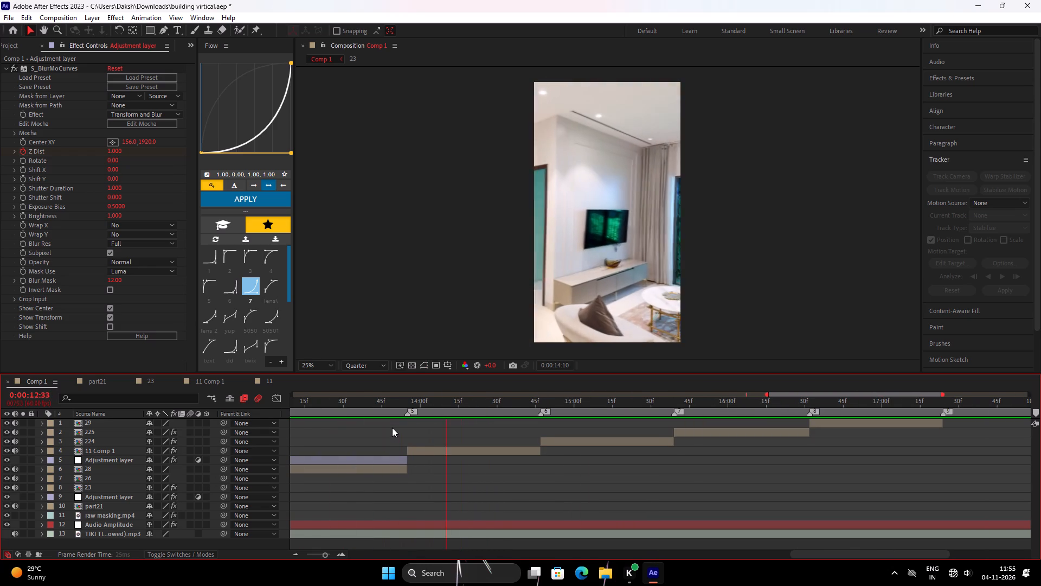
pyautogui.press('space')
pyautogui.moveTo(395, 417); pyautogui.dragTo(268, 438)
pyautogui.moveTo(367, 411); pyautogui.dragTo(418, 431)
pyautogui.press('space')
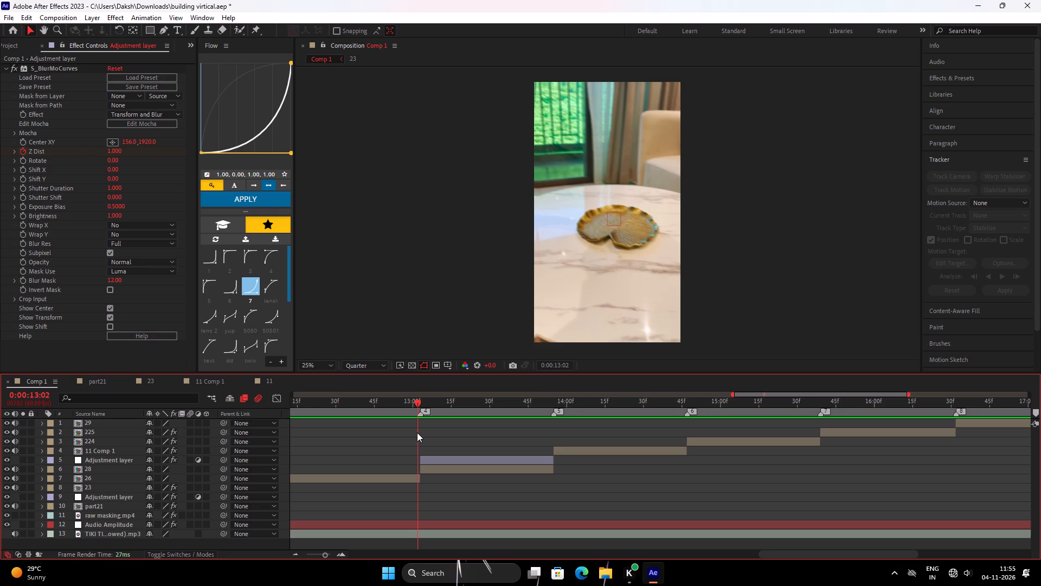
pyautogui.press('space')
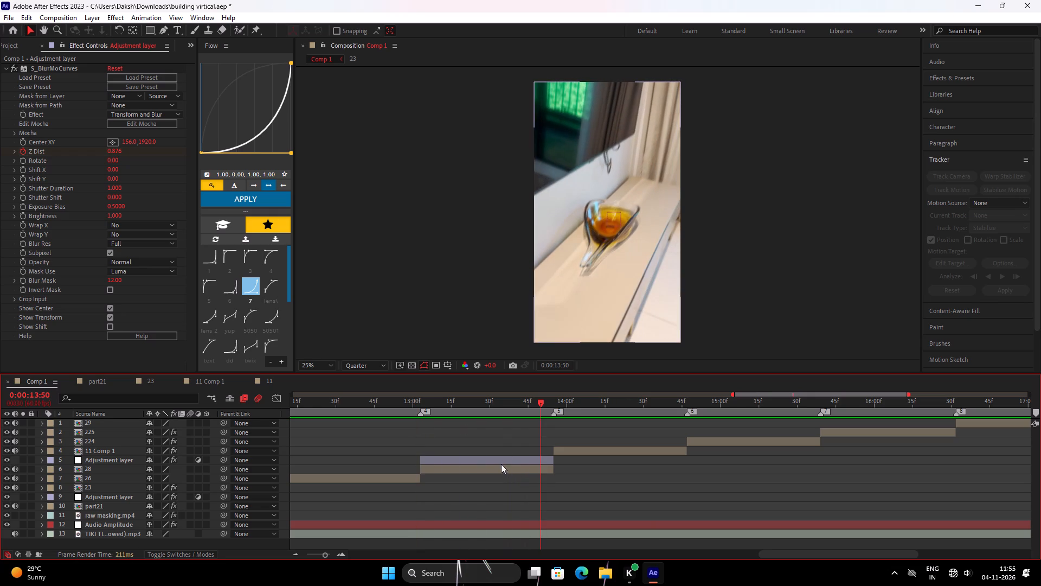
# Apply the 0.00, 0.75, 0.25, 1.00 Flow curve to the first two Time Remap keyframes of clip 28.
pyautogui.click(501, 464)
pyautogui.click(499, 470)
pyautogui.press('u')
pyautogui.moveTo(504, 494); pyautogui.dragTo(381, 458)
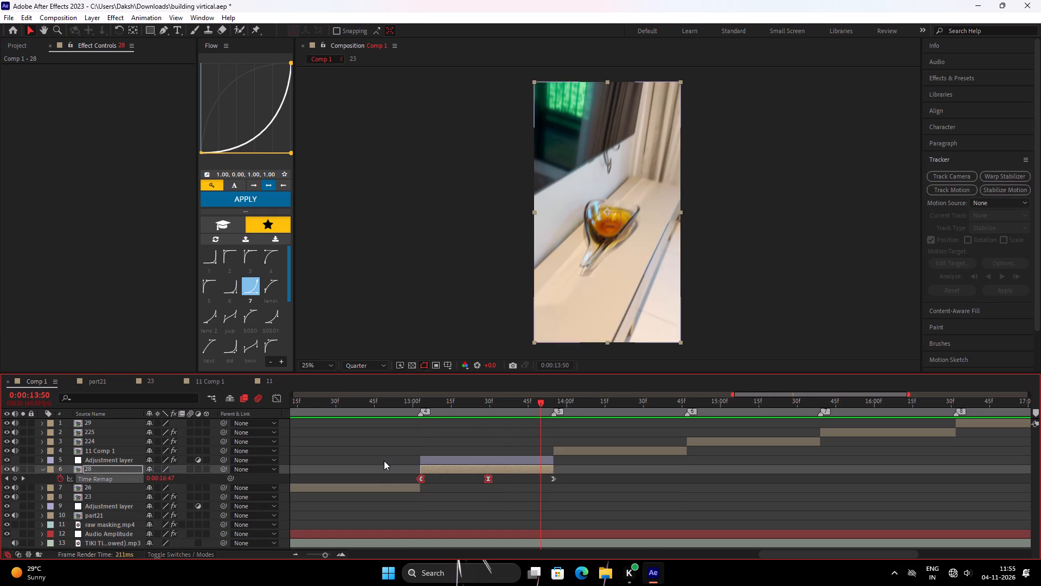
pyautogui.click(262, 345)
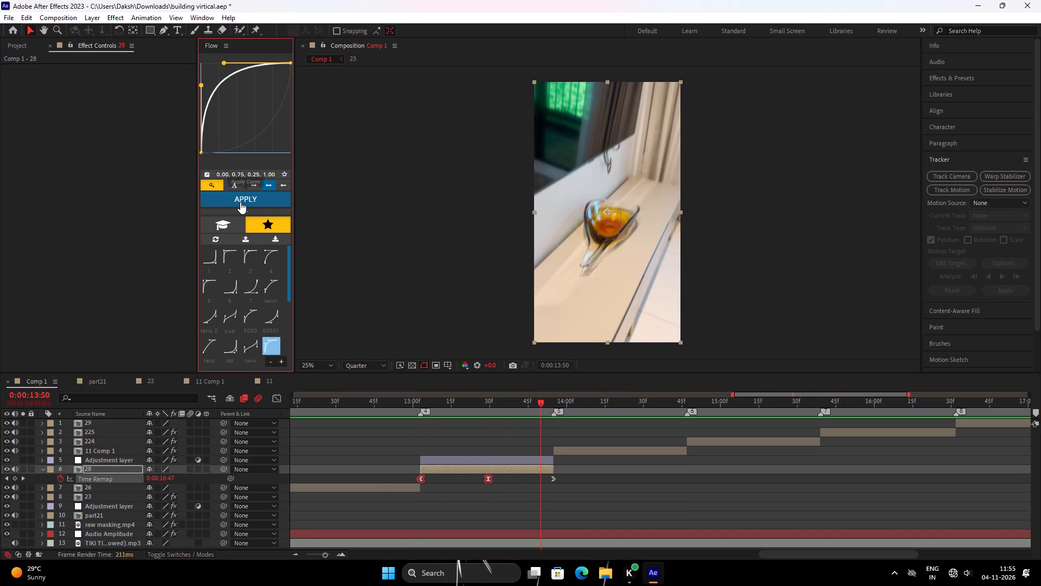
pyautogui.click(241, 200)
# Reverse the Flow curve to 0.75, 0.00, 1.00, 0.25 and apply it to clip 28's last two Time Remap keyframes.
pyautogui.moveTo(607, 505); pyautogui.dragTo(467, 462)
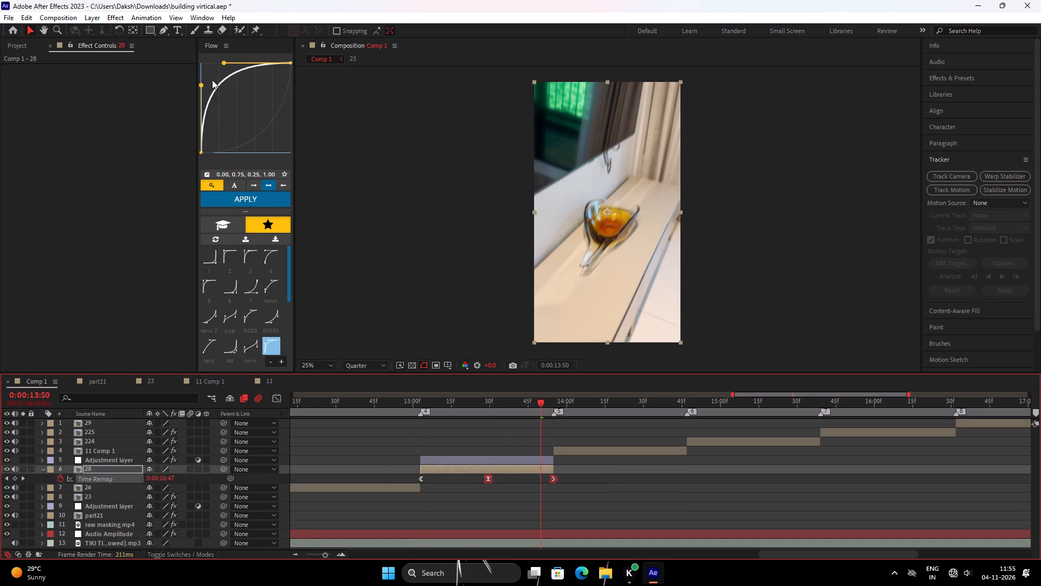
pyautogui.rightClick(220, 98)
pyautogui.click(265, 146)
pyautogui.click(269, 202)
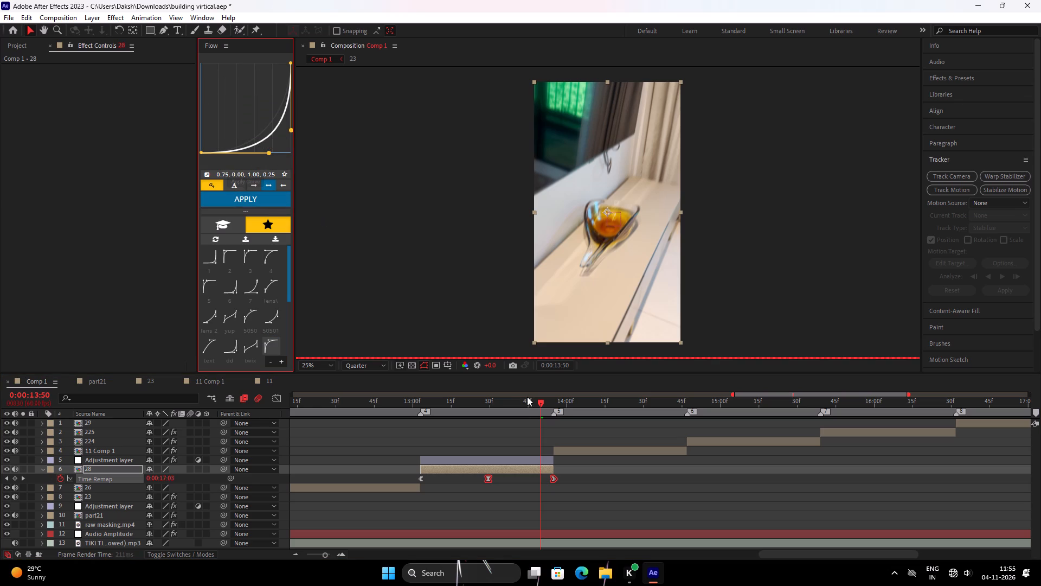
# Replay the section around clip 28 between markers 4 and 5 to examine its new speed ramp.
pyautogui.moveTo(521, 409); pyautogui.dragTo(314, 440)
pyautogui.press('space')
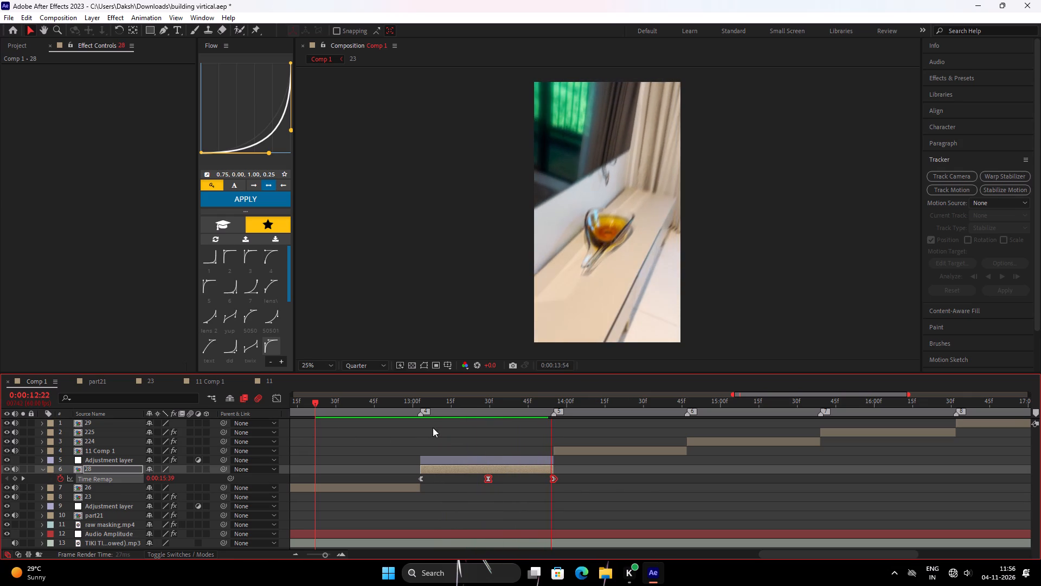
pyautogui.press('space')
pyautogui.moveTo(471, 411); pyautogui.dragTo(378, 443)
pyautogui.press('space')
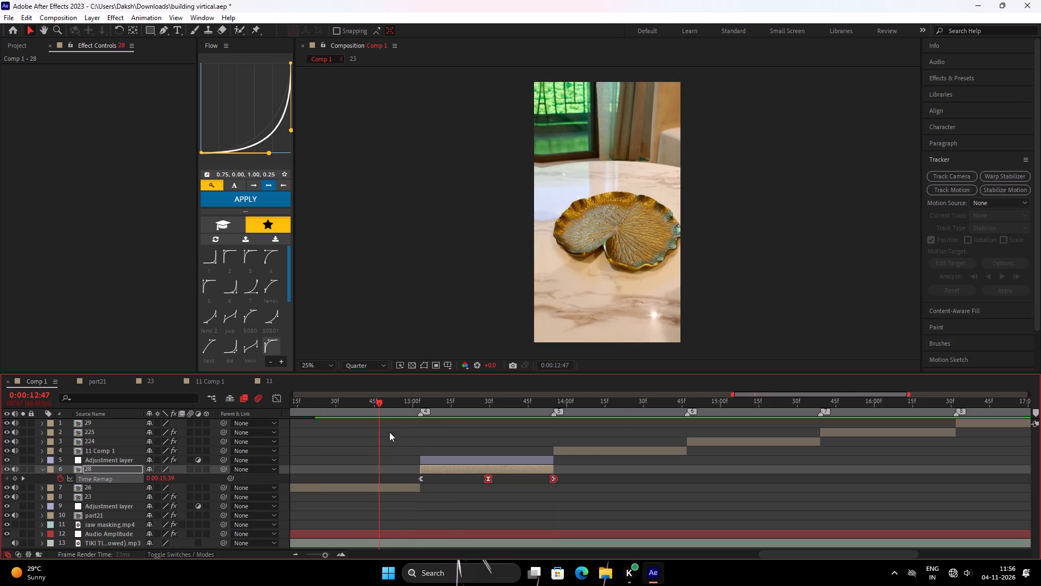
pyautogui.press('space')
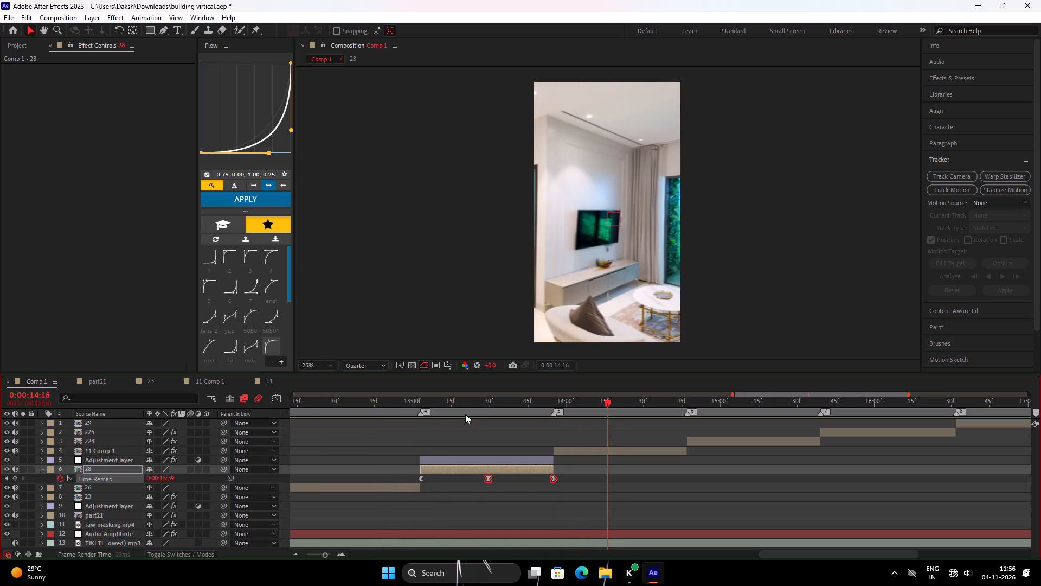
pyautogui.moveTo(466, 412); pyautogui.dragTo(410, 430)
pyautogui.press('space')
pyautogui.moveTo(419, 394); pyautogui.dragTo(317, 435)
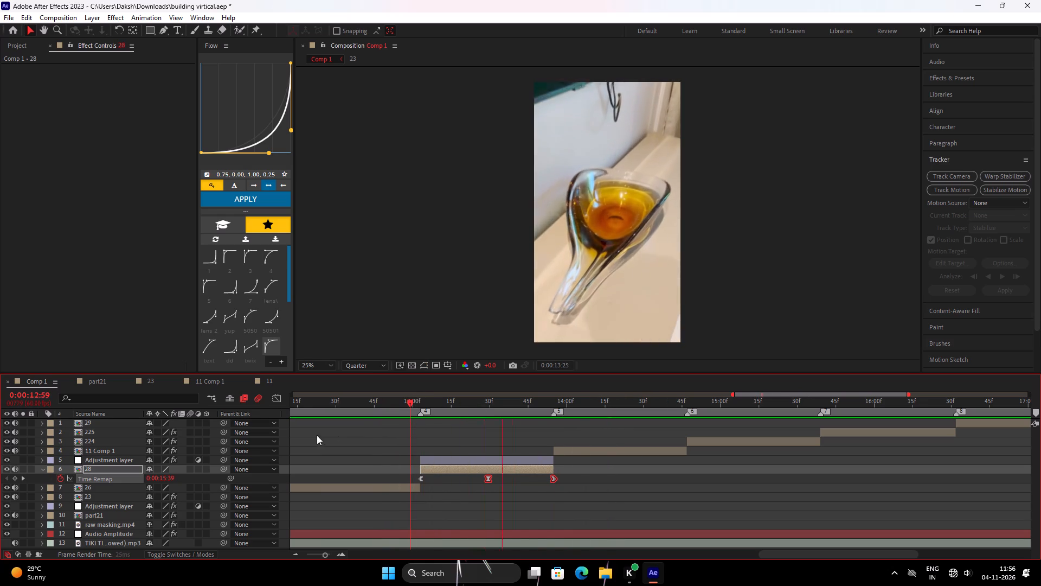
pyautogui.moveTo(317, 435); pyautogui.dragTo(313, 435)
# Play the sequence from before marker 1 through clip 29 to examine the overall flow of the cuts.
pyautogui.moveTo(352, 416); pyautogui.dragTo(284, 474)
pyautogui.press('space')
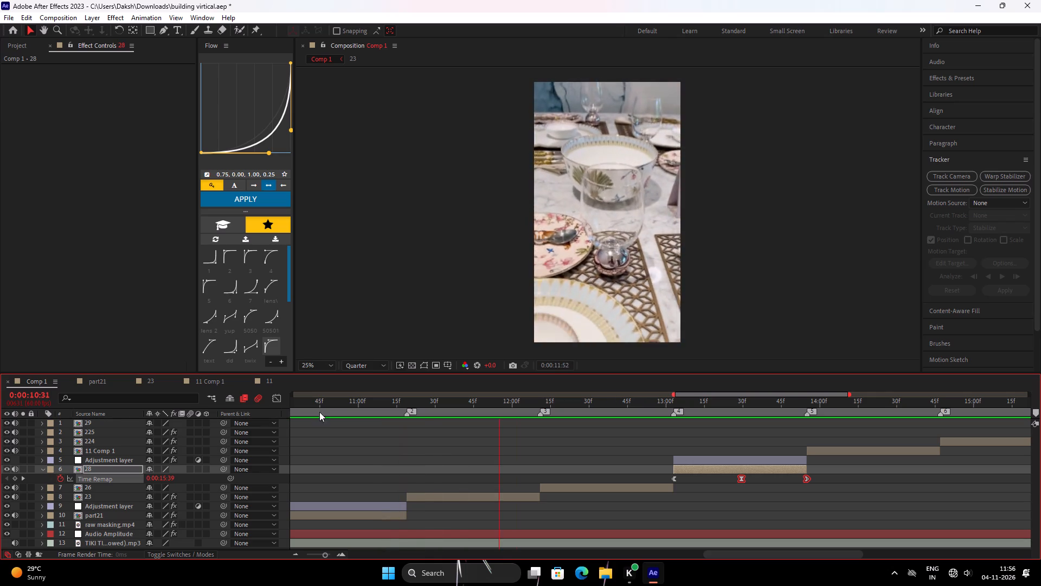
pyautogui.press('space')
pyautogui.moveTo(603, 413); pyautogui.dragTo(576, 427)
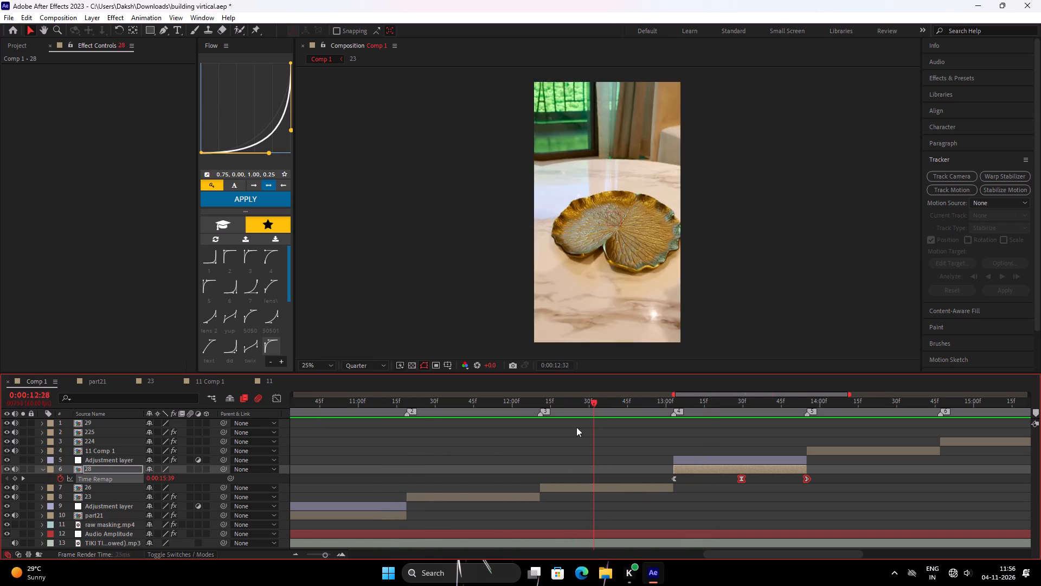
pyautogui.moveTo(576, 427); pyautogui.dragTo(526, 469)
pyautogui.press('space')
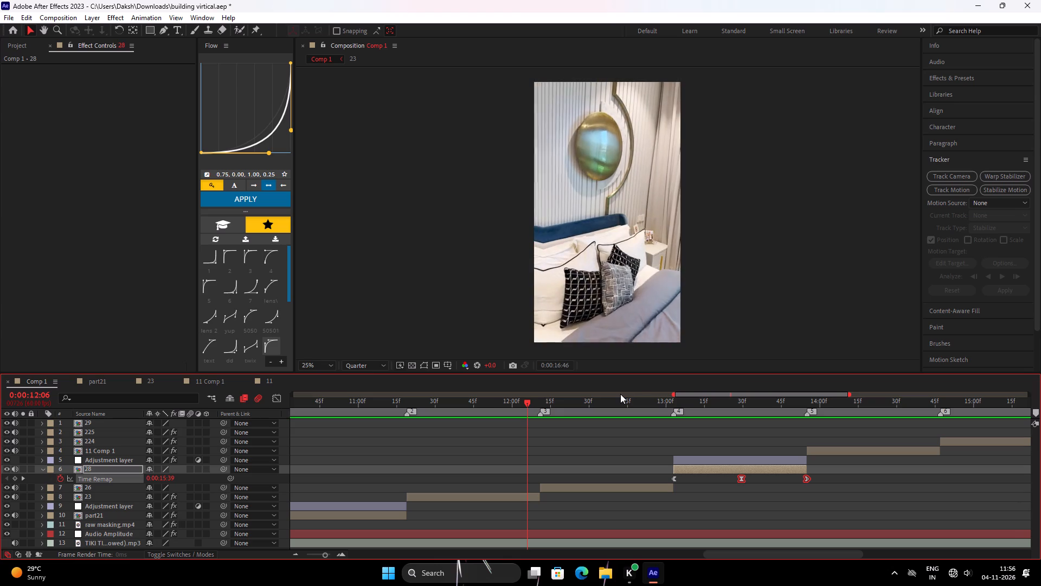
pyautogui.press('space')
pyautogui.moveTo(615, 414); pyautogui.dragTo(591, 421)
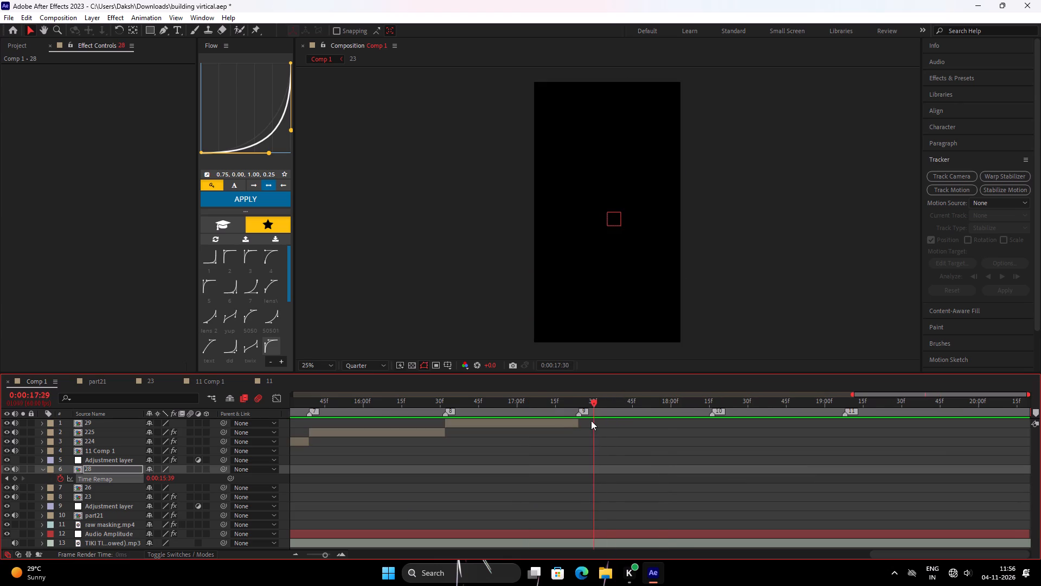
pyautogui.moveTo(591, 421); pyautogui.dragTo(499, 458)
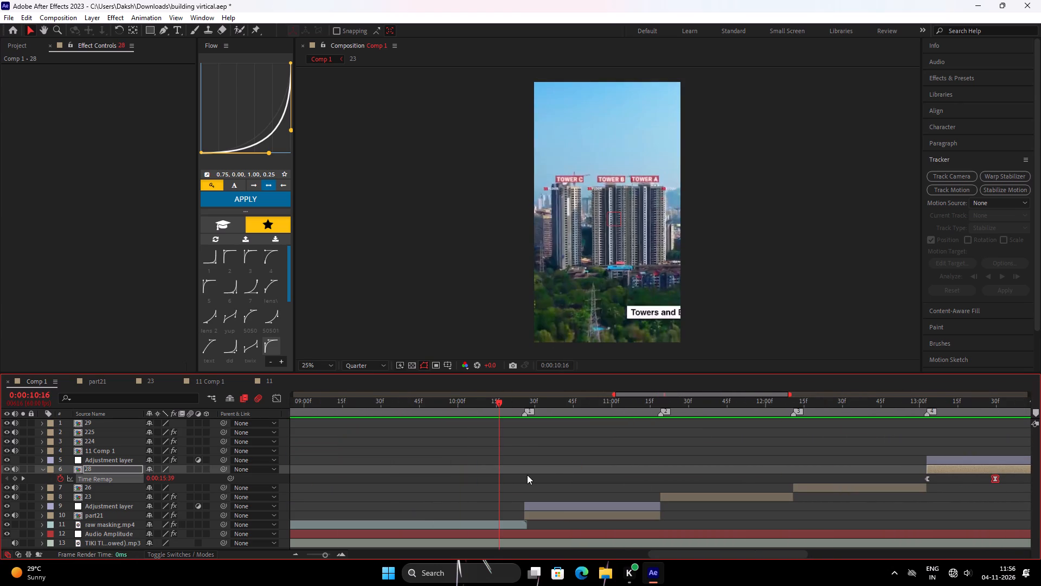
# Save the building virtical project.
pyautogui.hotkey('ctrl', 's')
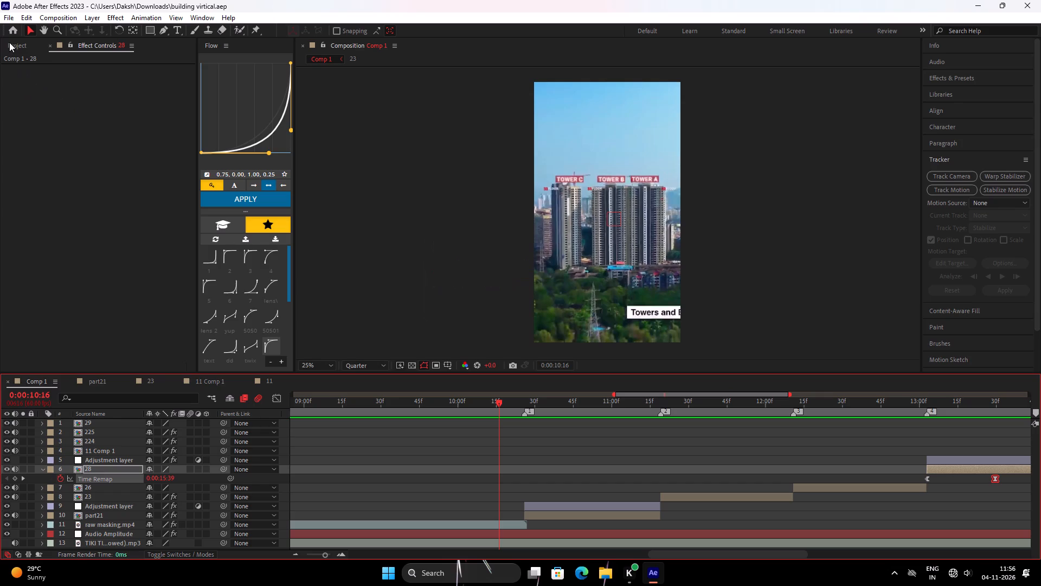
# Open the recent project tiki tiki estate, skim its Comp 1 and open the EDIT composition.
pyautogui.click(12, 30)
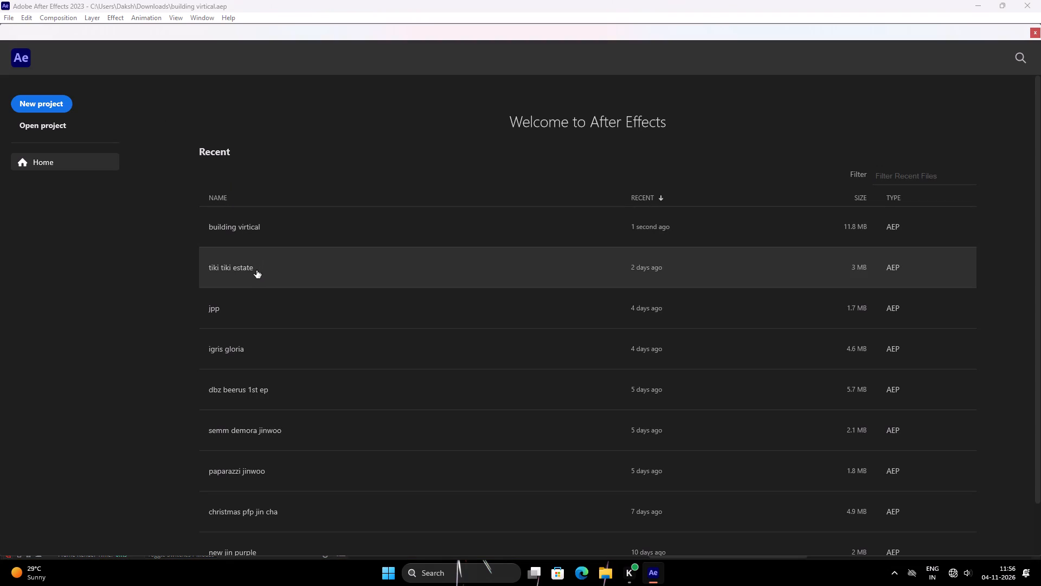
pyautogui.click(242, 268)
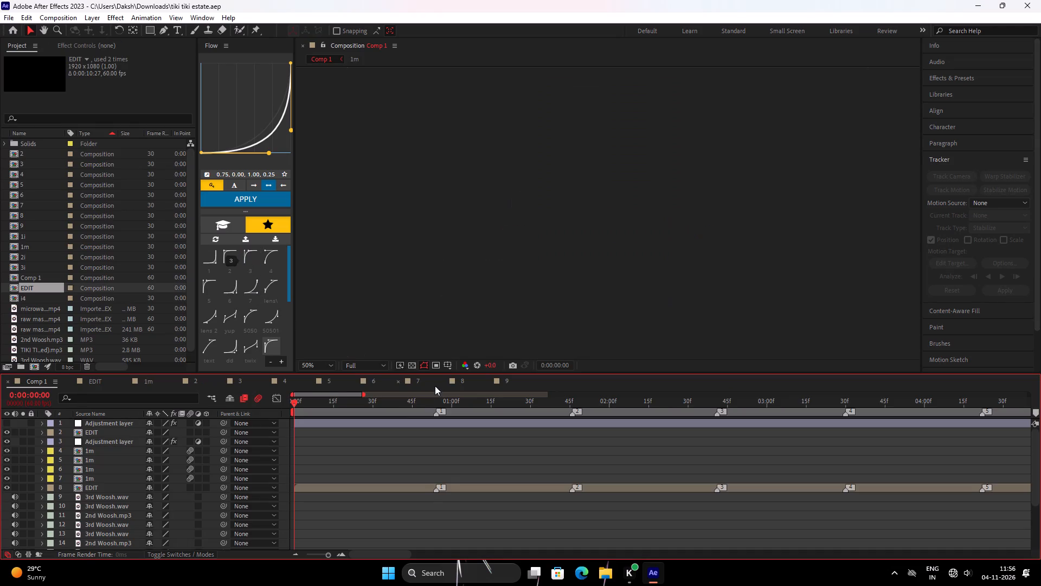
pyautogui.click(453, 411)
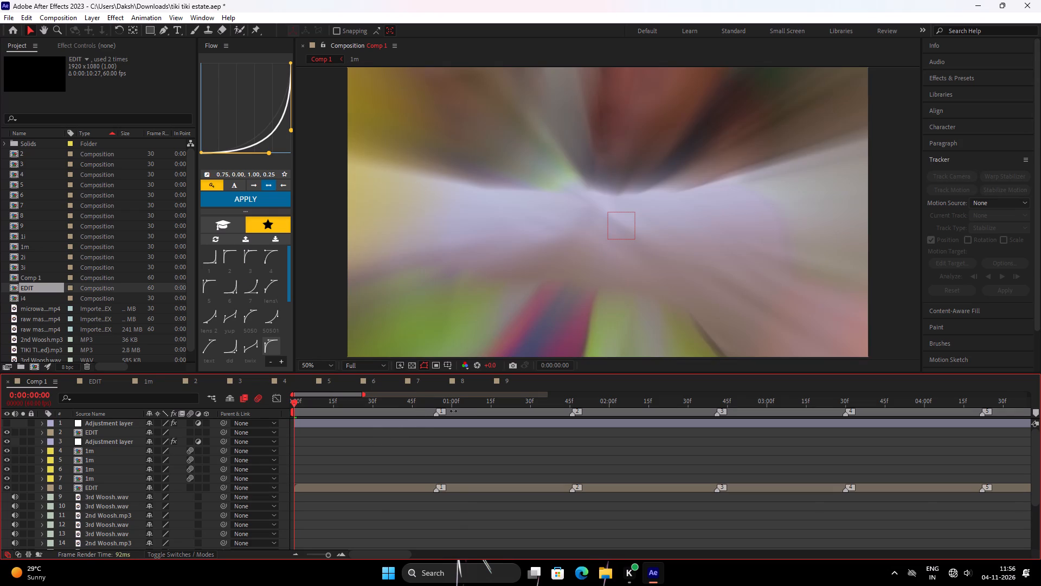
pyautogui.moveTo(459, 405); pyautogui.dragTo(903, 472)
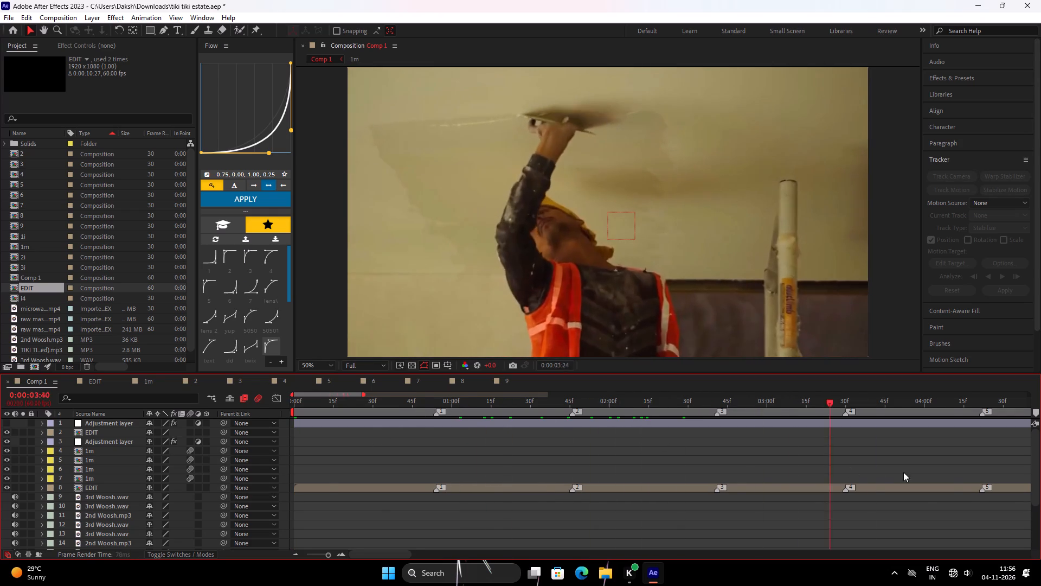
pyautogui.moveTo(903, 472); pyautogui.dragTo(616, 485)
pyautogui.click(107, 383)
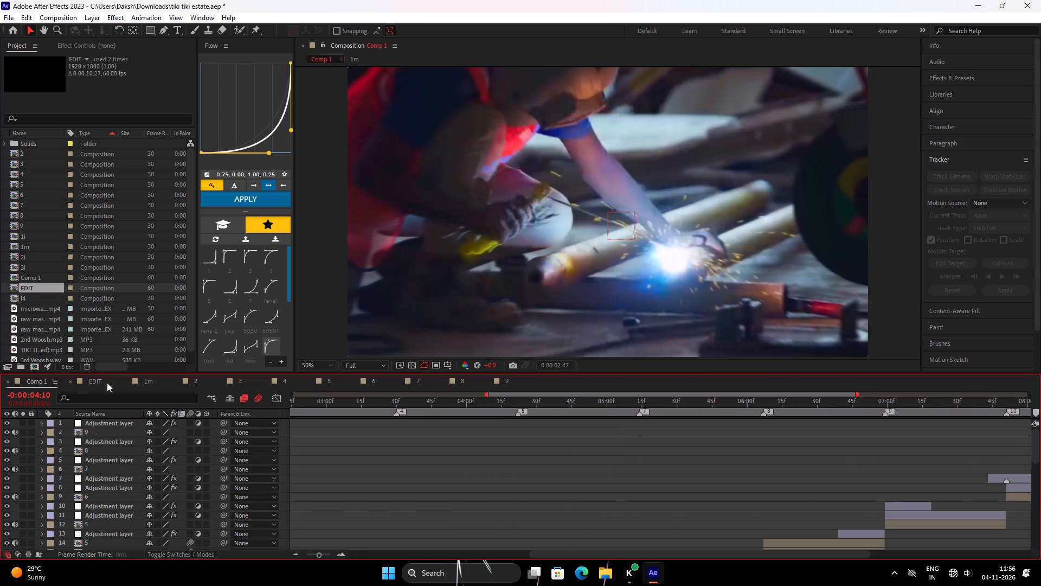
# Copy the three short adjustment layers 24, 29 and 32 around markers 4 and 5 in the EDIT composition.
pyautogui.scroll(-4, 696, 507)
pyautogui.moveTo(603, 410); pyautogui.dragTo(610, 413)
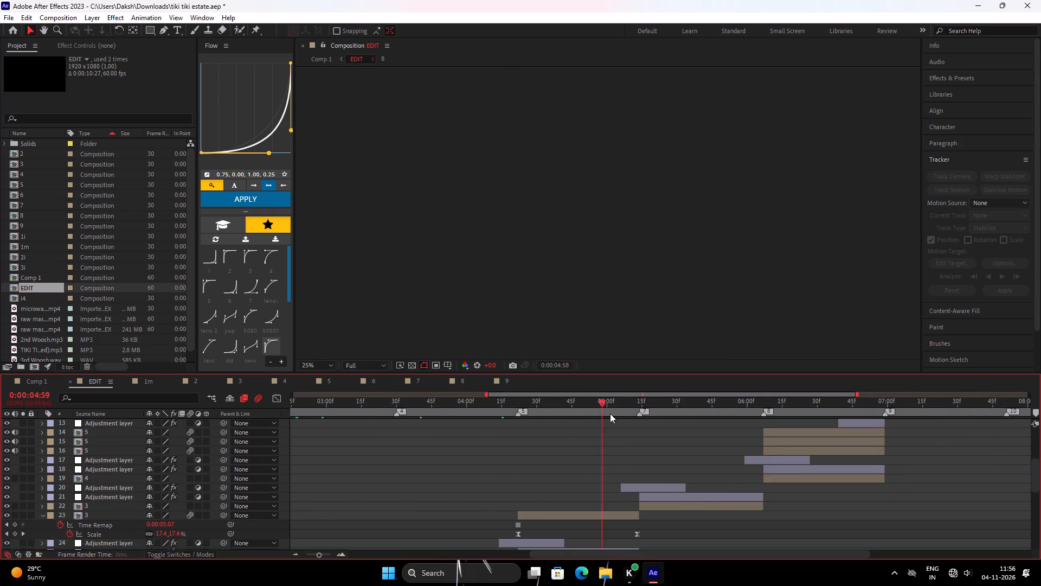
pyautogui.moveTo(610, 413); pyautogui.dragTo(652, 422)
pyautogui.scroll(-2, 672, 476)
pyautogui.scroll(-3, 544, 477)
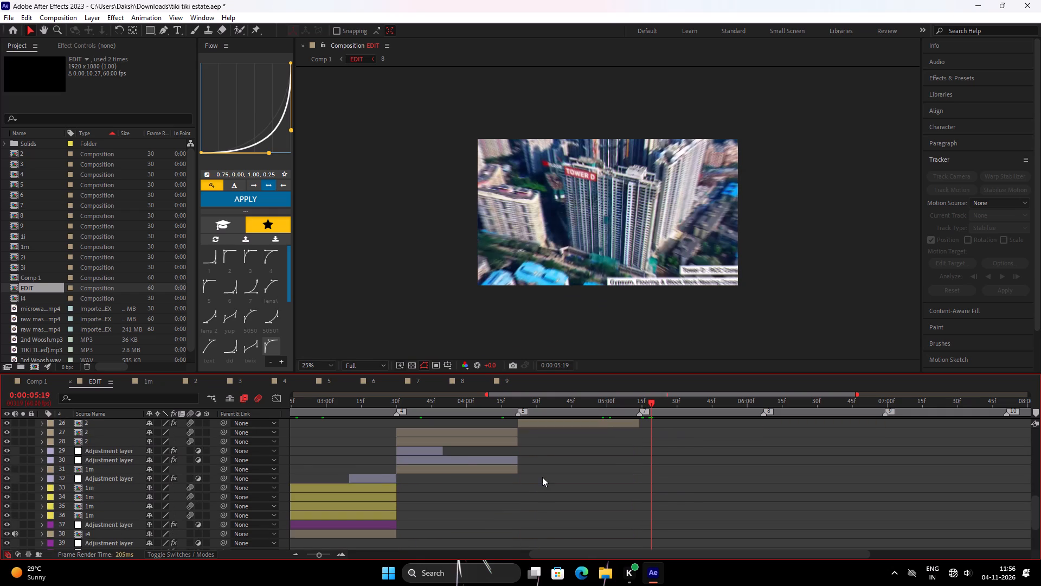
pyautogui.click(414, 450)
pyautogui.keyDown('ctrl'); pyautogui.click(385, 474); pyautogui.keyUp('ctrl')
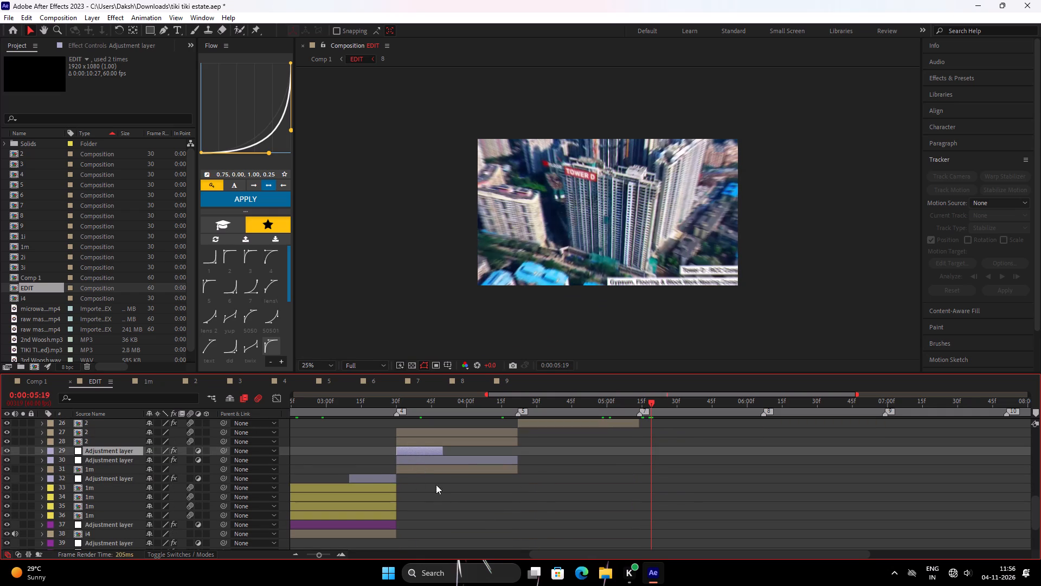
pyautogui.keyDown('ctrl'); pyautogui.click(380, 480); pyautogui.keyUp('ctrl')
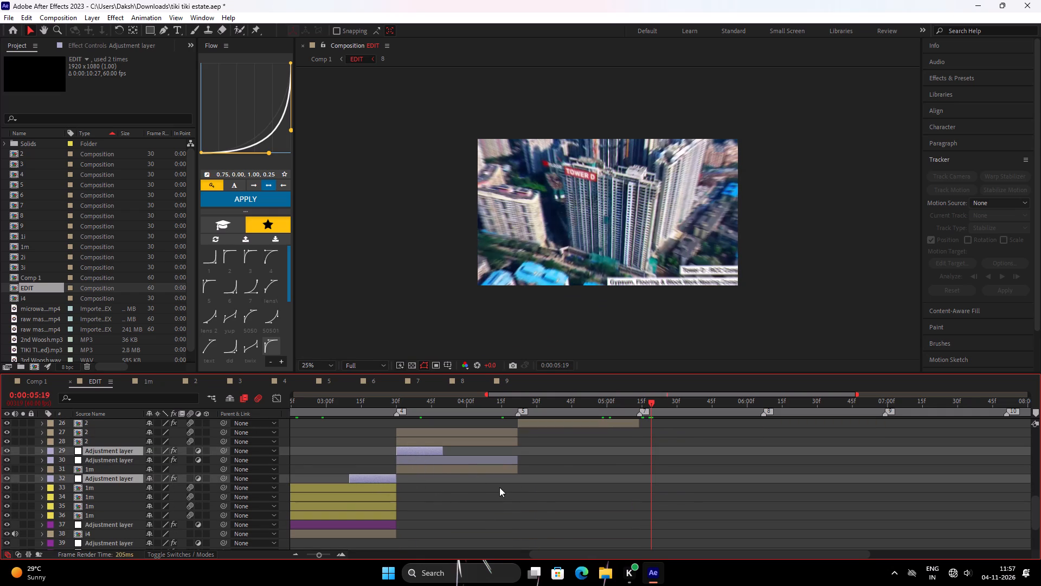
pyautogui.scroll(2, 499, 488)
pyautogui.keyDown('ctrl'); pyautogui.click(537, 459); pyautogui.keyUp('ctrl')
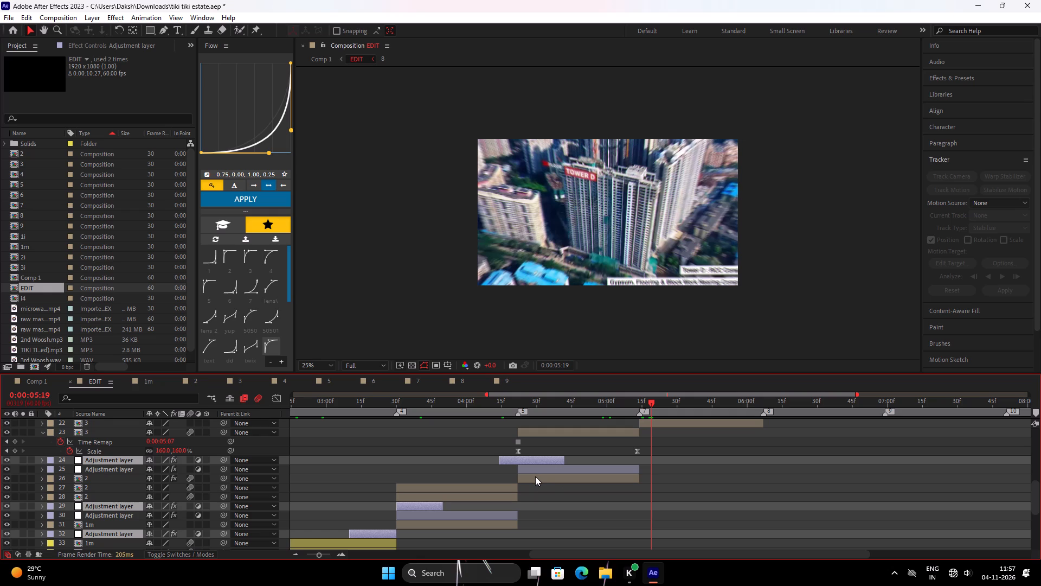
pyautogui.hotkey('ctrl', 'c')
# Reopen the recent project building virtical, discarding the changes to tiki tiki estate.
pyautogui.click(12, 34)
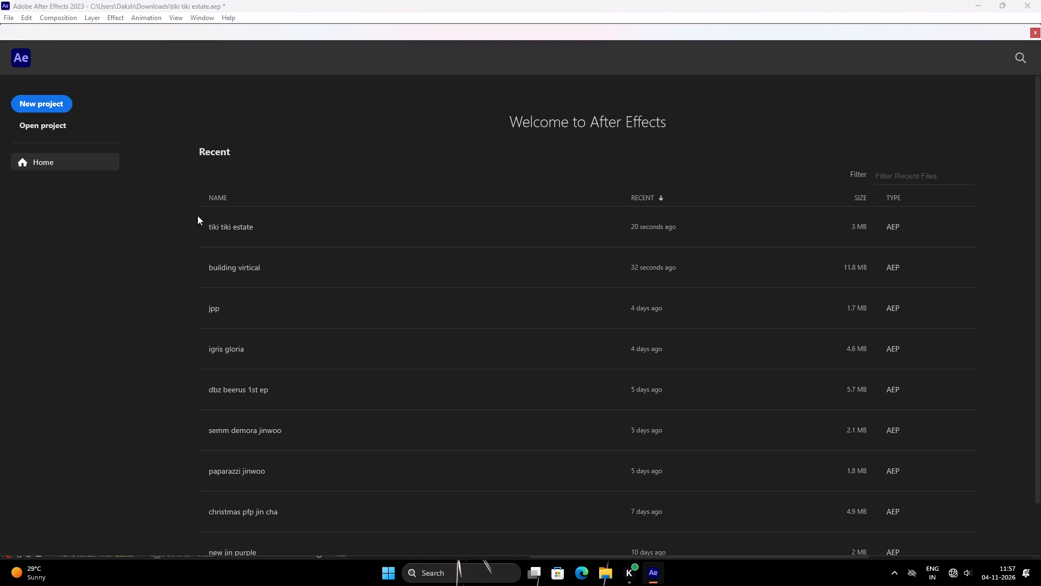
pyautogui.click(248, 265)
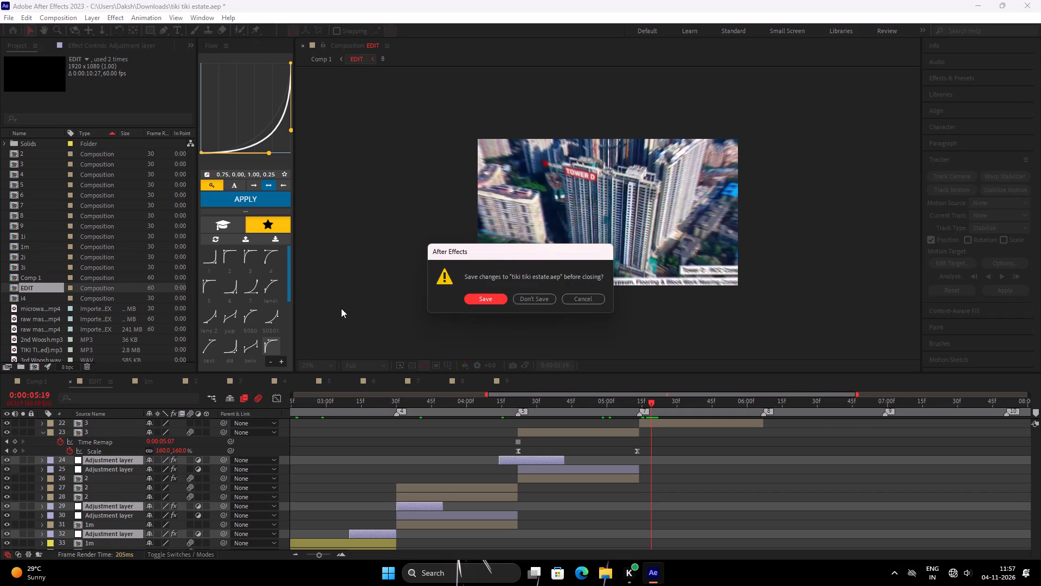
pyautogui.click(535, 300)
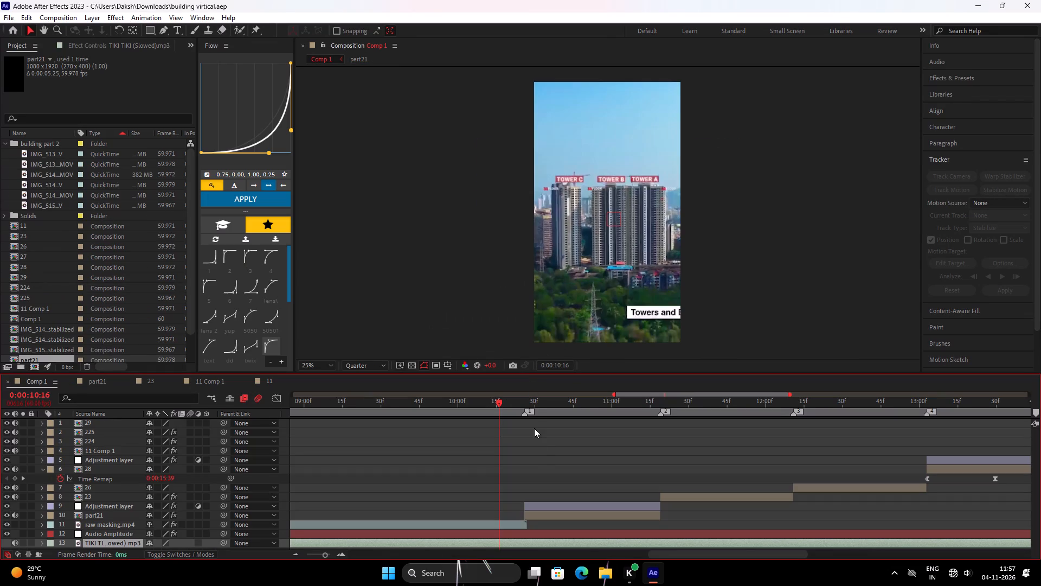
# Paste the three copied adjustment layers into Comp 1 and move them to the top of the layer stack.
pyautogui.scroll(3, 542, 457)
pyautogui.hotkey('ctrl', 'v')
pyautogui.scroll(-4, 517, 448)
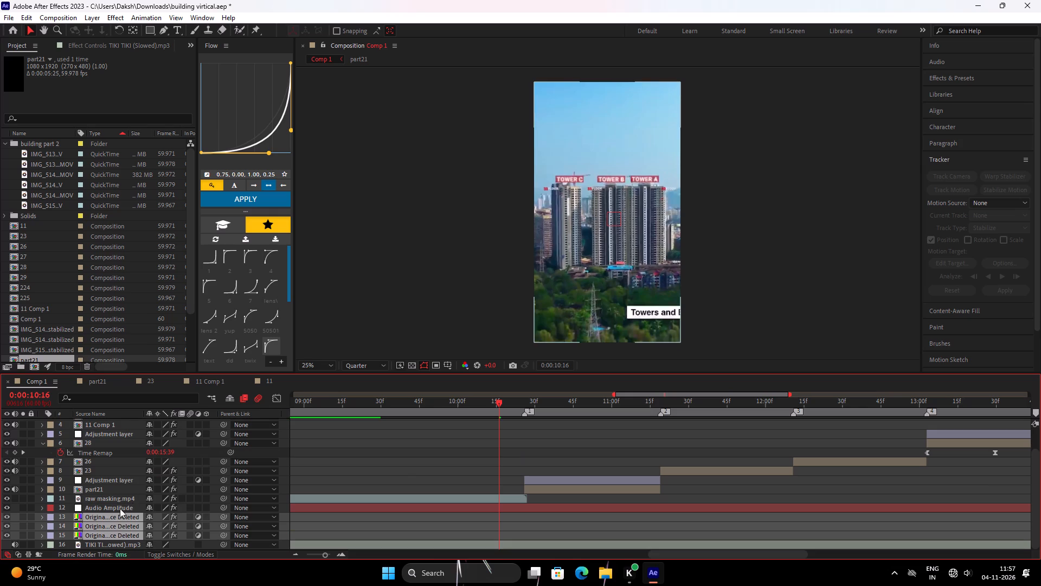
pyautogui.moveTo(114, 524); pyautogui.dragTo(103, 421)
pyautogui.click(445, 473)
pyautogui.scroll(-2, 524, 467)
pyautogui.scroll(4, 463, 446)
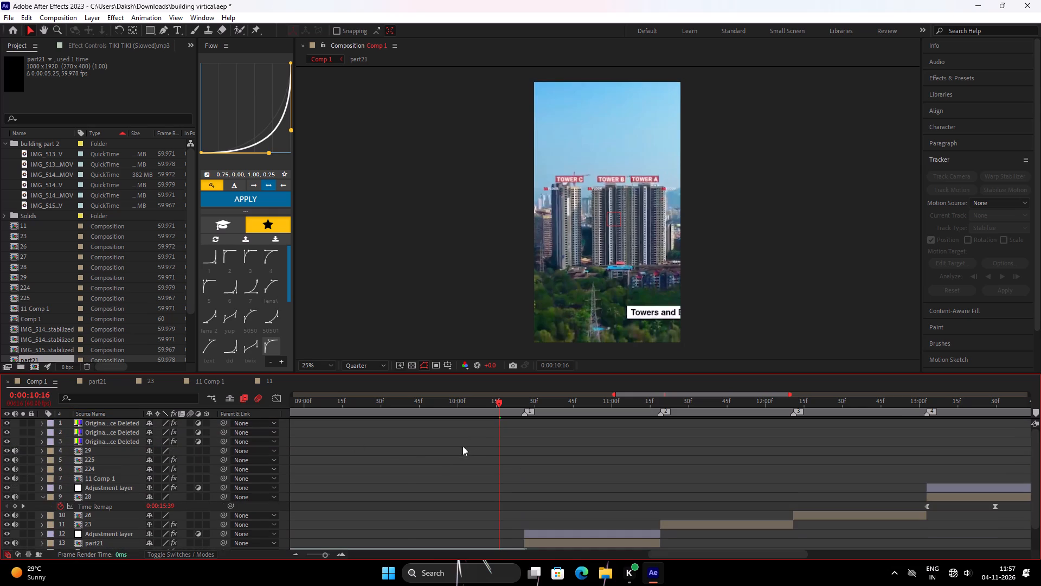
# Align the third pasted layer to end at marker 1 and place it between part21 and raw masking.mp4.
pyautogui.click(115, 443)
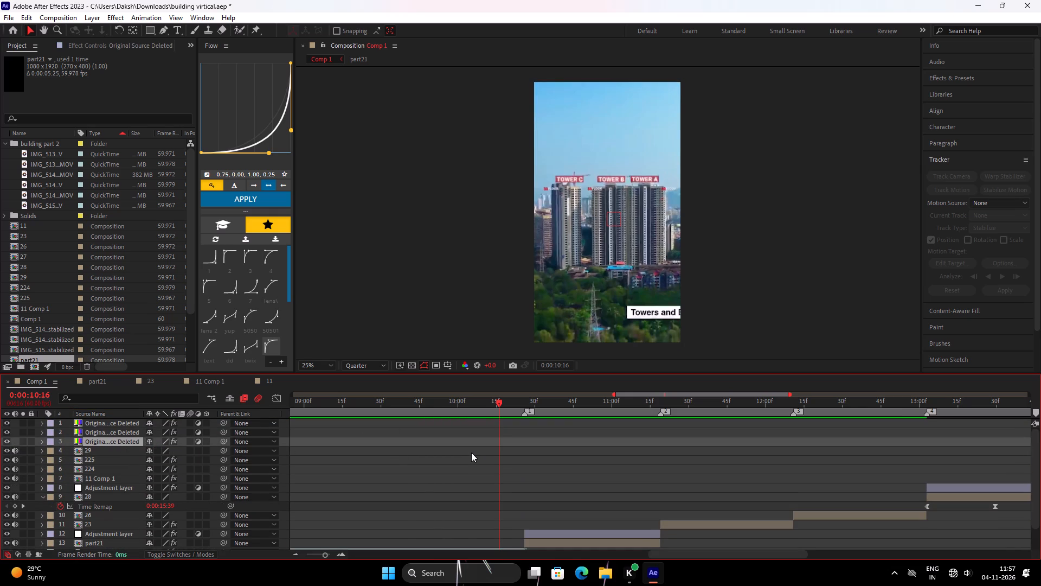
pyautogui.press(']')
pyautogui.moveTo(496, 410); pyautogui.dragTo(523, 435)
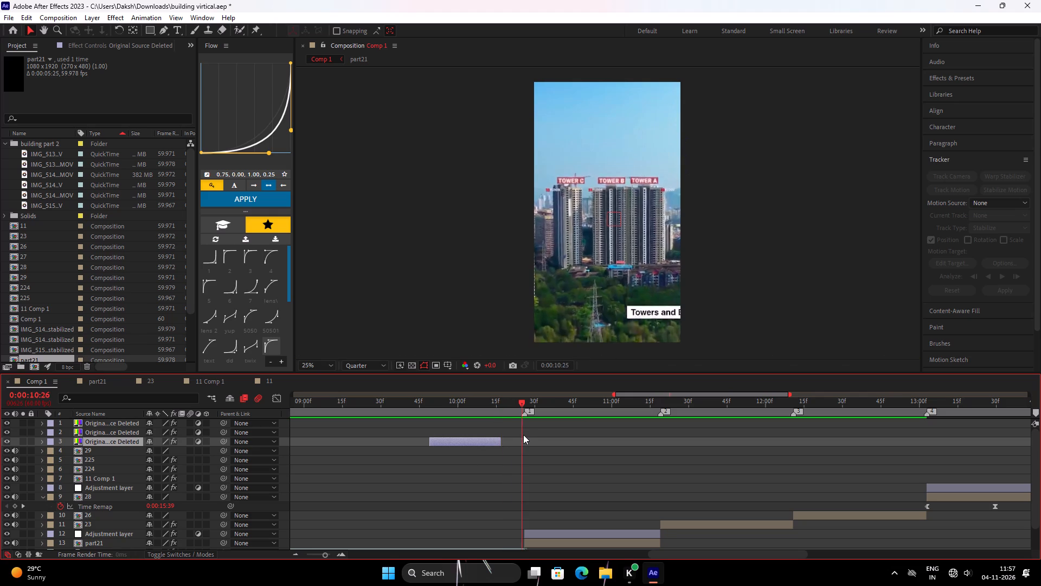
pyautogui.moveTo(523, 435); pyautogui.dragTo(524, 436)
pyautogui.moveTo(481, 439); pyautogui.dragTo(505, 456)
pyautogui.click(507, 442)
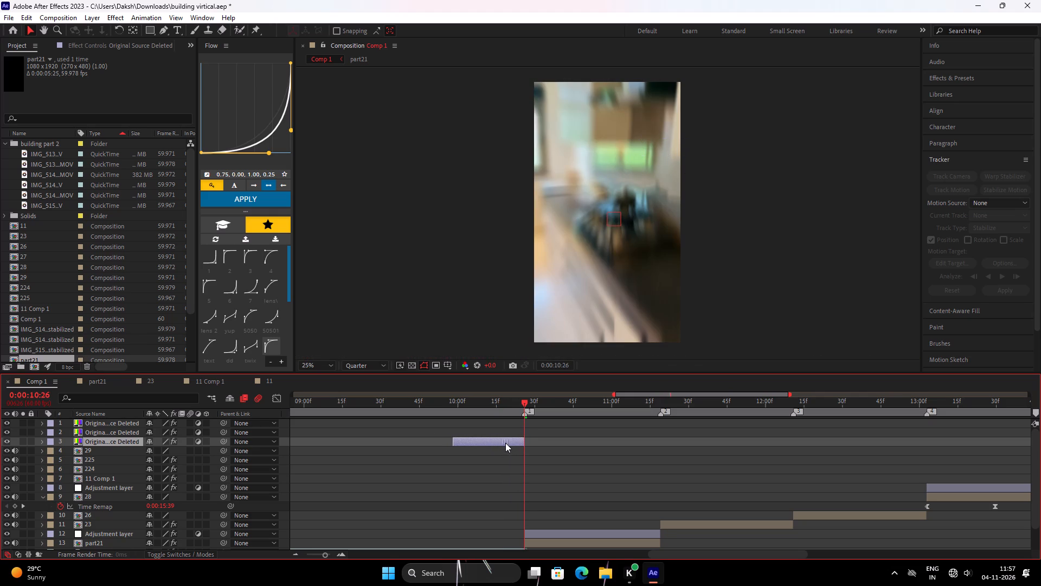
pyautogui.moveTo(128, 445); pyautogui.dragTo(129, 547)
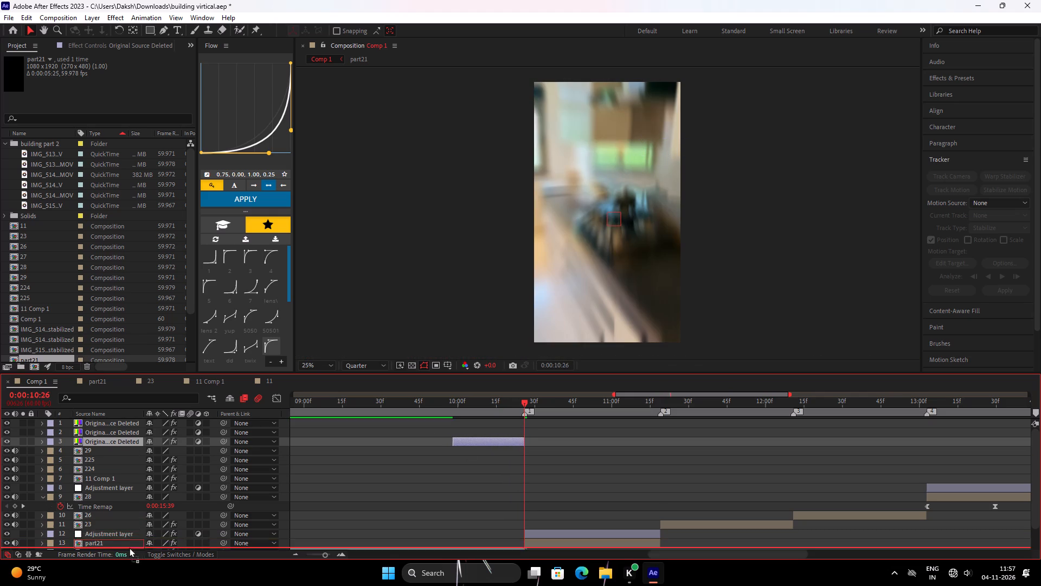
pyautogui.moveTo(129, 547); pyautogui.dragTo(128, 520)
pyautogui.scroll(3, 295, 489)
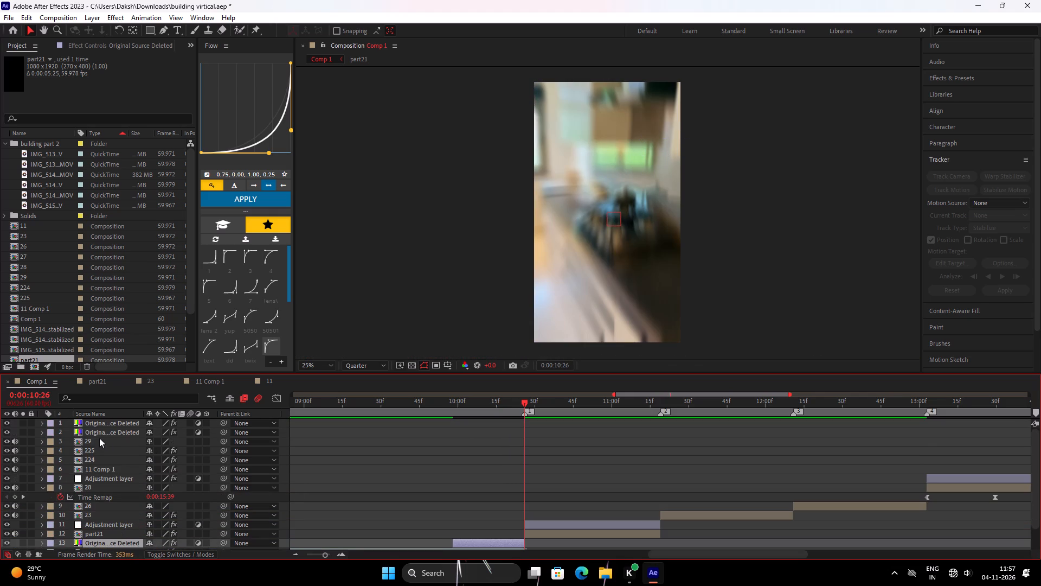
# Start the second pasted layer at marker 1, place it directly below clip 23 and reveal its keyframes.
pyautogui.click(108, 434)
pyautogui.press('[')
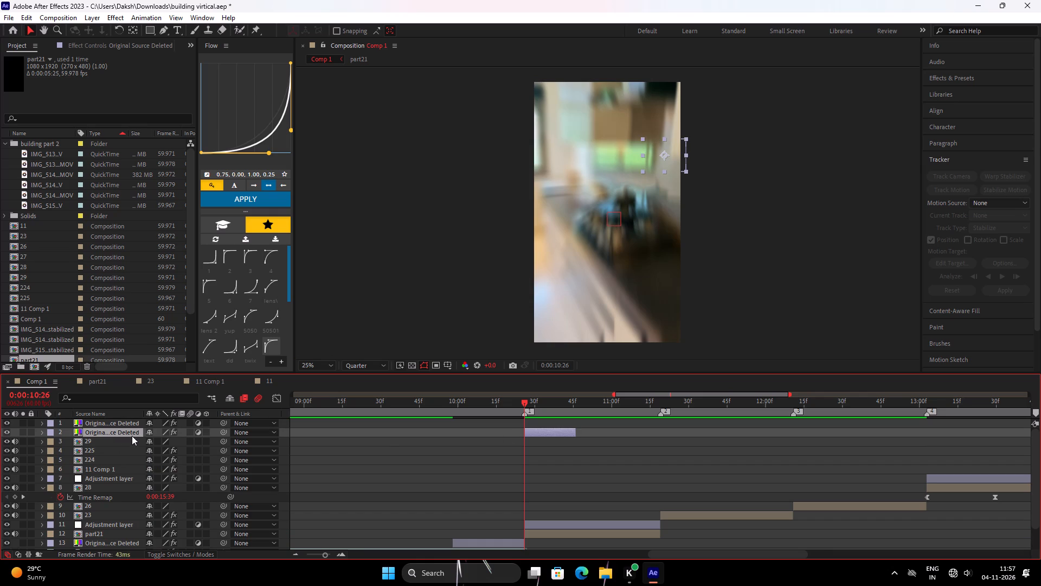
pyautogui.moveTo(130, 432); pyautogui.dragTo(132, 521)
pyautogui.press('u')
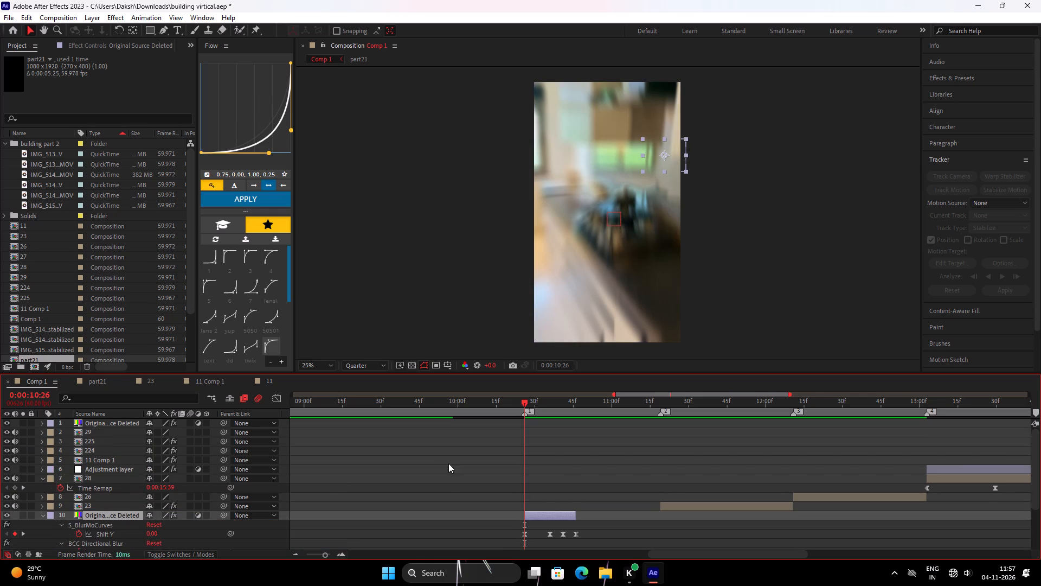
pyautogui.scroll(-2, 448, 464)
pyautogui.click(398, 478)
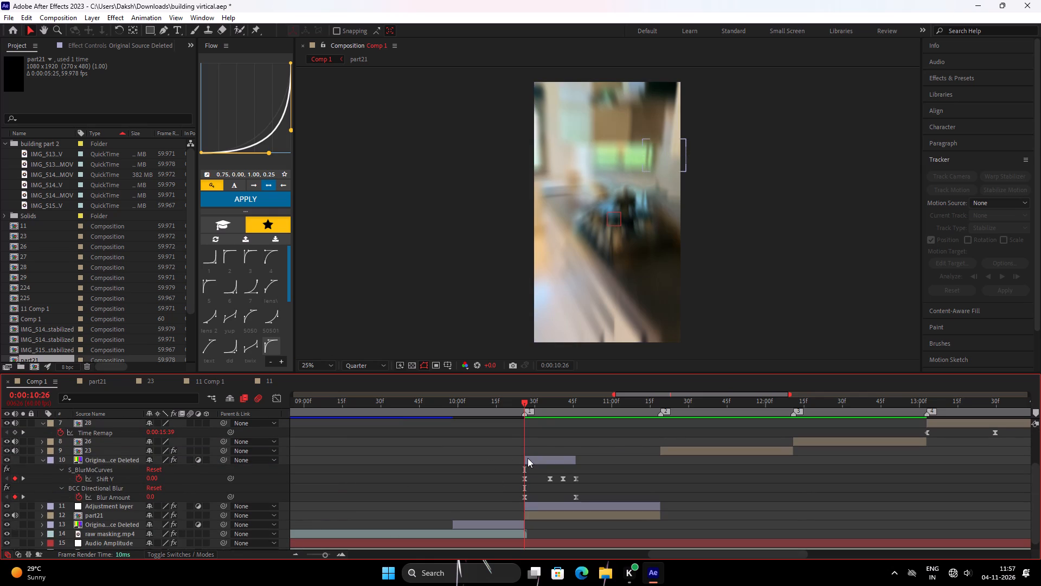
# Open the Fast Layers by Payynuz script and add an adjustment layer over the short pasted layer at marker 1.
pyautogui.click(528, 458)
pyautogui.click(201, 15)
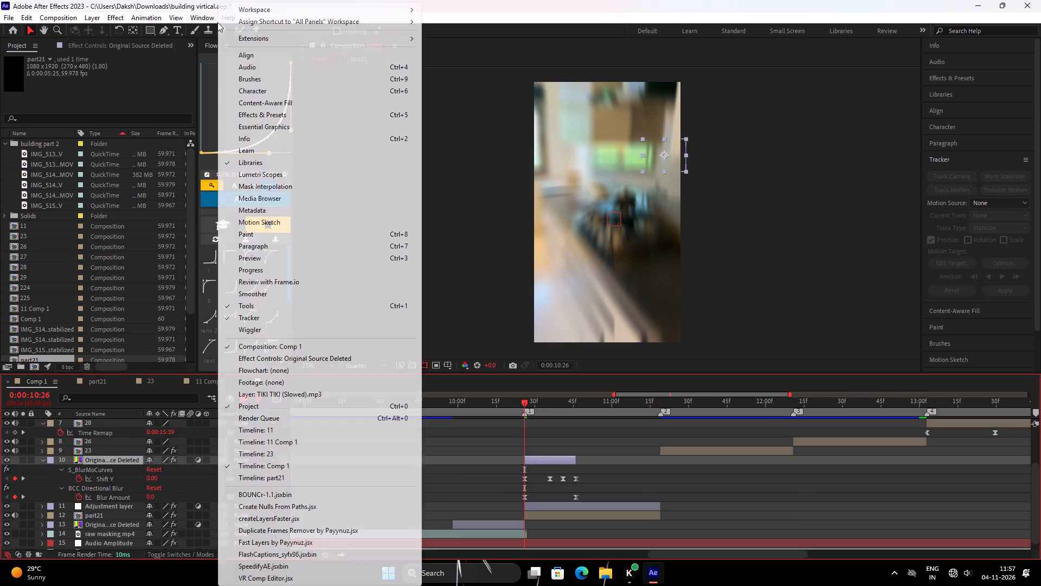
pyautogui.click(255, 40)
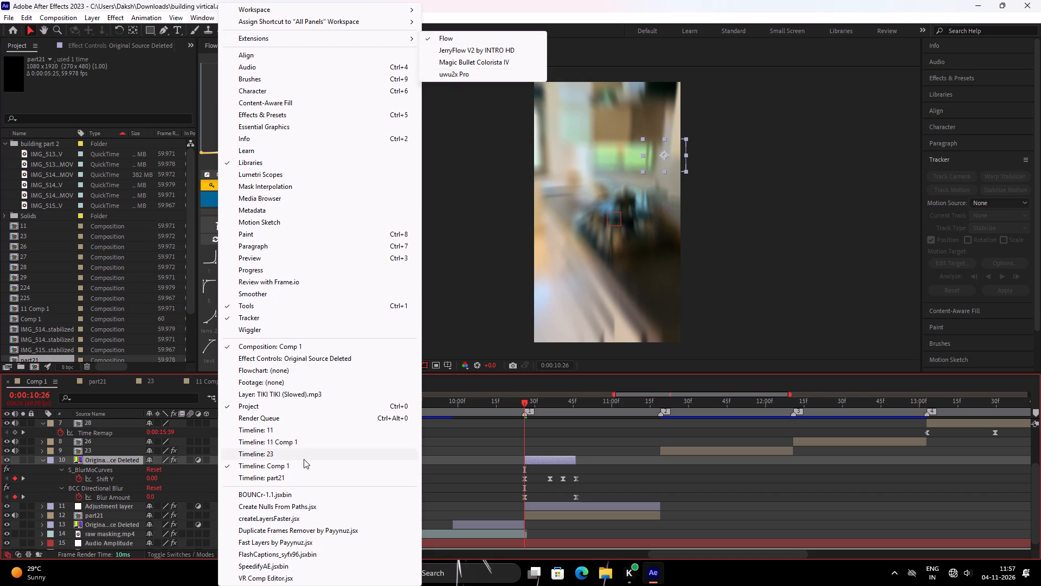
pyautogui.click(298, 541)
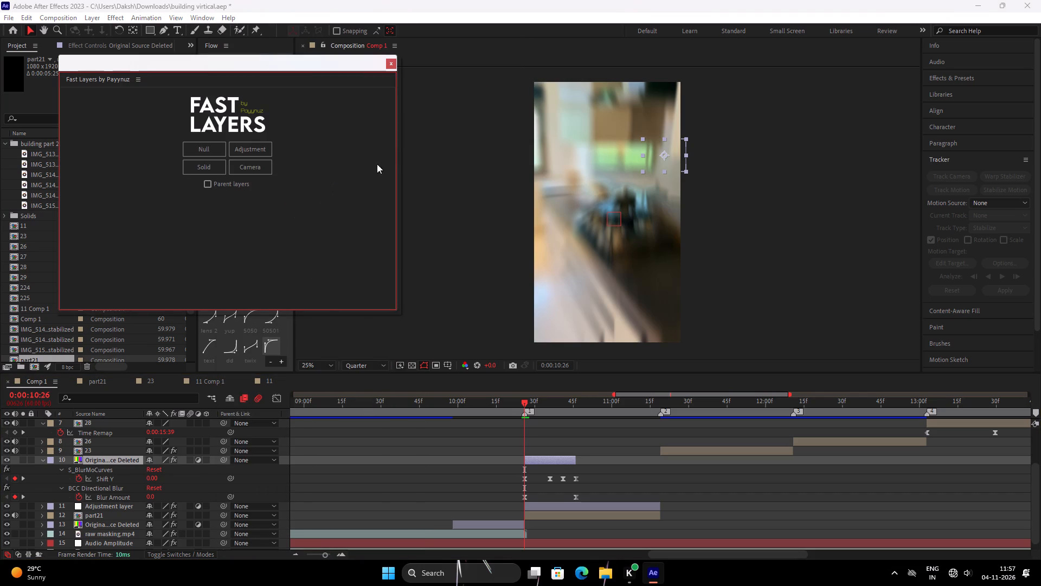
pyautogui.moveTo(398, 169); pyautogui.dragTo(177, 300)
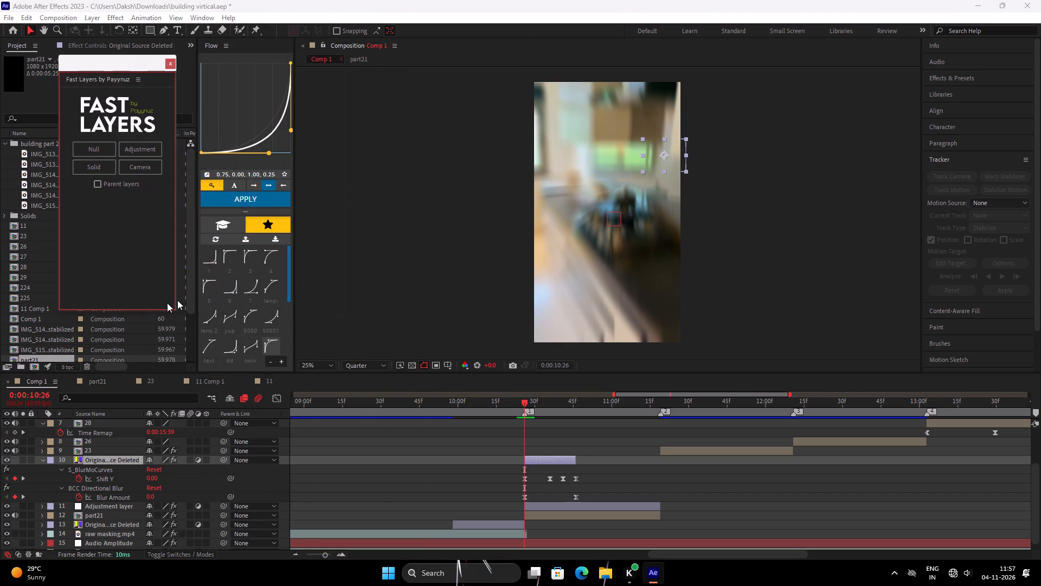
pyautogui.moveTo(152, 311); pyautogui.dragTo(175, 204)
pyautogui.moveTo(120, 66); pyautogui.dragTo(629, 66)
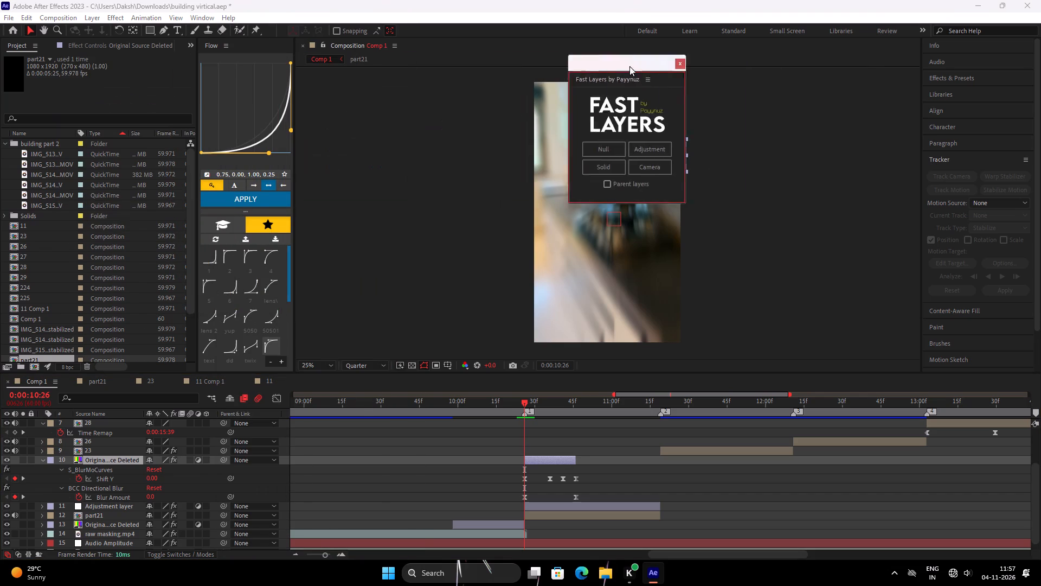
pyautogui.moveTo(629, 66); pyautogui.dragTo(867, 52)
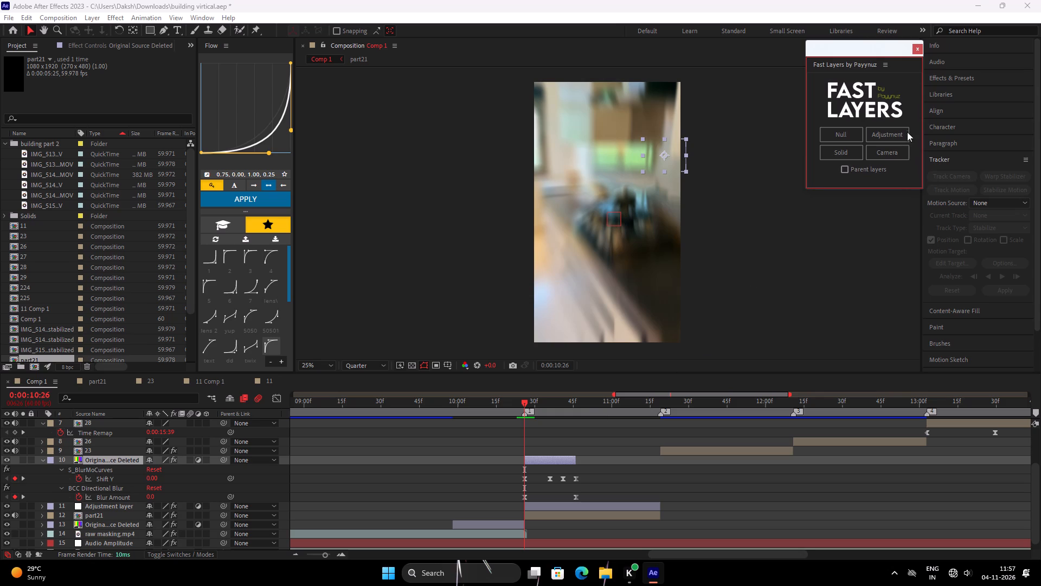
pyautogui.click(899, 131)
# Copy the whole Effects group, S_BlurMoCurves and BCC Directional Blur, from the short pasted layer at marker 1.
pyautogui.click(37, 469)
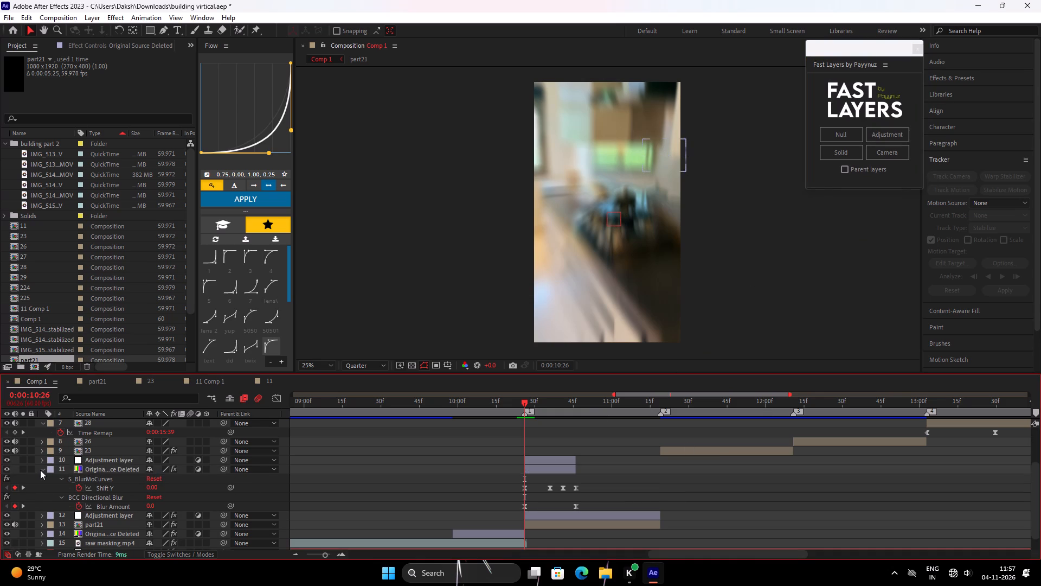
pyautogui.click(41, 470)
pyautogui.click(545, 488)
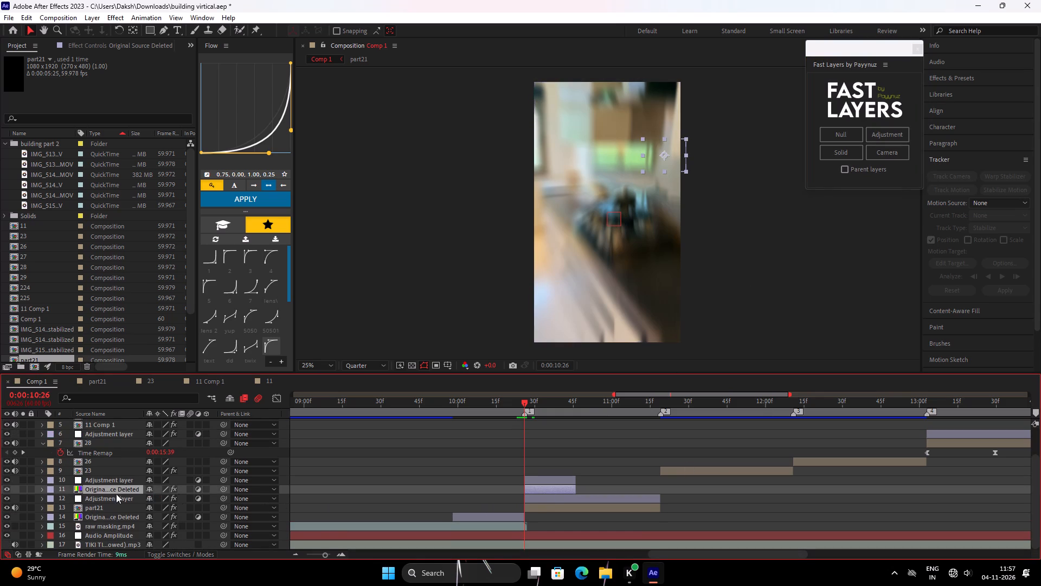
pyautogui.click(38, 490)
pyautogui.click(78, 429)
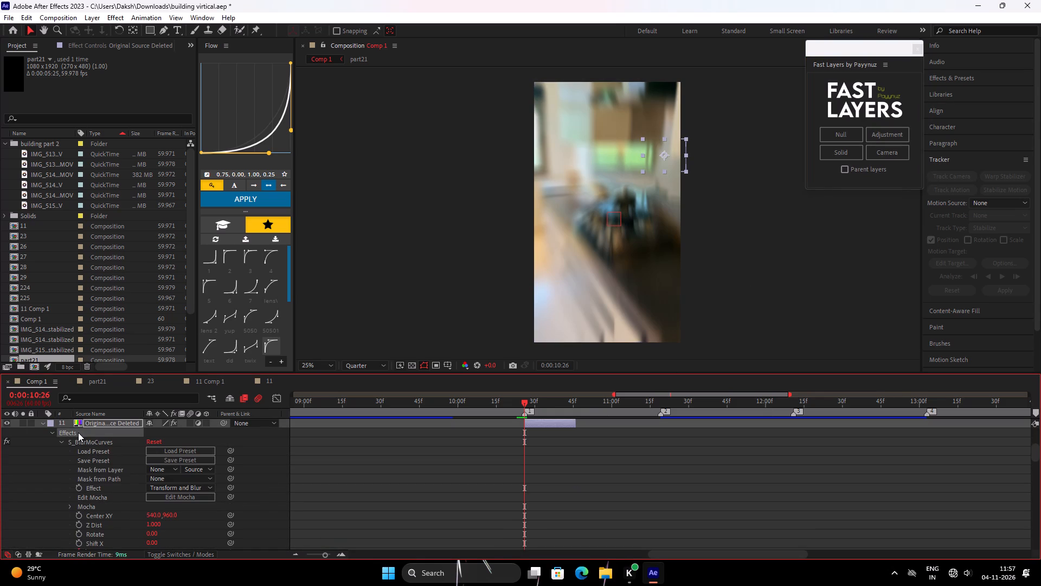
pyautogui.hotkey('ctrl', 'c')
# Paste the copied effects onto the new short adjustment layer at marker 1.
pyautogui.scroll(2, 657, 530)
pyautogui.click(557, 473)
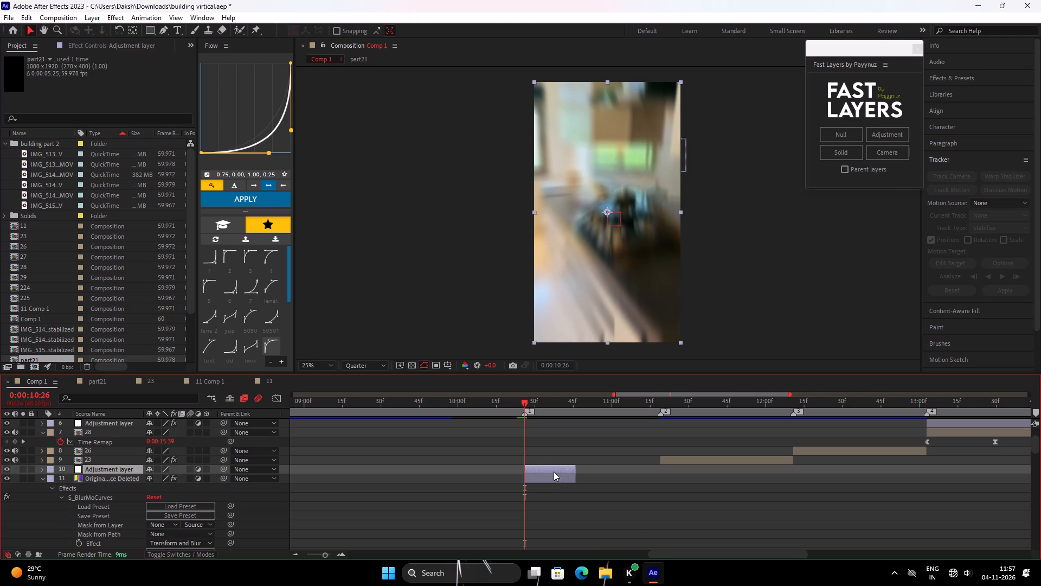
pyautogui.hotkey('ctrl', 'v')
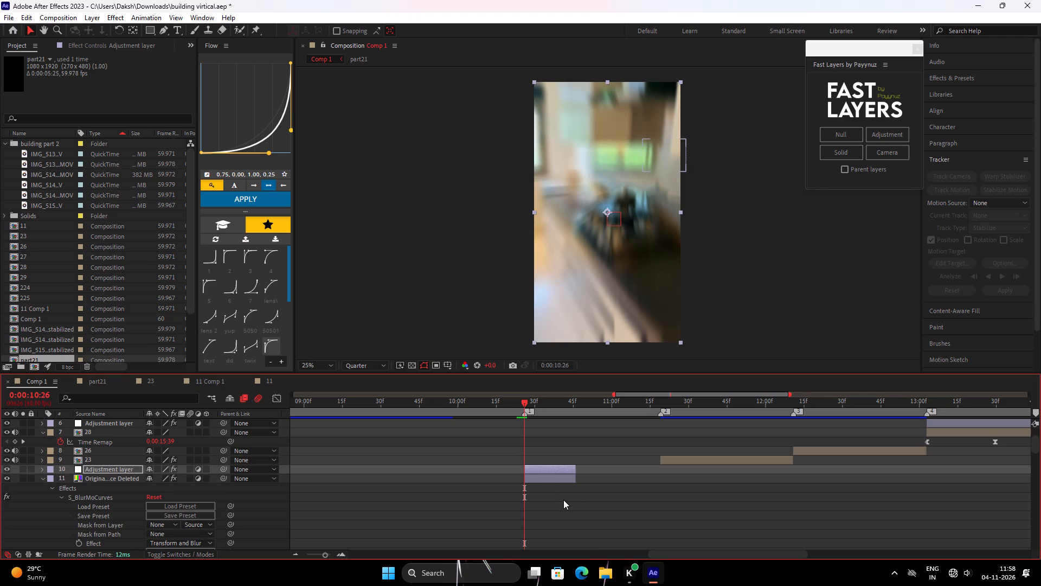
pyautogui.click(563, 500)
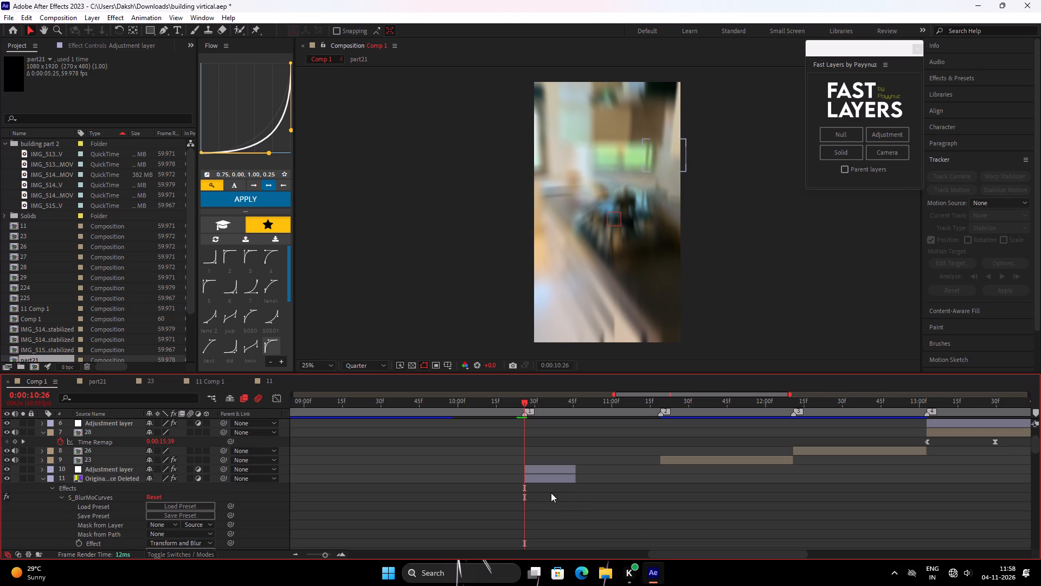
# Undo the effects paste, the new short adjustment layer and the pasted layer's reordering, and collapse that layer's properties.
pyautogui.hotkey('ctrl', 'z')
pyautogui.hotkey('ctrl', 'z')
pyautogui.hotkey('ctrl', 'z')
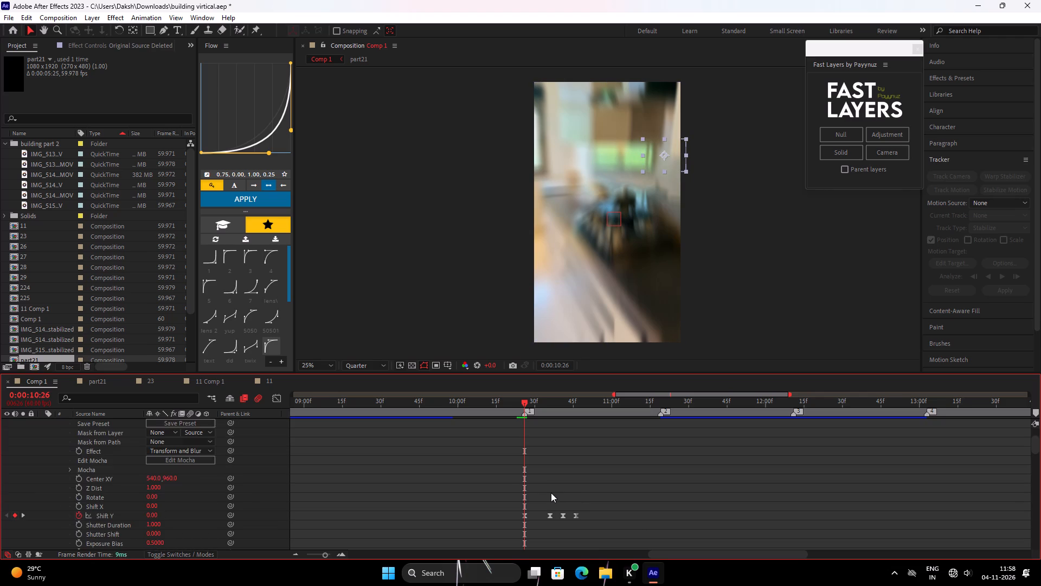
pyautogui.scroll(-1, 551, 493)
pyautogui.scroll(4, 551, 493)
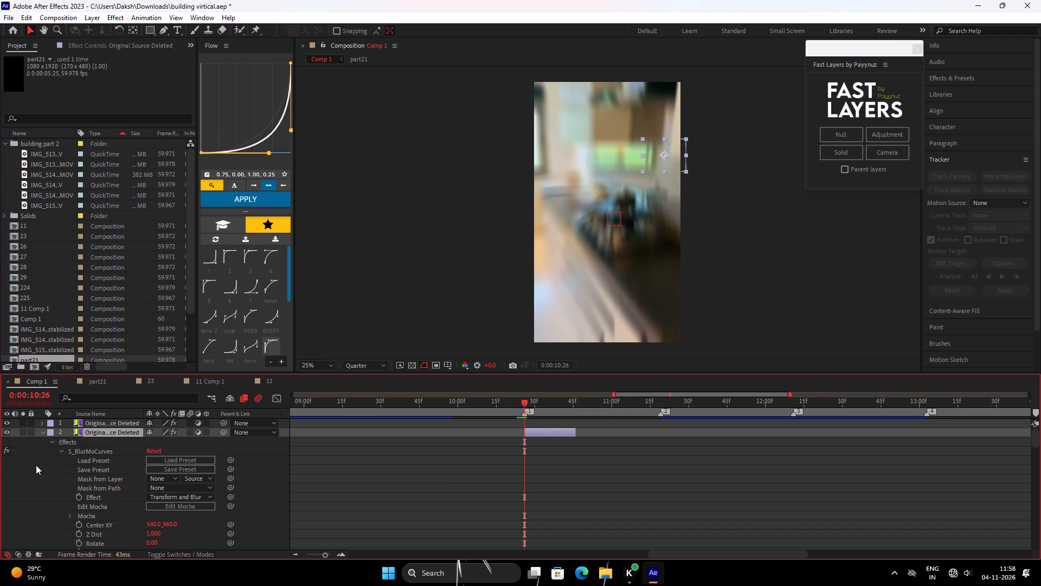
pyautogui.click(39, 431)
# Add a new adjustment layer above the existing one over part21, paste the copied blur effects onto it and reveal them.
pyautogui.scroll(-1, 506, 488)
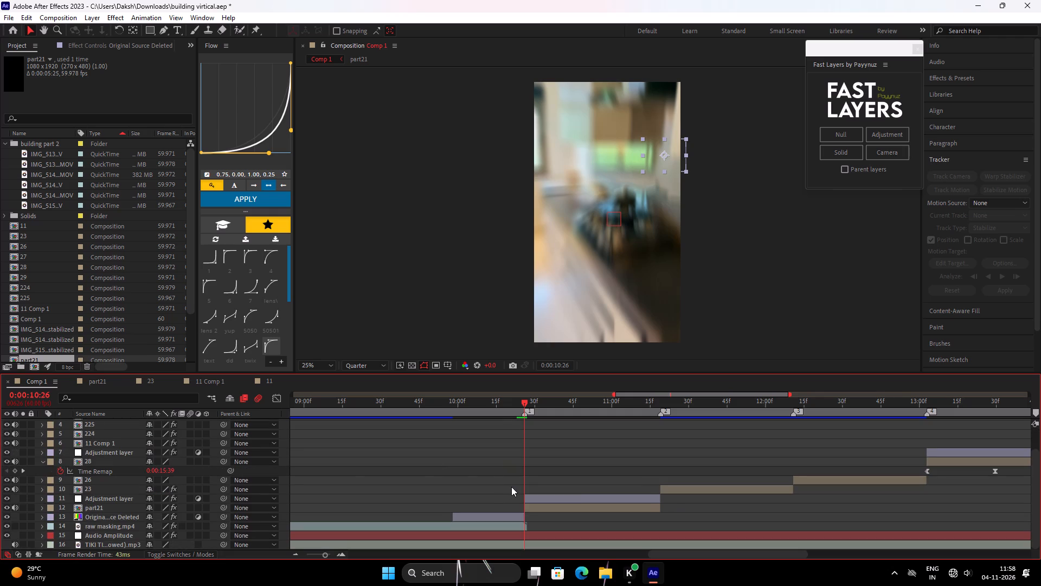
pyautogui.click(513, 476)
pyautogui.scroll(1, 518, 473)
pyautogui.click(573, 520)
pyautogui.click(576, 525)
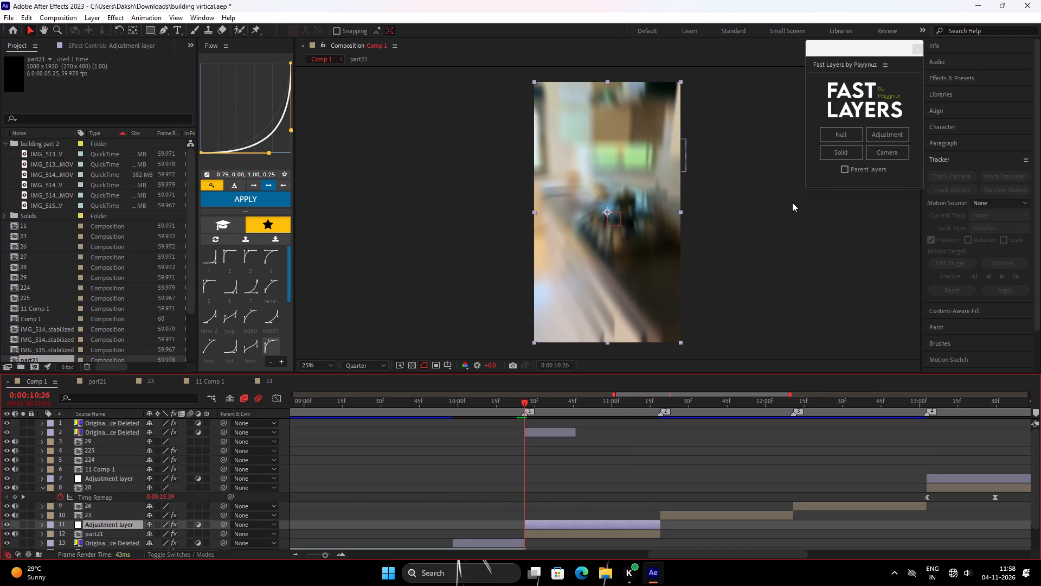
pyautogui.click(897, 133)
pyautogui.click(563, 523)
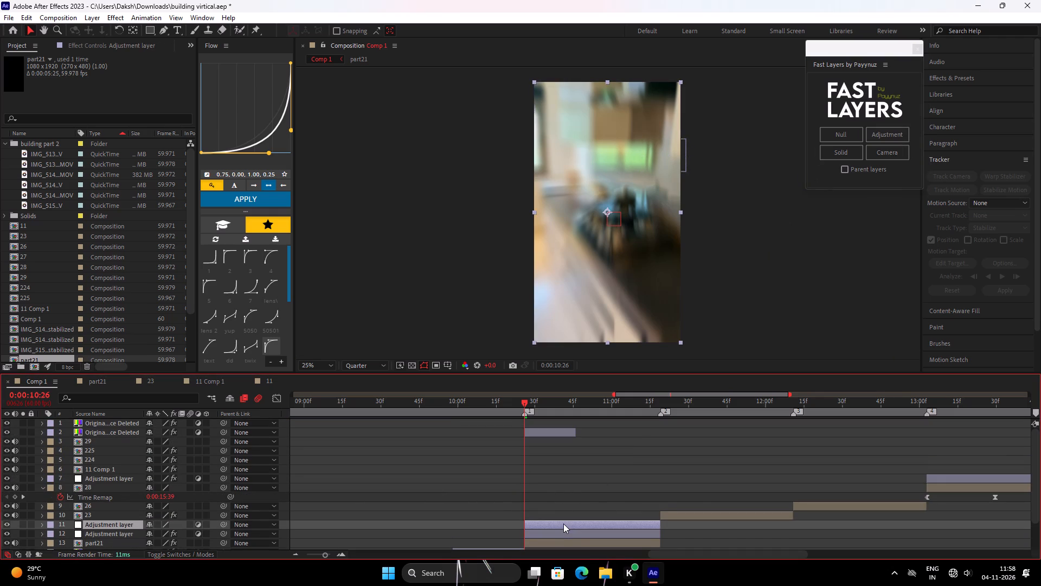
pyautogui.hotkey('ctrl', 'v')
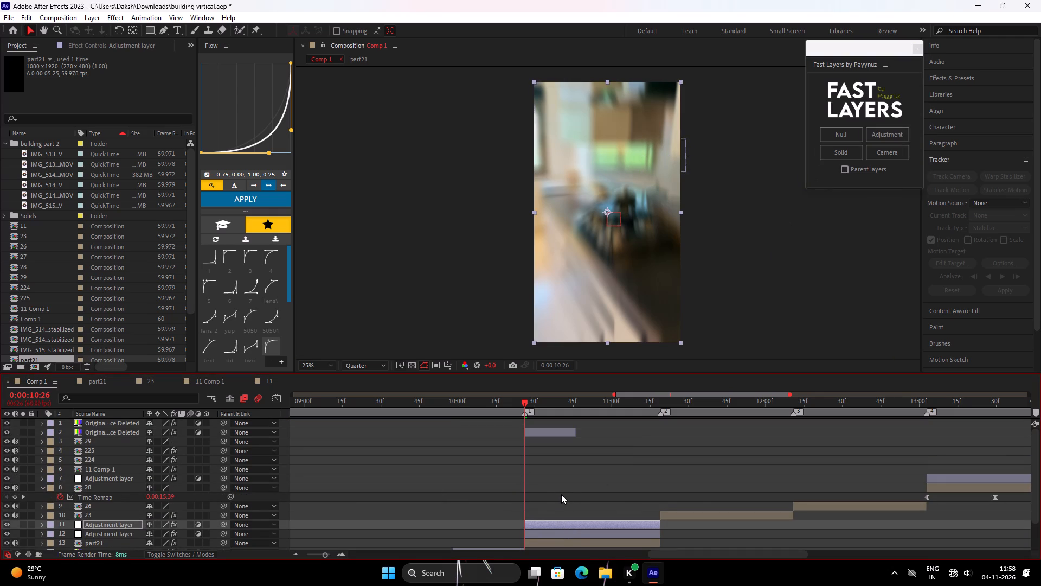
pyautogui.press('e')
pyautogui.scroll(-1, 558, 495)
pyautogui.scroll(1, 558, 495)
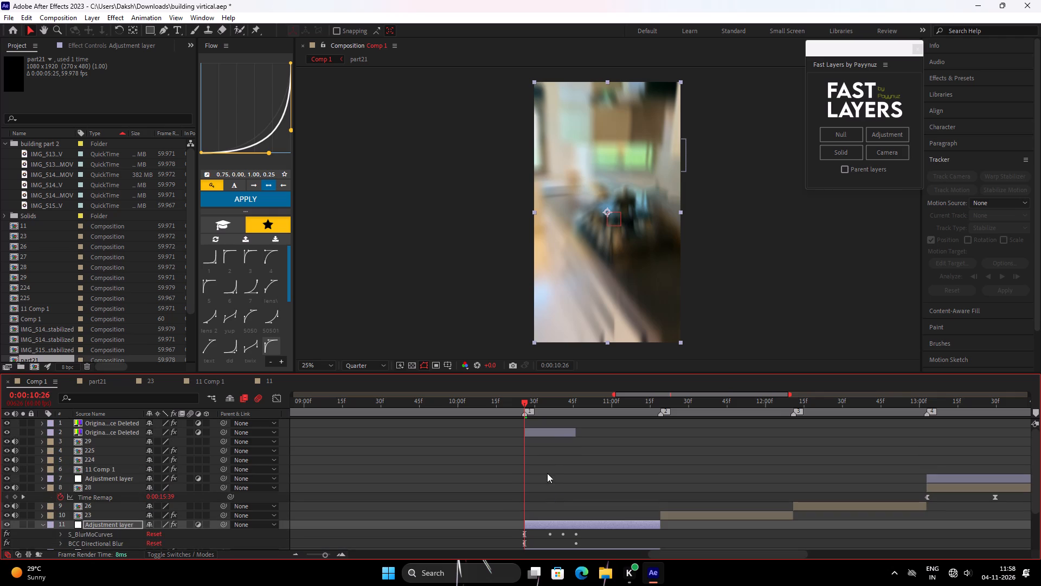
# Delete the redundant short pasted layer starting at marker 1 and preview the transition over part21.
pyautogui.click(552, 432)
pyautogui.press('BackSpace')
pyautogui.press('space')
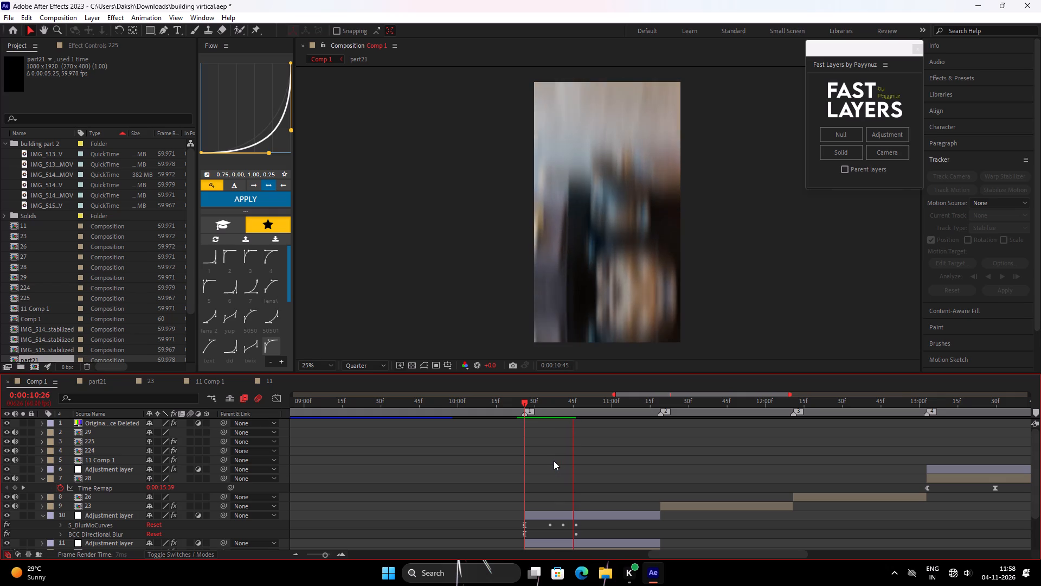
pyautogui.press('space')
pyautogui.moveTo(581, 418); pyautogui.dragTo(574, 432)
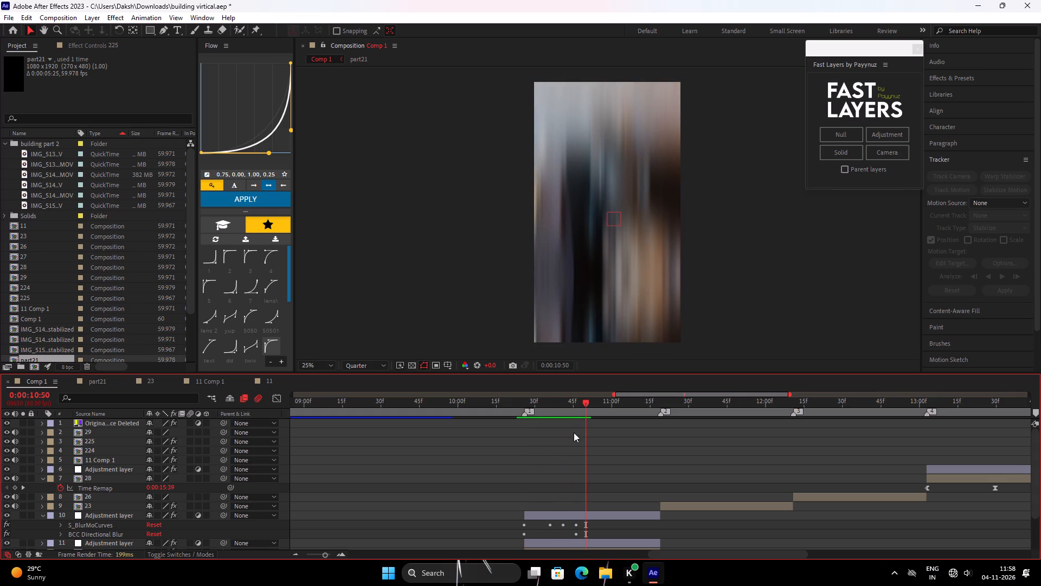
# Split the blur adjustment layer above part21 at 0:00:10:46 and delete the part after the split.
pyautogui.moveTo(574, 432); pyautogui.dragTo(574, 431)
pyautogui.moveTo(581, 404); pyautogui.dragTo(576, 422)
pyautogui.click(590, 513)
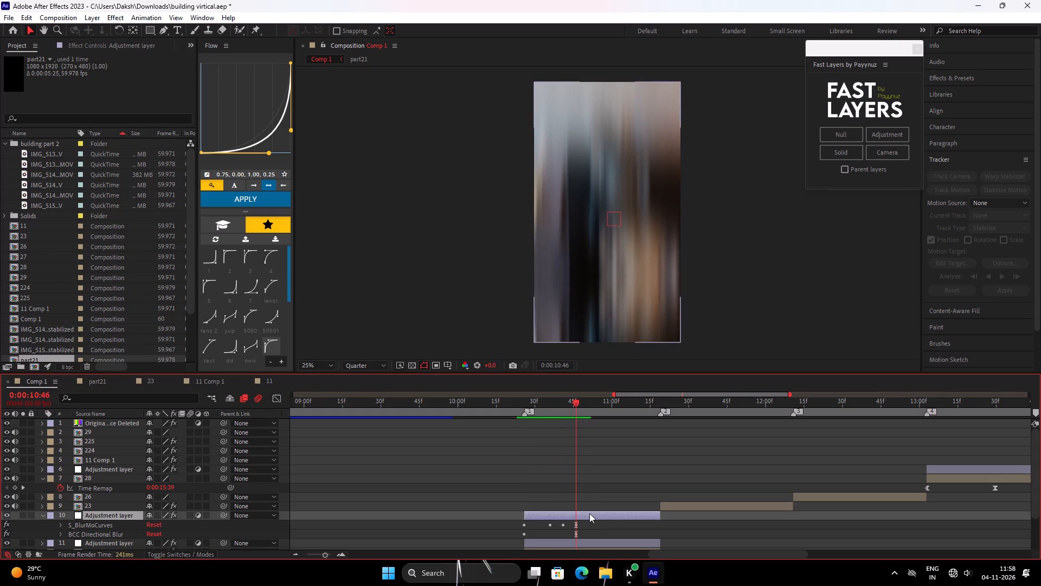
pyautogui.hotkey('ctrl', 'shift', 'd')
pyautogui.press('BackSpace')
# Move the trimmed blur adjustment layer earlier so it ends at marker 1, and place it directly below part21 in the layer stack.
pyautogui.scroll(-2, 584, 500)
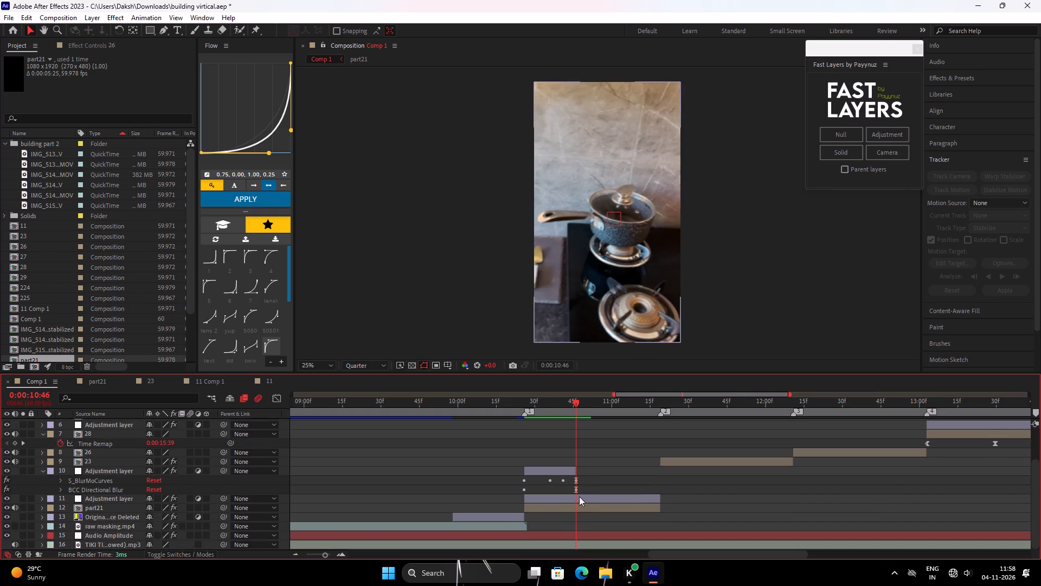
pyautogui.moveTo(562, 469); pyautogui.dragTo(511, 498)
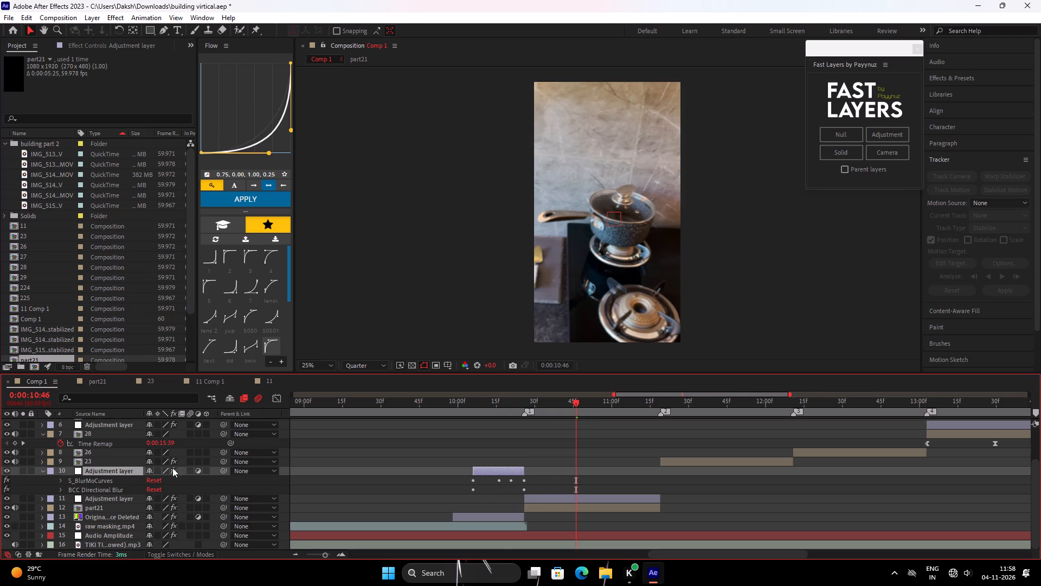
pyautogui.moveTo(136, 472); pyautogui.dragTo(144, 514)
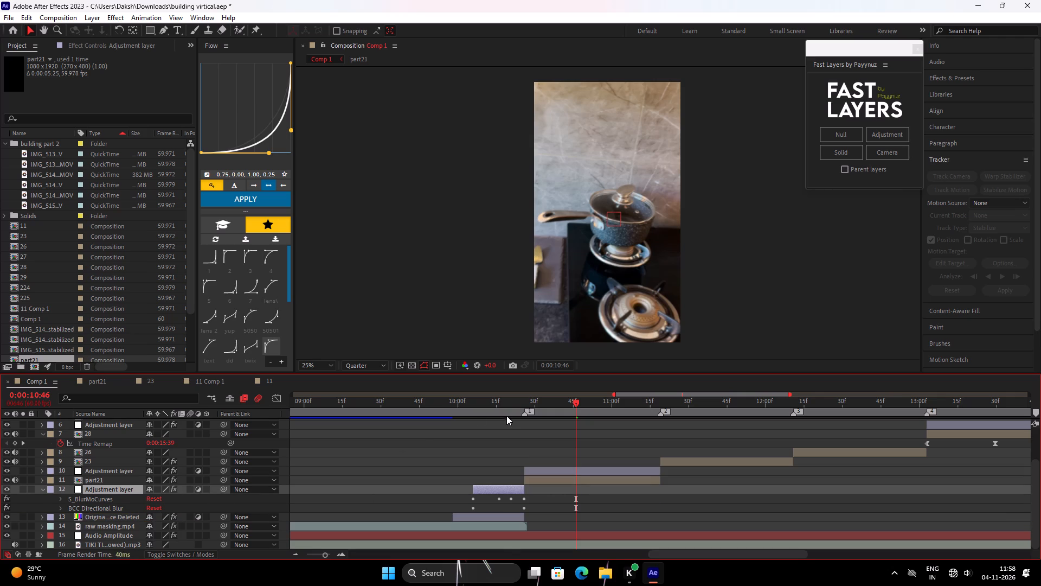
# Preview the transition from the tower footage into part21 around marker 1, replaying it from several earlier points.
pyautogui.moveTo(506, 414); pyautogui.dragTo(342, 449)
pyautogui.press('space')
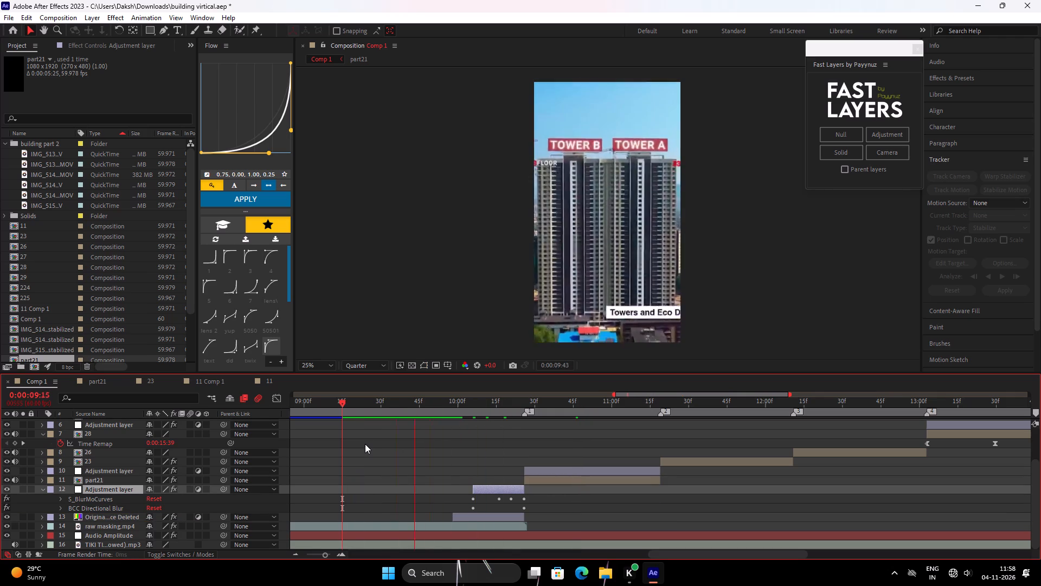
pyautogui.press('space')
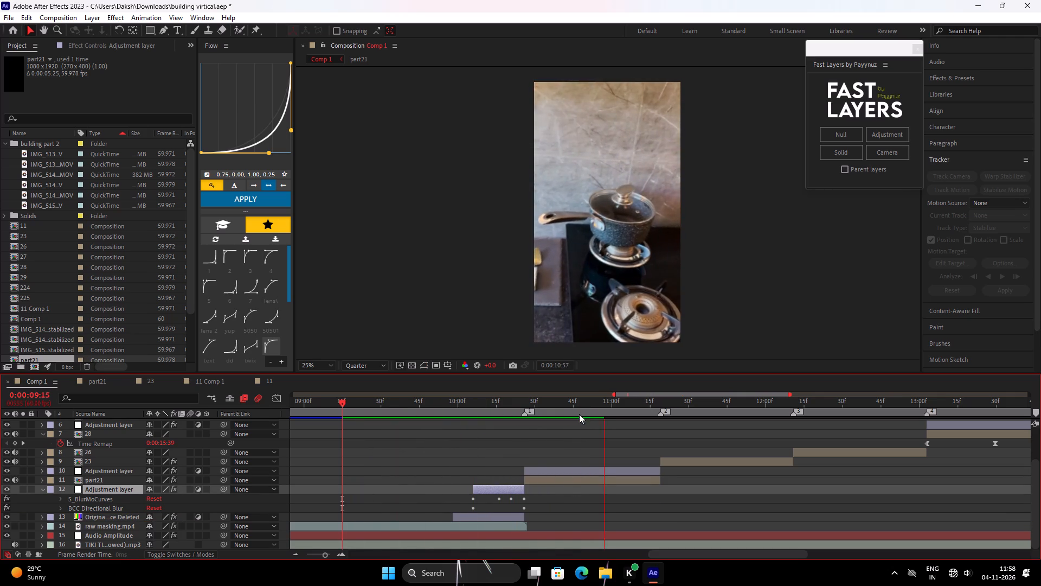
pyautogui.moveTo(570, 411); pyautogui.dragTo(449, 443)
pyautogui.press('space')
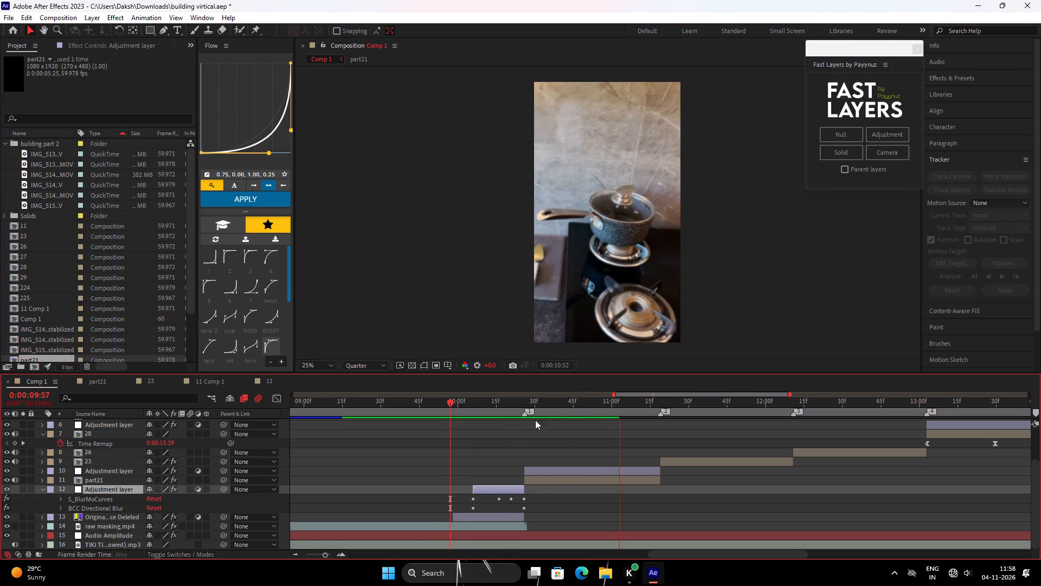
pyautogui.press('space')
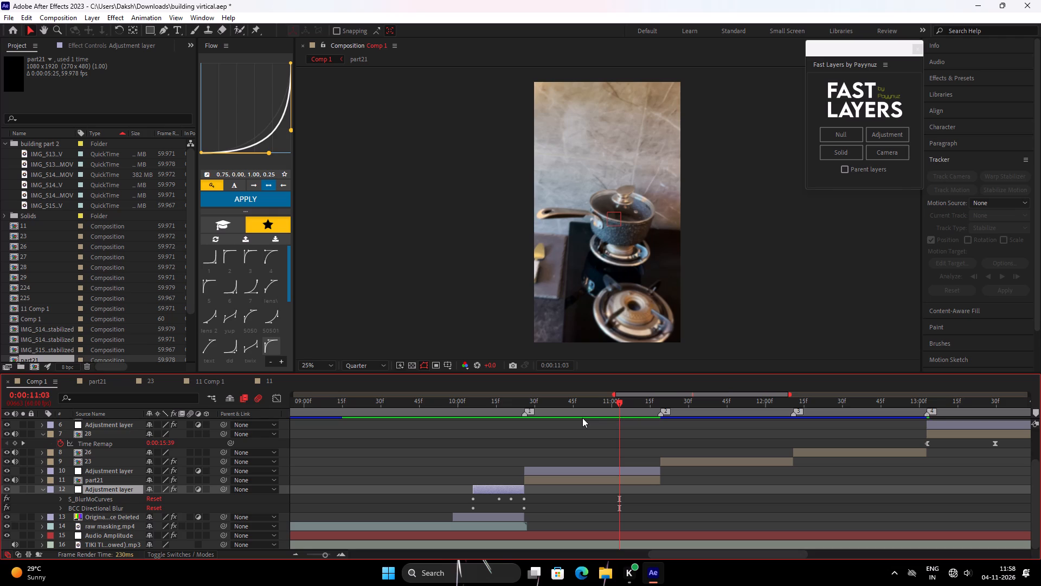
pyautogui.moveTo(609, 410); pyautogui.dragTo(480, 430)
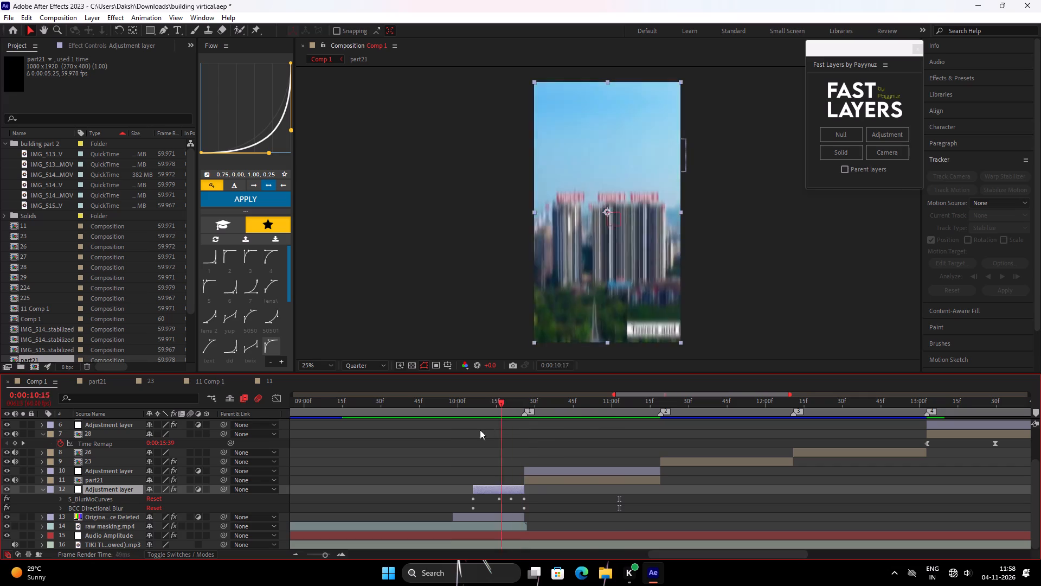
pyautogui.moveTo(480, 430); pyautogui.dragTo(341, 436)
pyautogui.press('space')
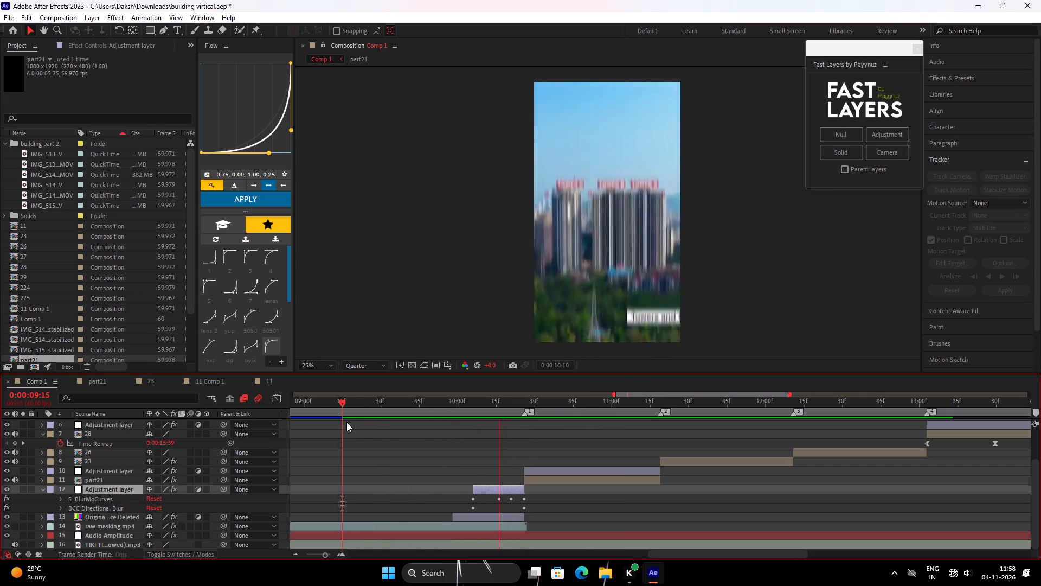
pyautogui.press('space')
pyautogui.moveTo(566, 414); pyautogui.dragTo(485, 446)
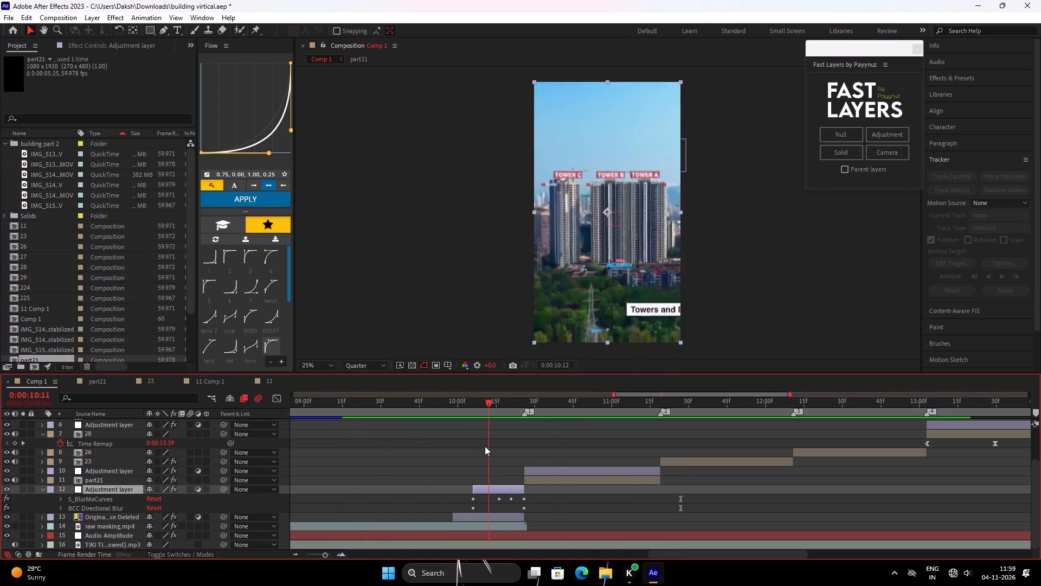
pyautogui.moveTo(485, 446); pyautogui.dragTo(453, 458)
pyautogui.press('space')
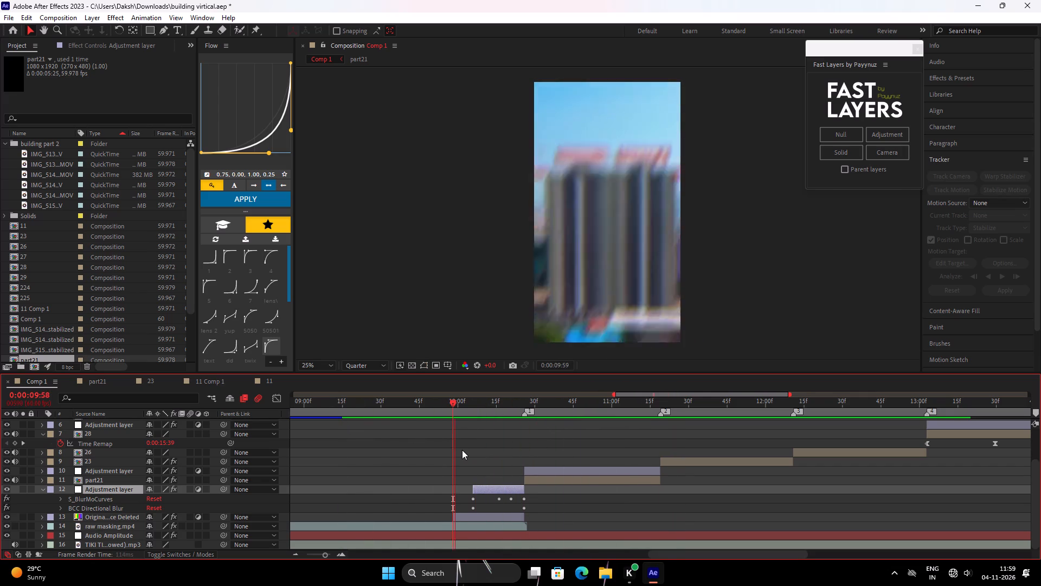
pyautogui.press('space')
pyautogui.moveTo(558, 410); pyautogui.dragTo(523, 446)
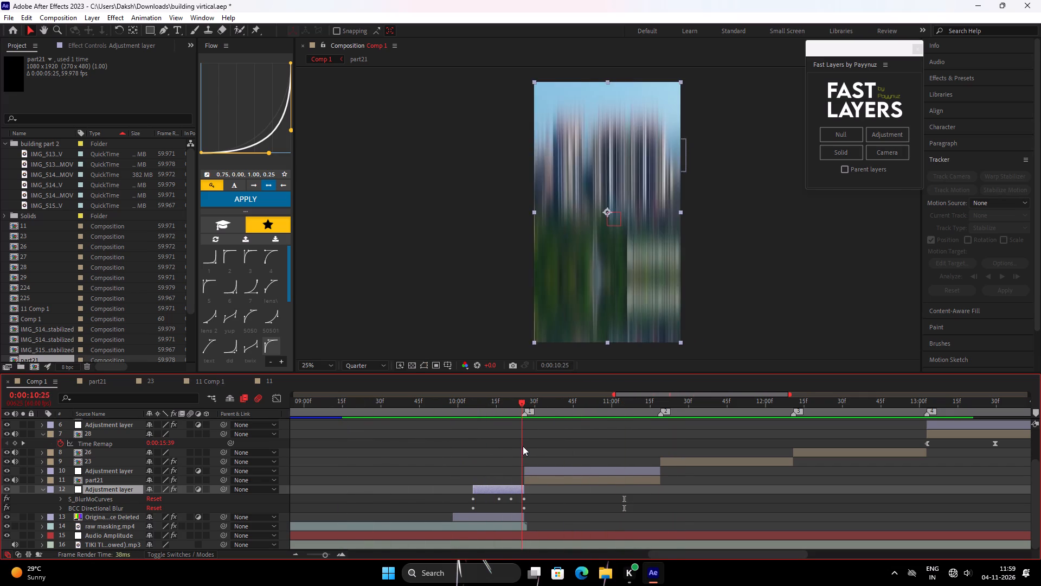
# Reveal the effects of the Original Source Deleted layer ending at marker 1, raise it above part21's adjustment layers and align its middle Twitch keyframe with the marker.
pyautogui.moveTo(523, 446); pyautogui.dragTo(524, 445)
pyautogui.click(498, 515)
pyautogui.press('e')
pyautogui.scroll(-1, 480, 520)
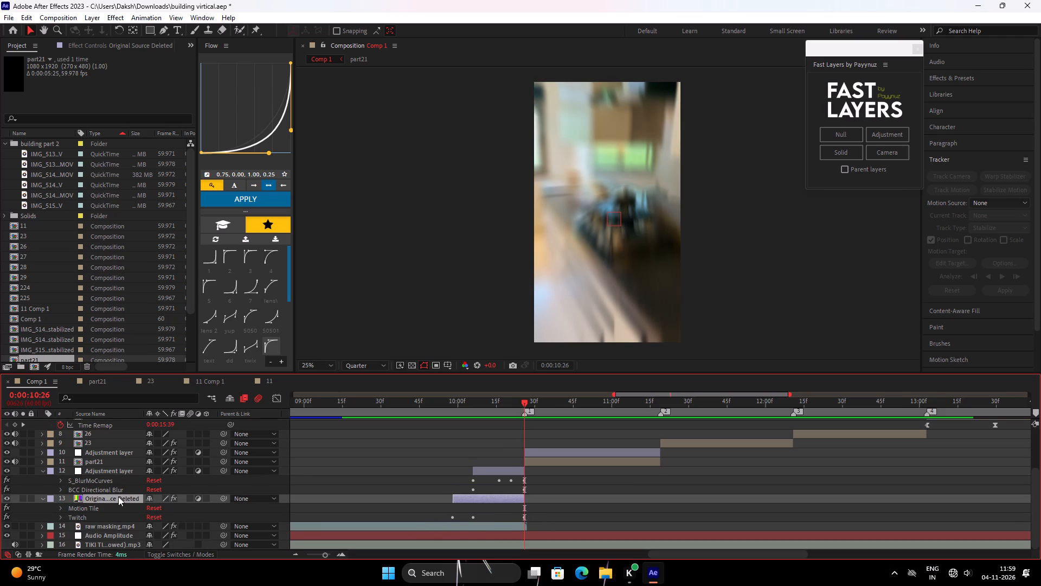
pyautogui.moveTo(118, 496); pyautogui.dragTo(133, 449)
pyautogui.moveTo(504, 455); pyautogui.dragTo(514, 454)
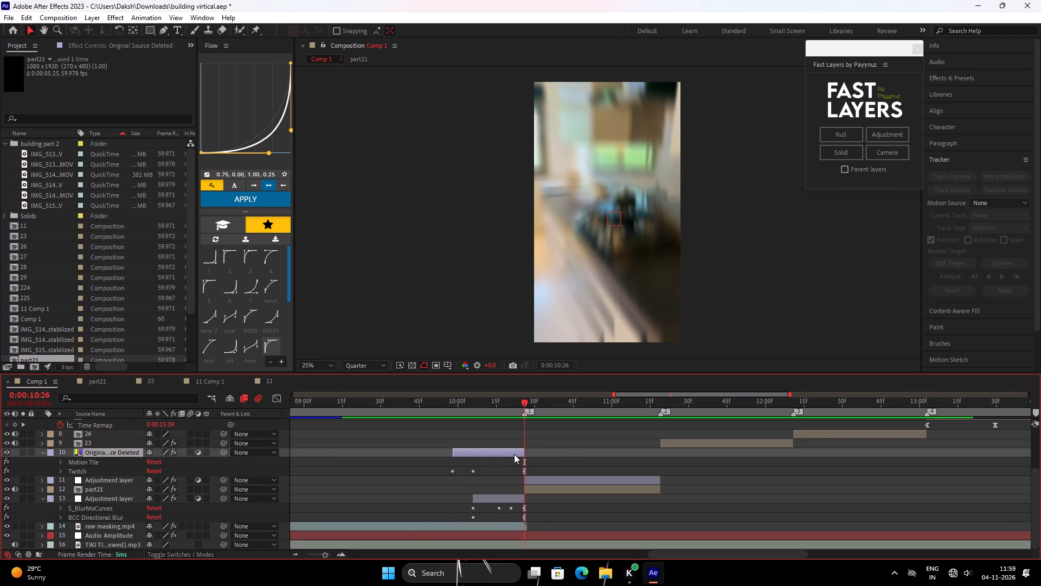
pyautogui.moveTo(514, 454); pyautogui.dragTo(558, 465)
pyautogui.moveTo(552, 453); pyautogui.dragTo(547, 455)
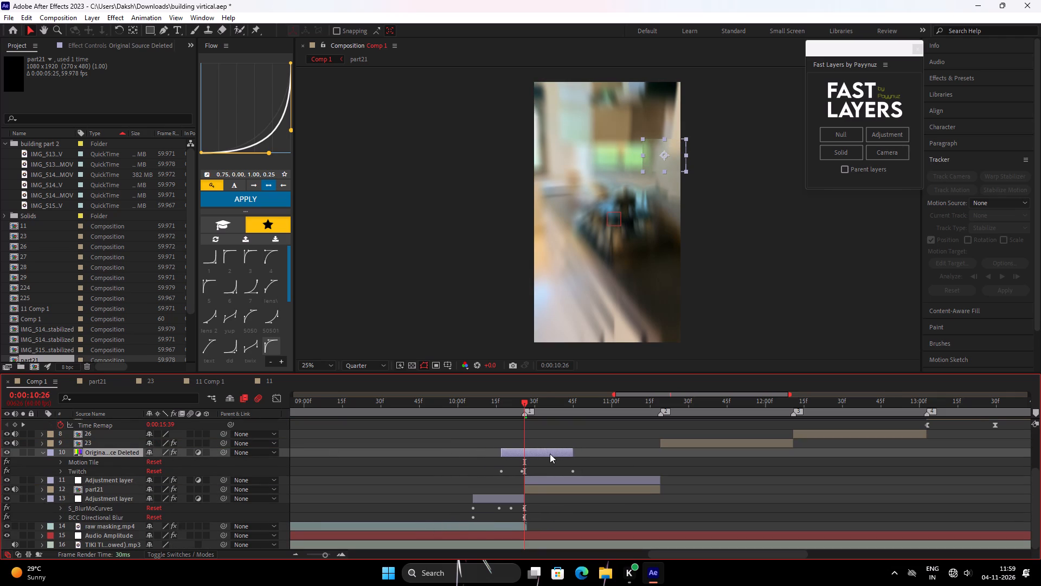
pyautogui.click(531, 454)
# Start the topmost Original Source Deleted layer at marker 1 and move it directly above the adjustment layer over part21.
pyautogui.scroll(6, 532, 462)
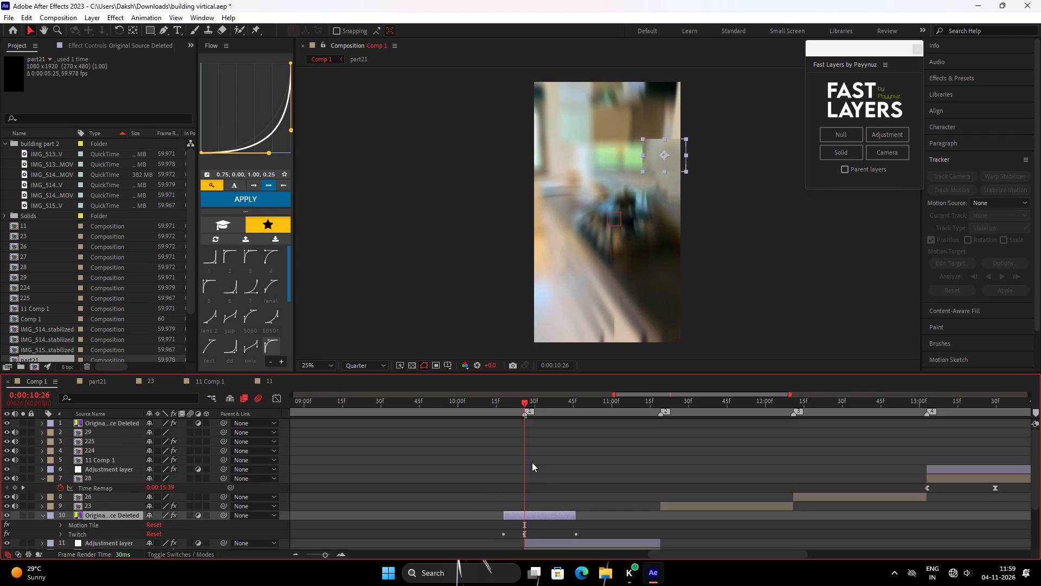
pyautogui.scroll(6, 532, 462)
pyautogui.click(132, 423)
pyautogui.press('[')
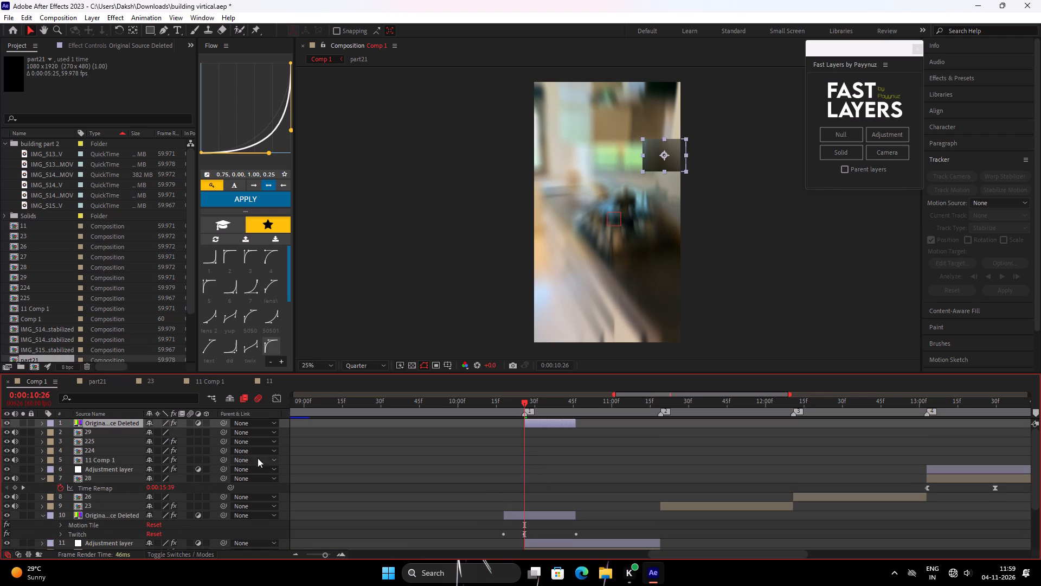
pyautogui.moveTo(118, 422); pyautogui.dragTo(140, 535)
pyautogui.scroll(-1, 397, 490)
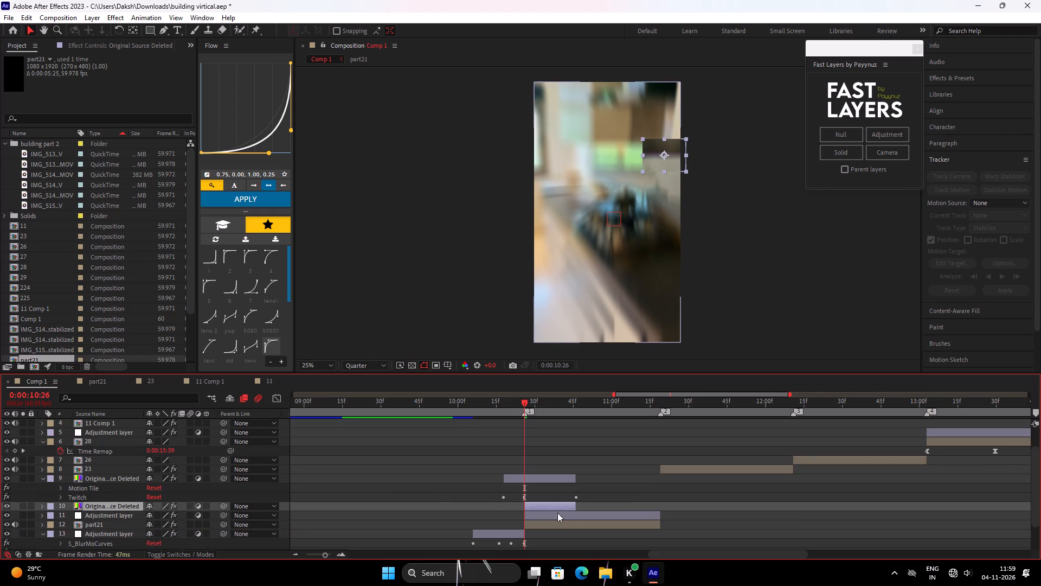
# Add a new adjustment layer over part21 and paste onto it the effects copied from the Original Source Deleted layer starting at marker 1.
pyautogui.click(568, 519)
pyautogui.click(888, 137)
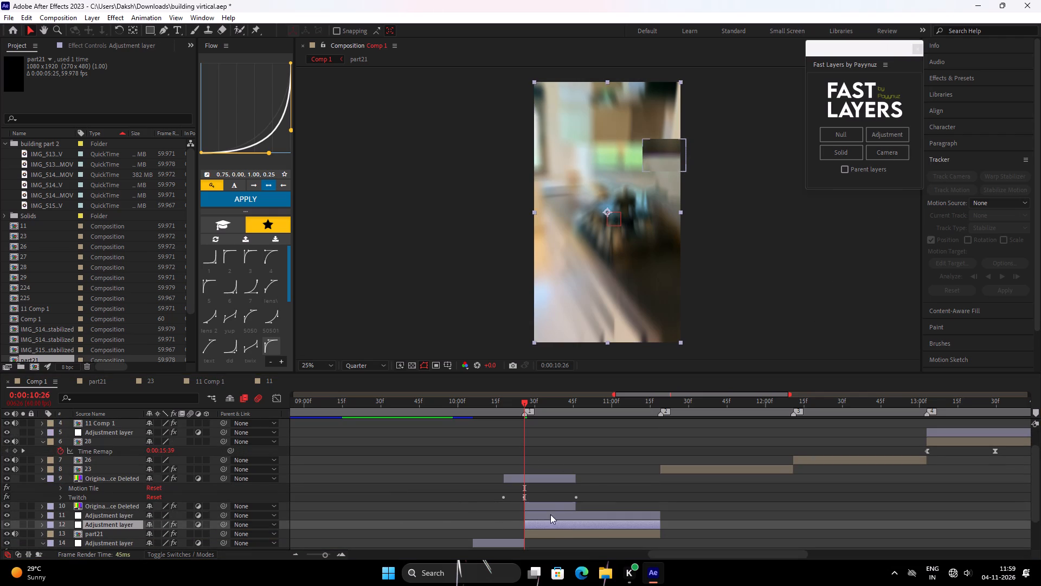
pyautogui.click(550, 506)
pyautogui.click(38, 508)
pyautogui.click(67, 514)
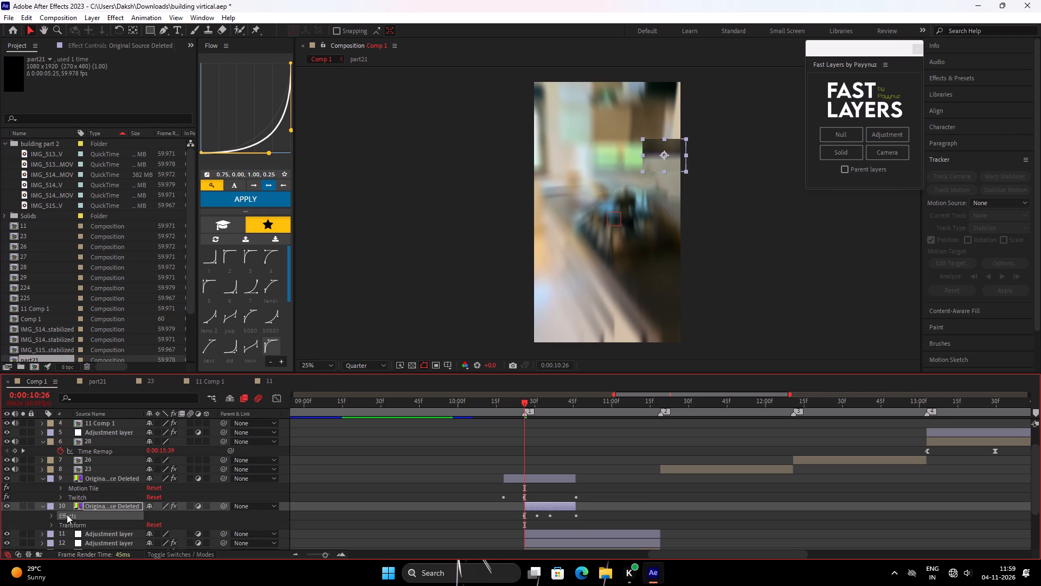
pyautogui.hotkey('ctrl', 'c')
pyautogui.scroll(-1, 520, 517)
pyautogui.click(556, 505)
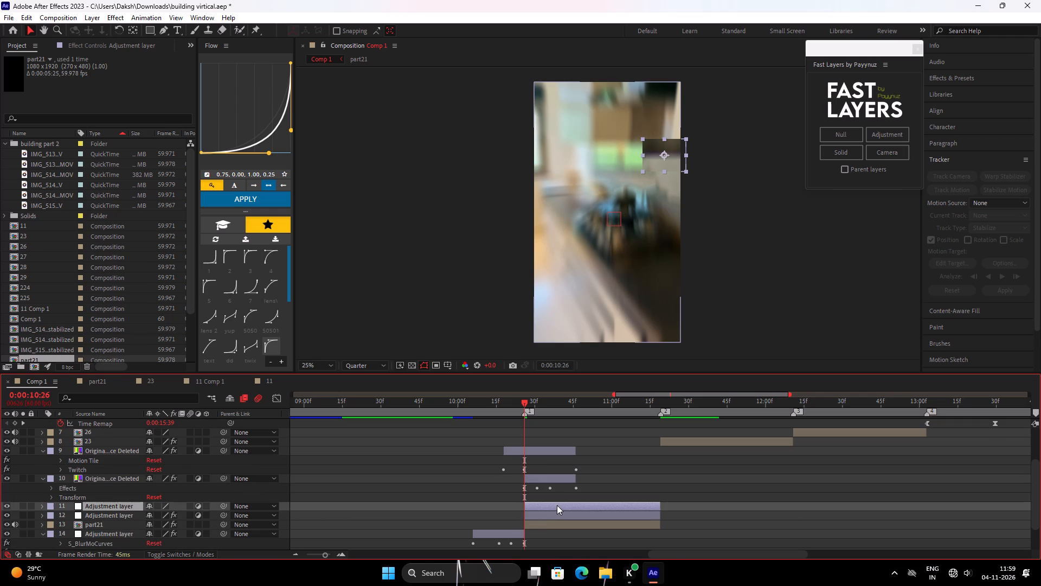
pyautogui.hotkey('ctrl', 'v')
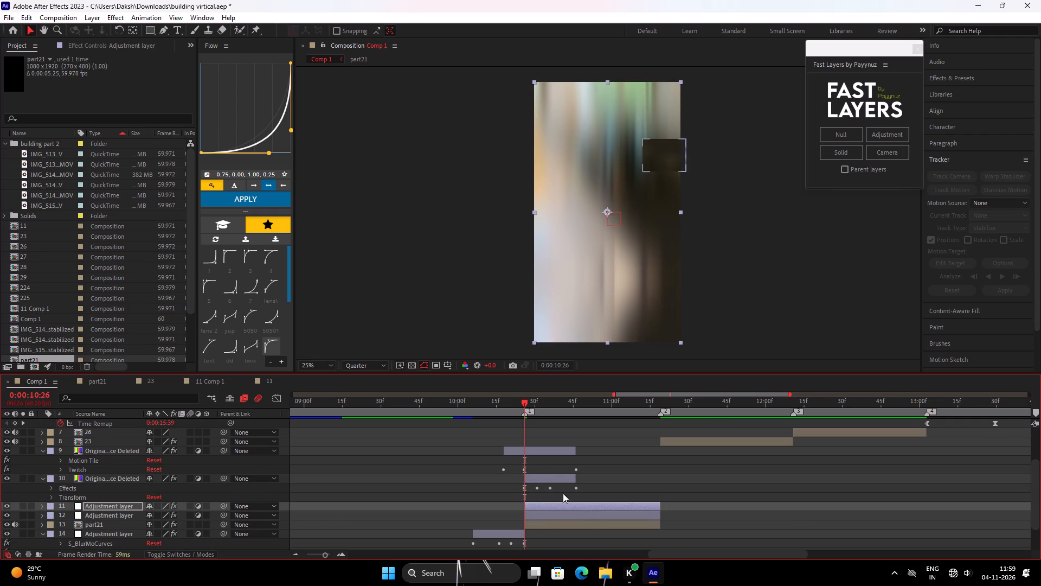
# Delete the Original Source Deleted layer starting at marker 1 that supplied the copied effects.
pyautogui.click(551, 477)
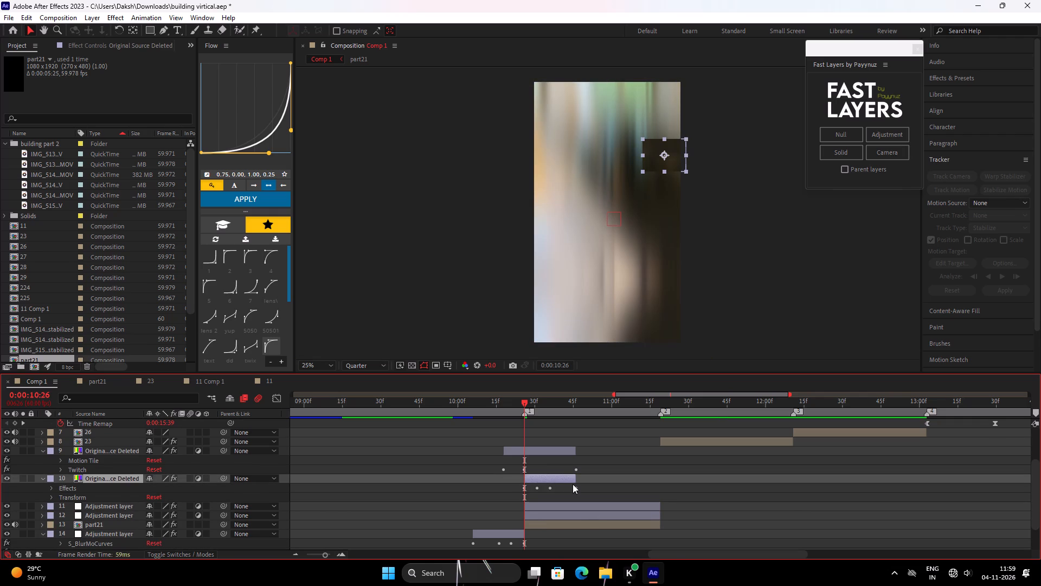
pyautogui.press('BackSpace')
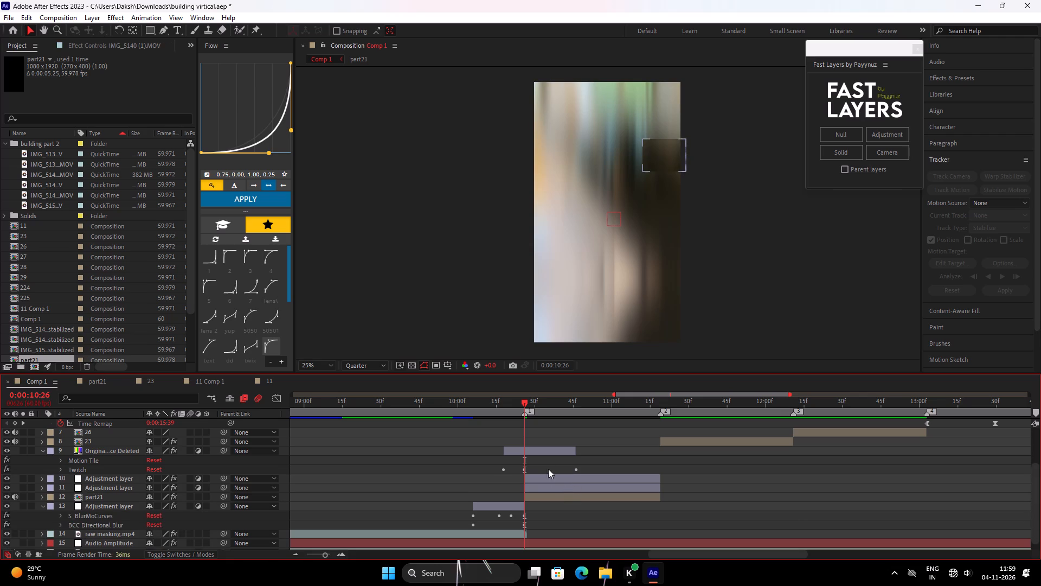
# Move the Motion Tile and Twitch layer above clip 23, align its middle Twitch keyframe with marker 2, and preview up to the marker.
pyautogui.moveTo(542, 453); pyautogui.dragTo(676, 457)
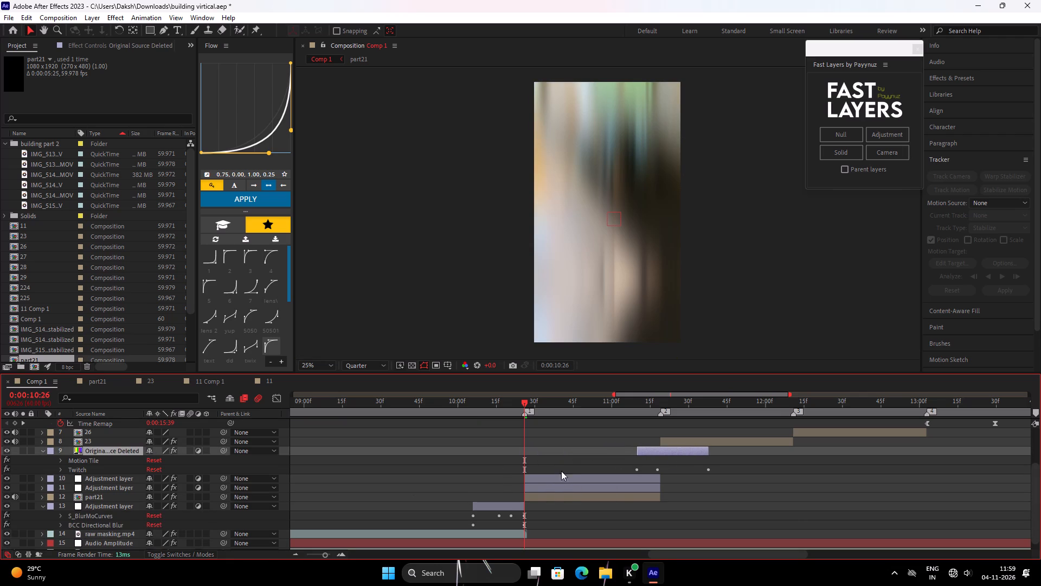
pyautogui.moveTo(117, 450); pyautogui.dragTo(121, 437)
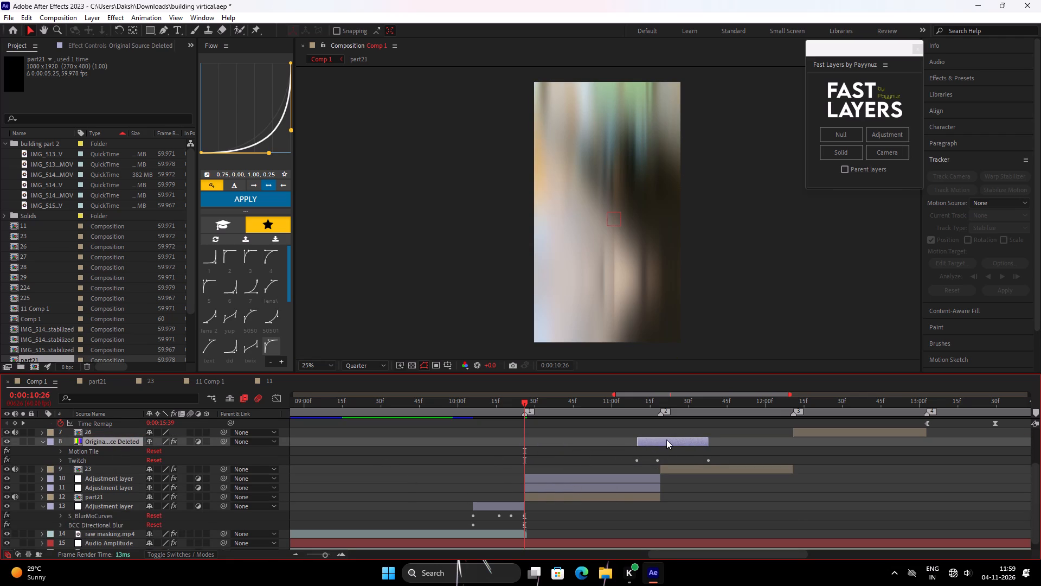
pyautogui.click(667, 440)
pyautogui.moveTo(510, 410); pyautogui.dragTo(406, 450)
pyautogui.press('space')
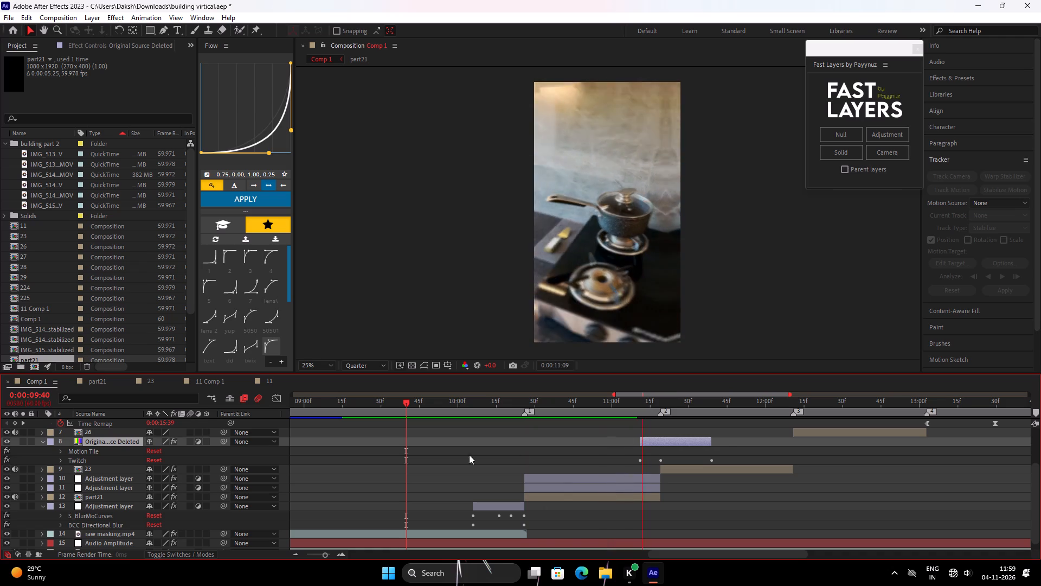
pyautogui.press('space')
# Add an adjustment layer above clip 23 and shift it earlier to start with the Twitch layer at about 0:00:11:11.
pyautogui.click(686, 454)
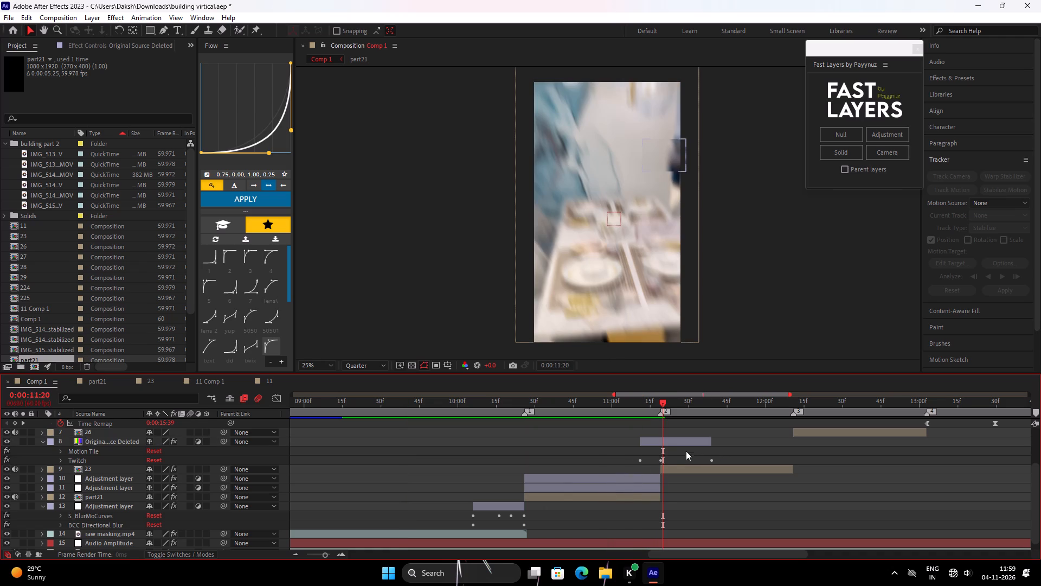
pyautogui.click(682, 468)
pyautogui.click(896, 137)
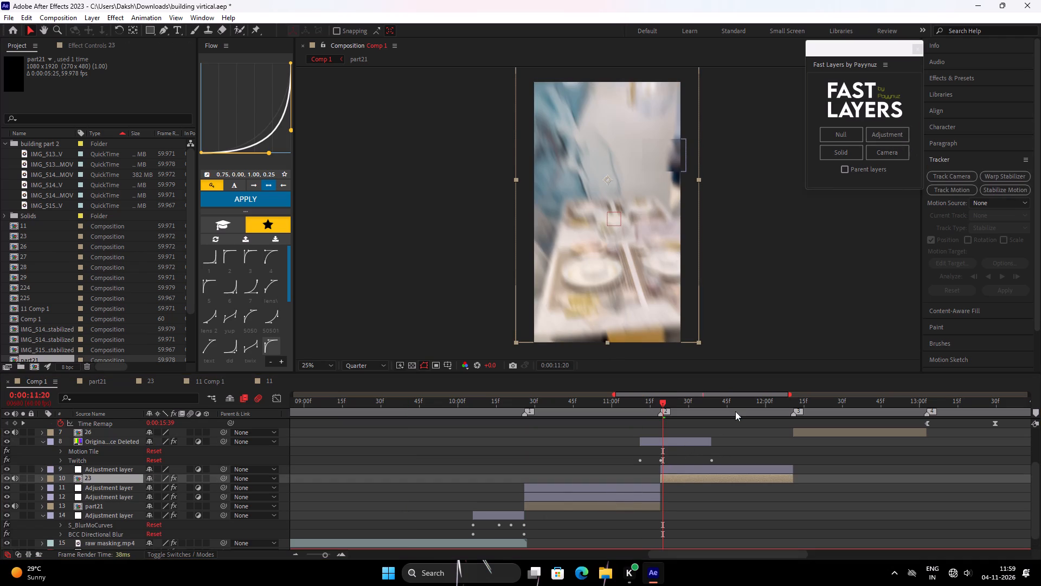
pyautogui.moveTo(677, 474); pyautogui.dragTo(661, 476)
pyautogui.moveTo(677, 469); pyautogui.dragTo(657, 481)
pyautogui.moveTo(646, 409); pyautogui.dragTo(640, 418)
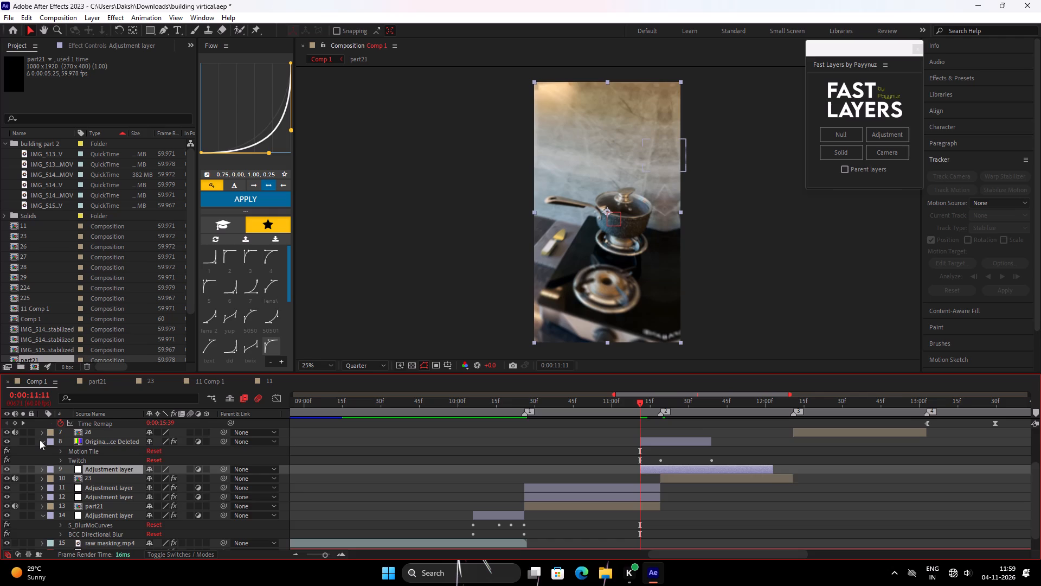
# Copy the Motion Tile and Twitch effects onto the new adjustment layer above clip 23.
pyautogui.doubleClick(40, 440)
pyautogui.click(69, 456)
pyautogui.hotkey('ctrl', 'c')
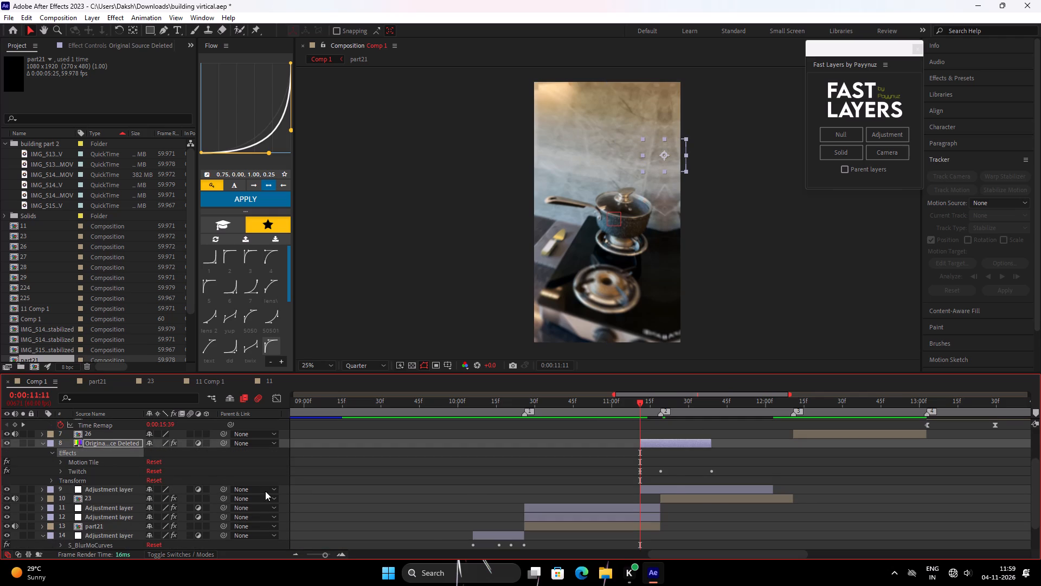
pyautogui.click(674, 486)
pyautogui.hotkey('ctrl', 'v')
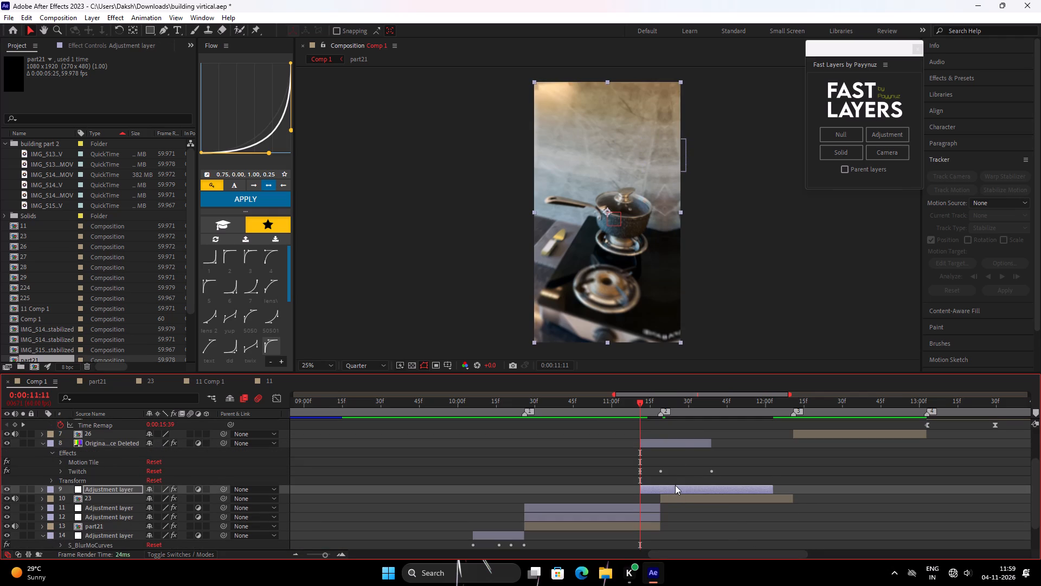
# Delete the original Motion Tile and Twitch layer at marker 2 and return the playhead to about 0:00:09:46.
pyautogui.click(685, 447)
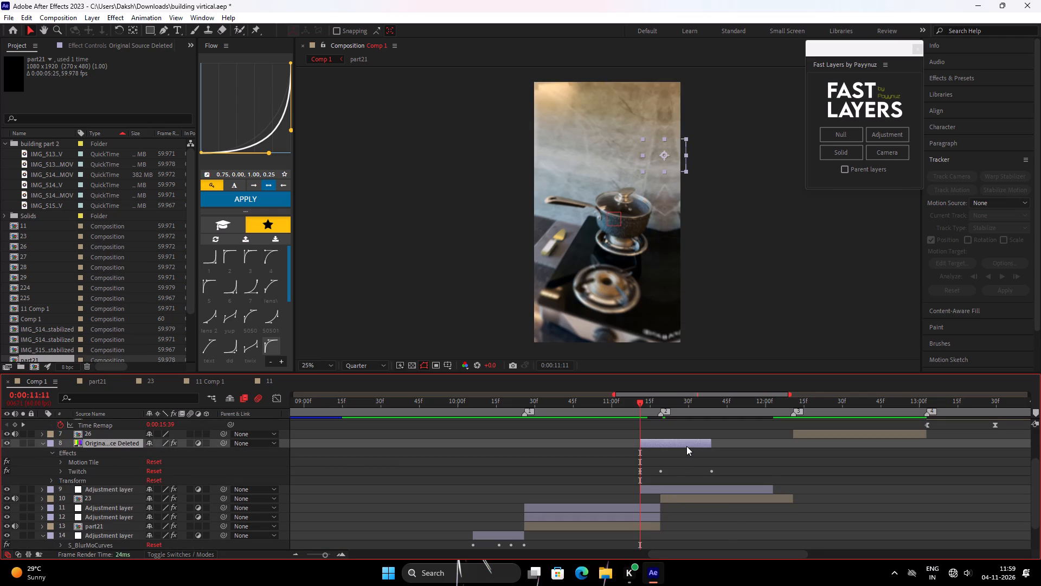
pyautogui.press('BackSpace')
pyautogui.moveTo(641, 401); pyautogui.dragTo(424, 476)
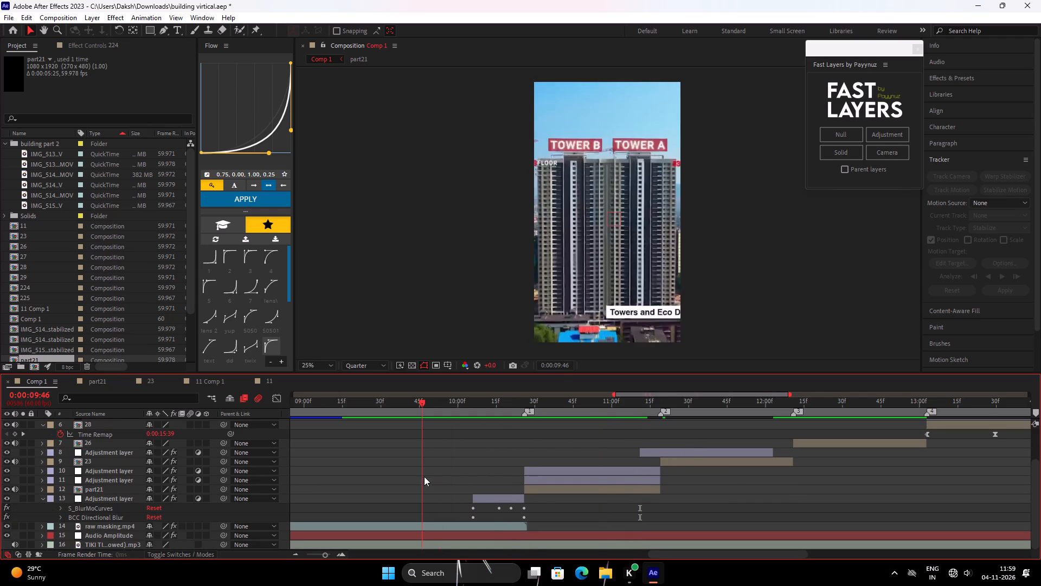
# Preview the clip changes at markers 1 and 2 from about 0:00:09:46 to check the blur and Twitch transitions.
pyautogui.moveTo(424, 476); pyautogui.dragTo(423, 476)
pyautogui.press('space')
pyautogui.click(448, 466)
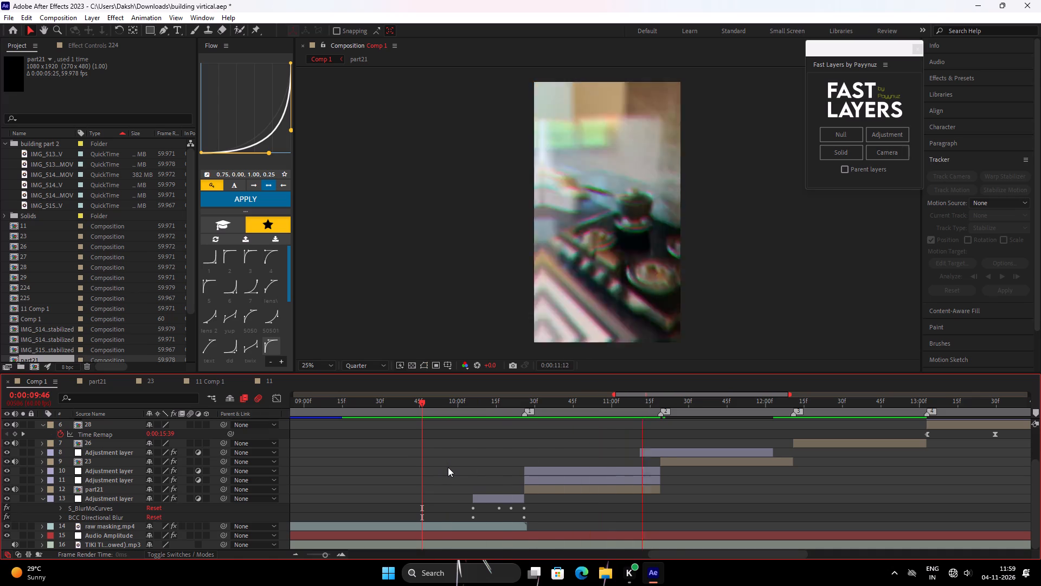
pyautogui.press('space')
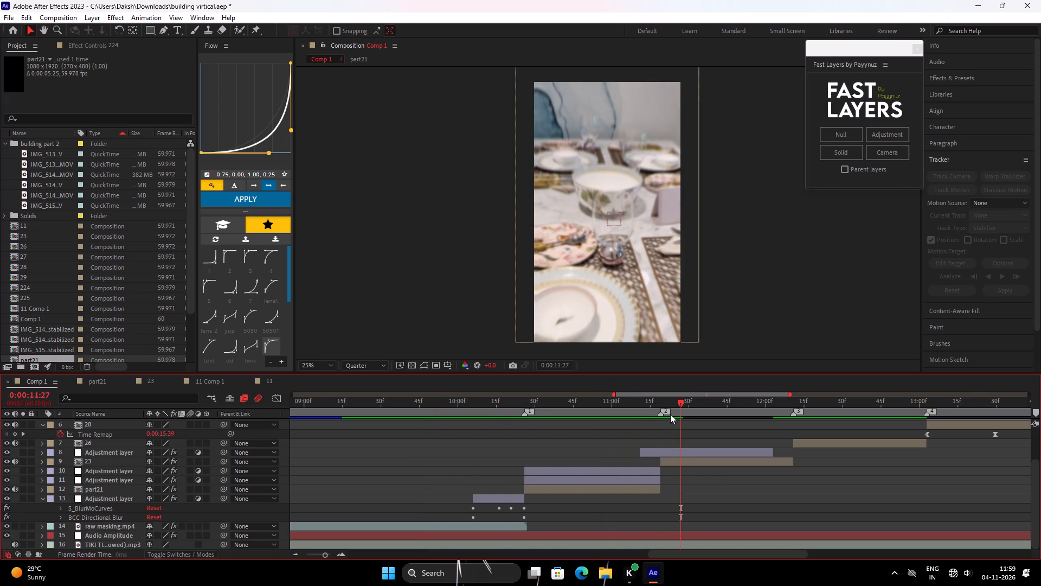
pyautogui.moveTo(670, 413); pyautogui.dragTo(657, 429)
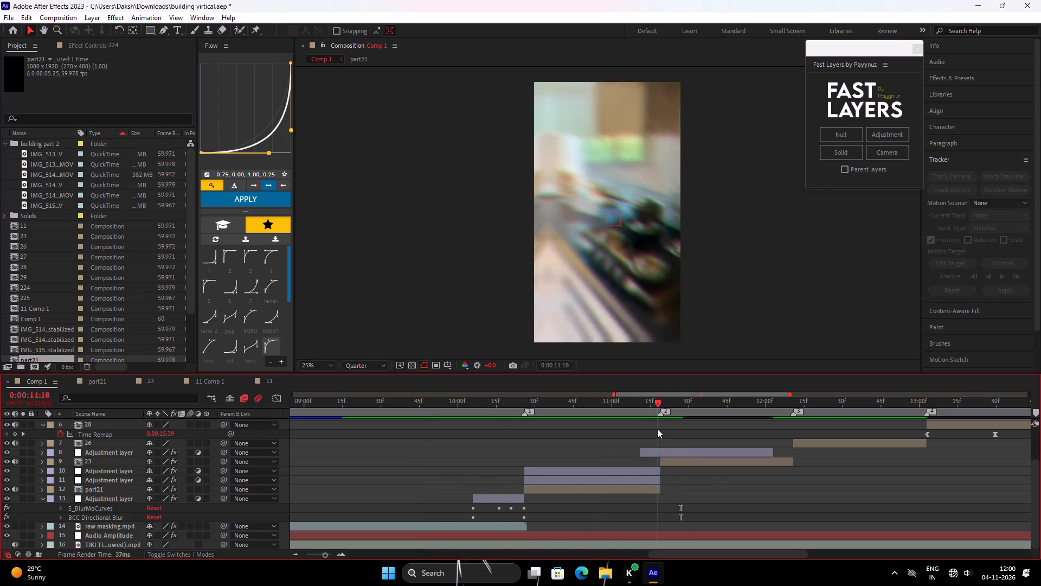
pyautogui.moveTo(657, 429); pyautogui.dragTo(430, 488)
pyautogui.press('space')
pyautogui.click(487, 469)
pyautogui.write('ss')
pyautogui.press('space')
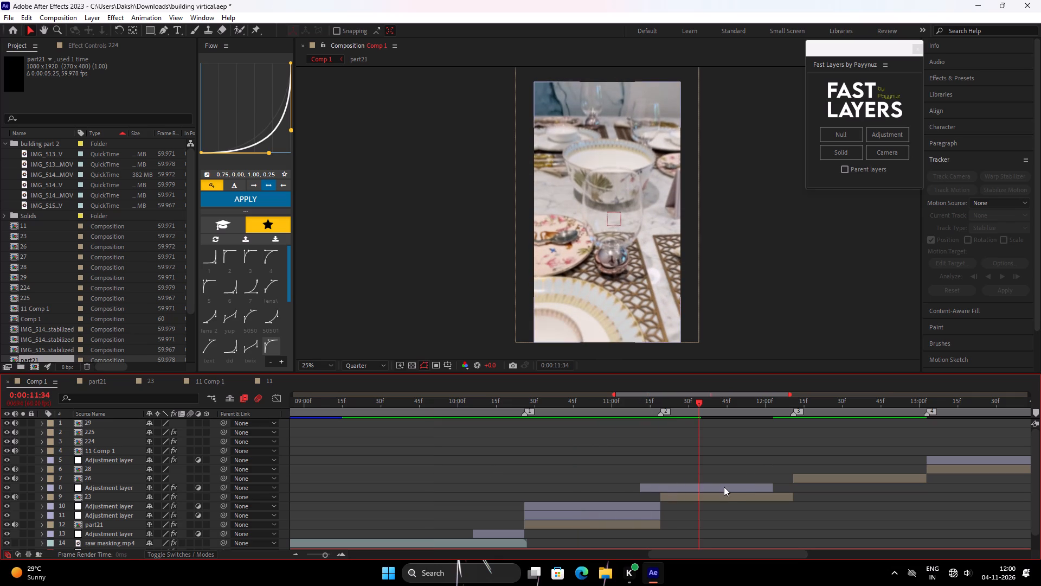
# Trim the Twitch adjustment layer above clip 23 to end at its last Twitch keyframe, 0:00:11:39.
pyautogui.click(723, 487)
pyautogui.press('u')
pyautogui.scroll(-1, 725, 480)
pyautogui.moveTo(704, 415); pyautogui.dragTo(714, 430)
pyautogui.moveTo(710, 407); pyautogui.dragTo(712, 415)
pyautogui.moveTo(773, 459); pyautogui.dragTo(771, 460)
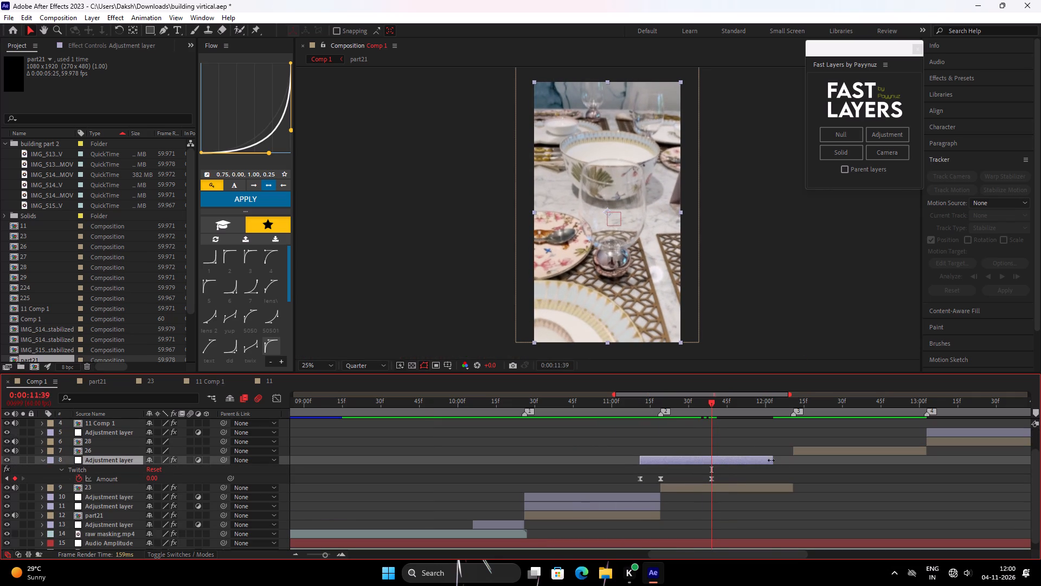
pyautogui.moveTo(771, 460); pyautogui.dragTo(711, 499)
# Add a layer marker to the Twitch adjustment layer at its middle keyframe, 0:00:11:19.
pyautogui.moveTo(674, 410); pyautogui.dragTo(660, 444)
pyautogui.click(685, 473)
pyautogui.click(685, 463)
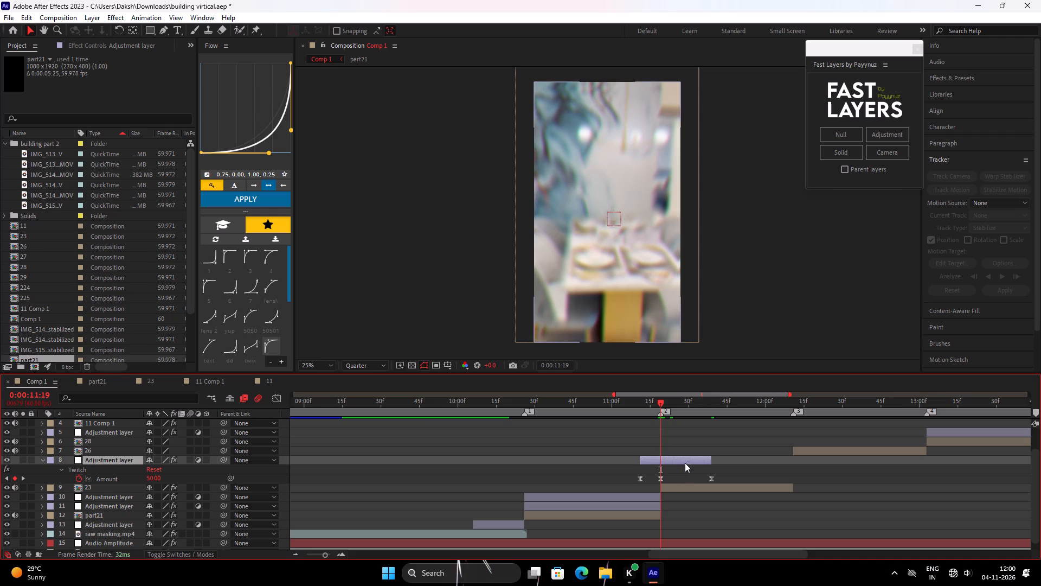
pyautogui.press('*')
# Duplicate the Twitch layer, place the copy above clip 26, and align its layer marker with marker 3 at 0:00:12:11.
pyautogui.moveTo(700, 413); pyautogui.dragTo(783, 469)
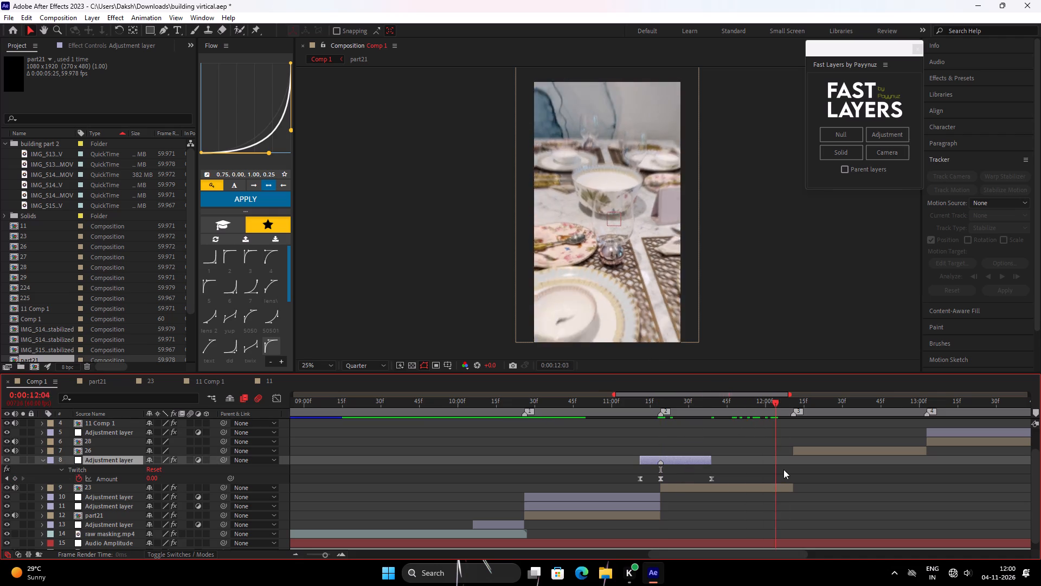
pyautogui.moveTo(783, 469); pyautogui.dragTo(794, 468)
pyautogui.click(726, 464)
pyautogui.click(694, 462)
pyautogui.hotkey('ctrl', 'd')
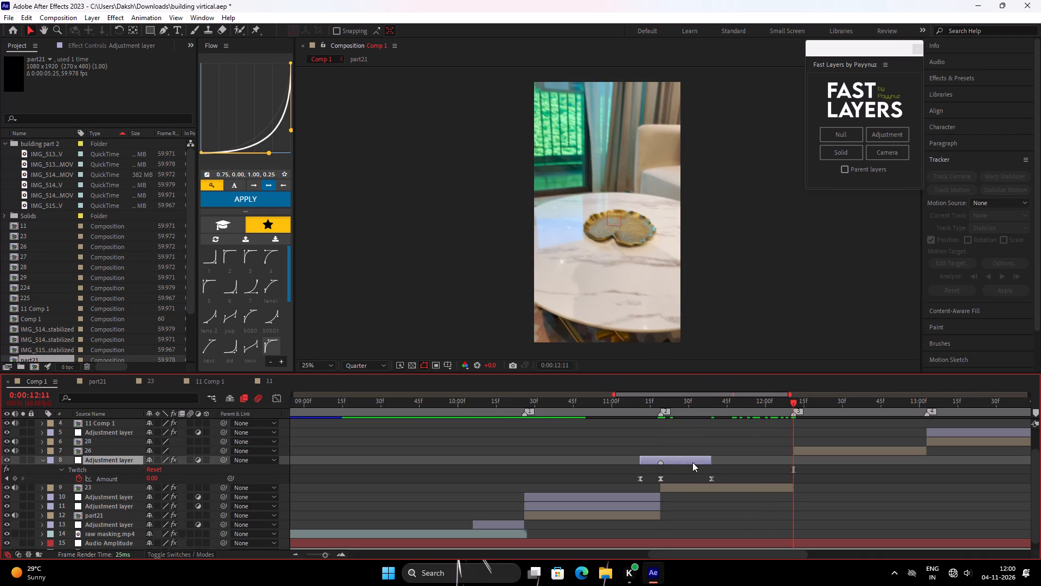
pyautogui.moveTo(115, 458); pyautogui.dragTo(118, 443)
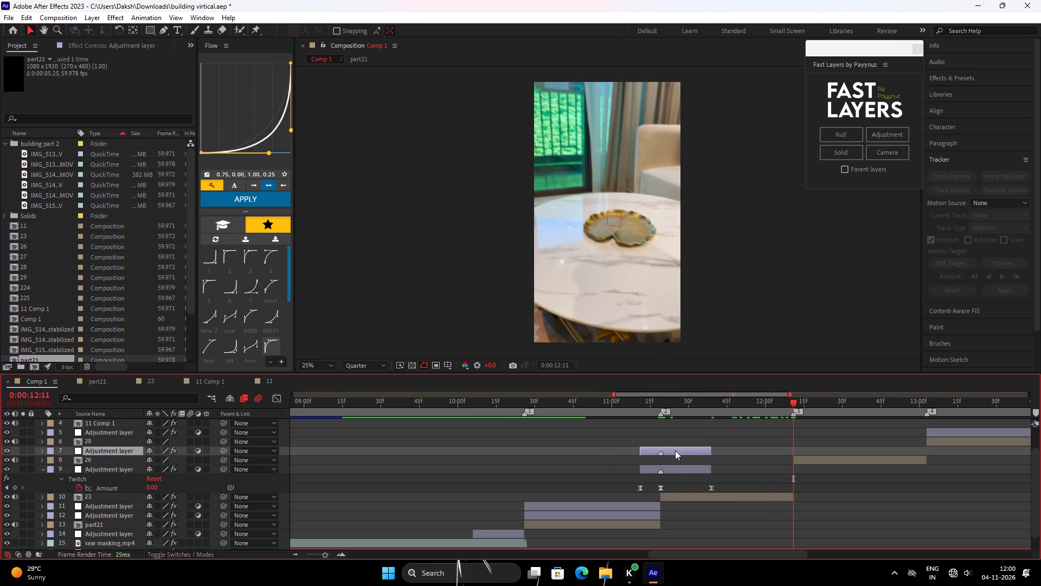
pyautogui.moveTo(675, 450); pyautogui.dragTo(807, 479)
# Duplicate the Twitch layer above the adjustment layer on clip 28 and align its layer marker with marker 4 at 0:00:13:03.
pyautogui.moveTo(807, 412); pyautogui.dragTo(937, 429)
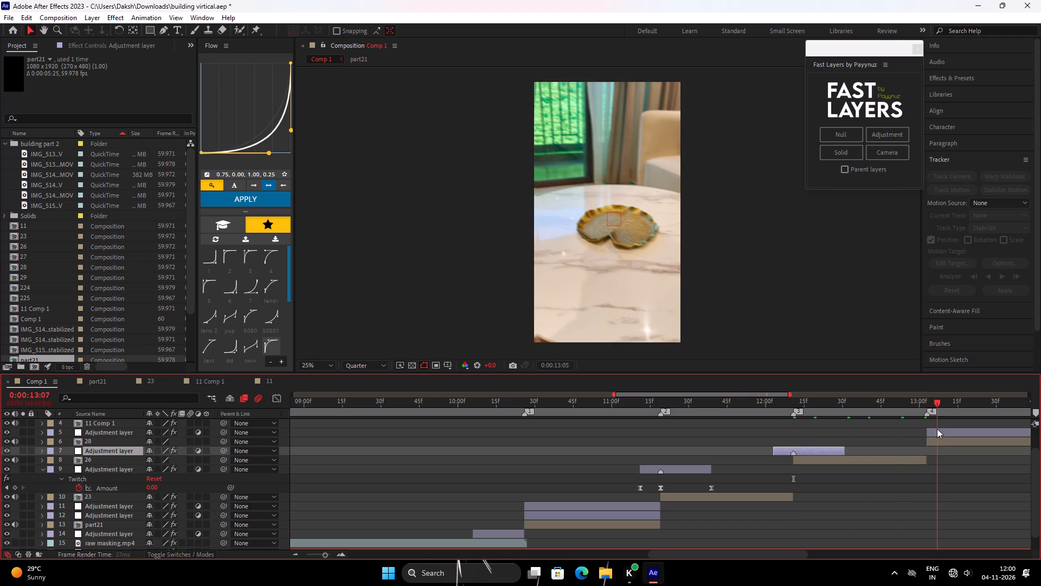
pyautogui.moveTo(937, 429); pyautogui.dragTo(925, 435)
pyautogui.moveTo(918, 404); pyautogui.dragTo(928, 421)
pyautogui.click(850, 471)
pyautogui.click(810, 442)
pyautogui.click(811, 449)
pyautogui.scroll(1, 829, 456)
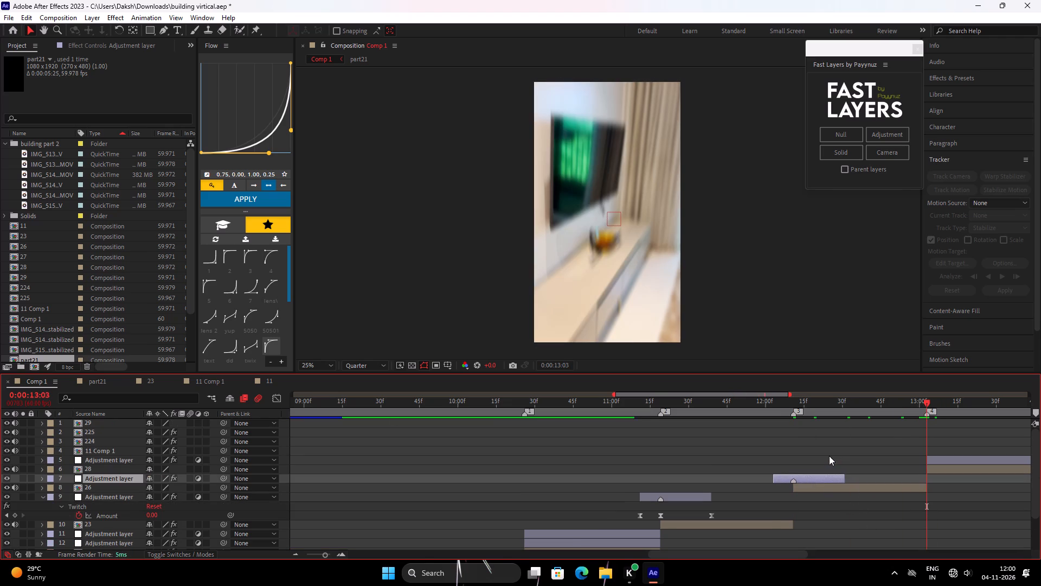
pyautogui.hotkey('ctrl', 'd')
pyautogui.moveTo(112, 477); pyautogui.dragTo(120, 459)
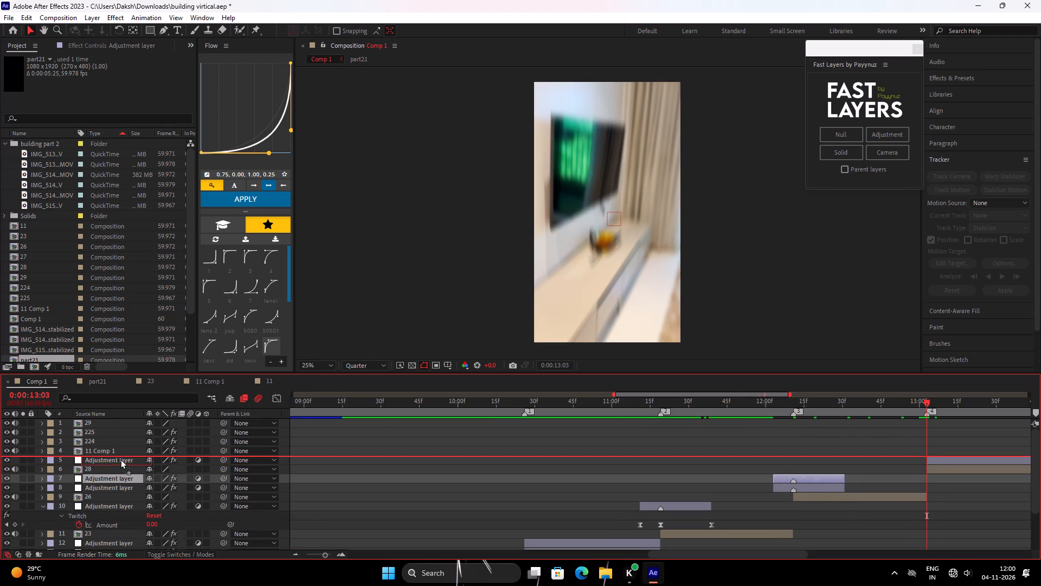
pyautogui.moveTo(120, 459); pyautogui.dragTo(121, 459)
pyautogui.moveTo(817, 463); pyautogui.dragTo(947, 486)
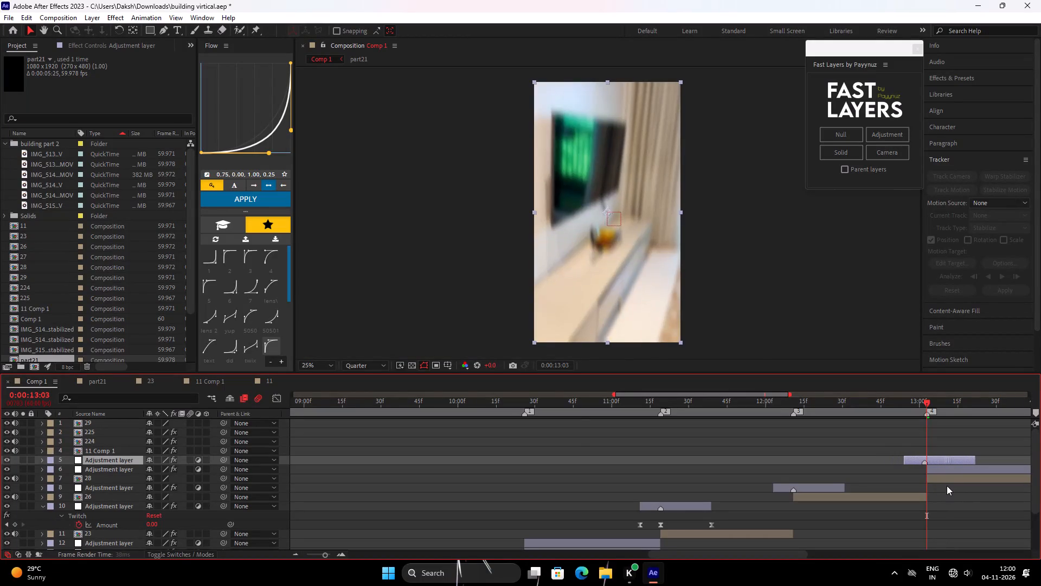
pyautogui.moveTo(947, 486); pyautogui.dragTo(950, 481)
# Duplicate the two blur adjustment layers on either side of marker 1, place them above 11 Comp 1, and shift them to meet at marker 6.
pyautogui.scroll(-2, 667, 455)
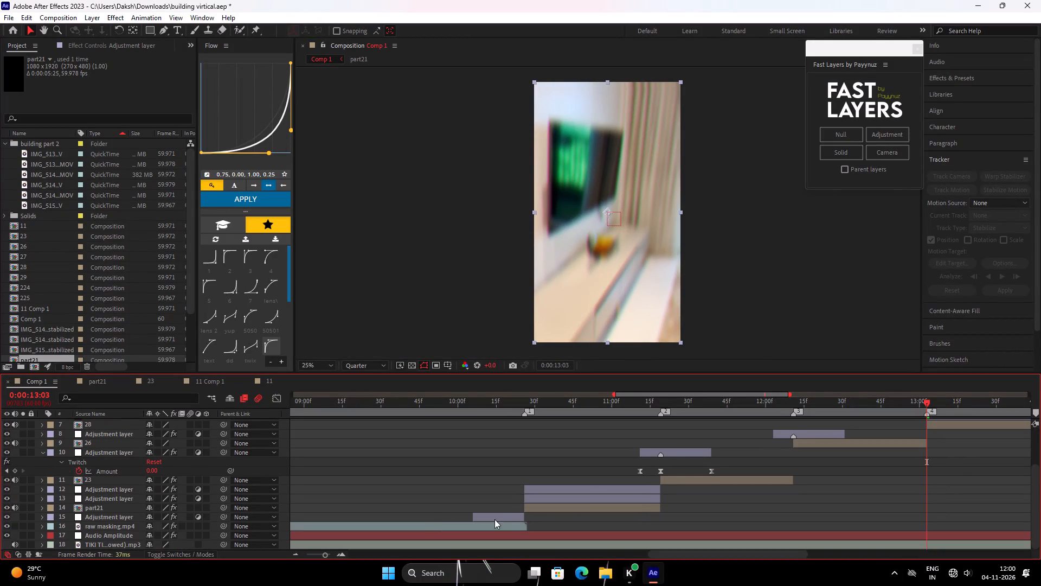
pyautogui.click(506, 514)
pyautogui.keyDown('ctrl'); pyautogui.click(574, 483); pyautogui.keyUp('ctrl')
pyautogui.keyDown('ctrl'); pyautogui.click(568, 491); pyautogui.keyUp('ctrl')
pyautogui.hotkey('ctrl', 'd')
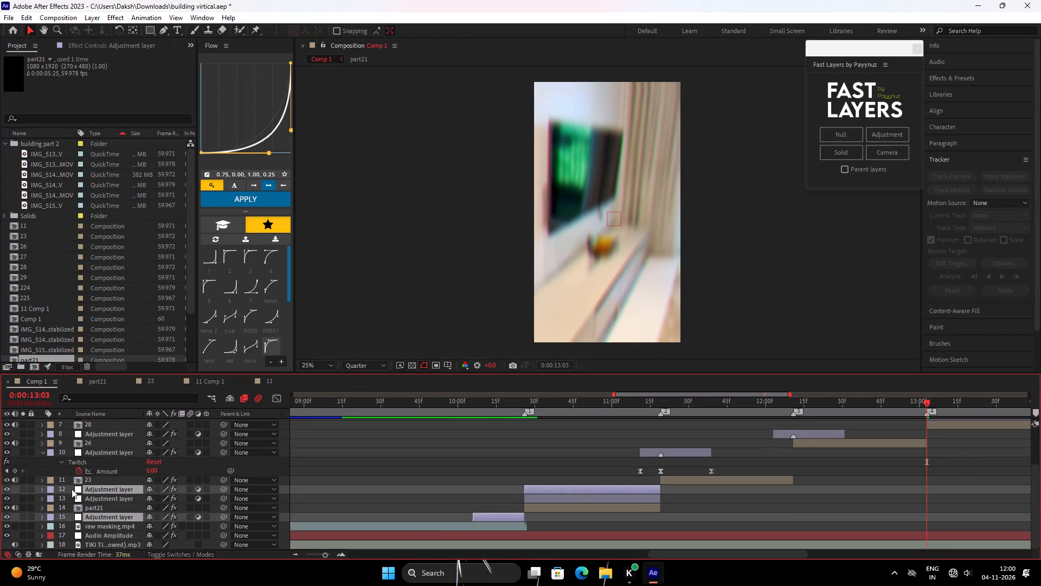
pyautogui.moveTo(131, 489); pyautogui.dragTo(146, 418)
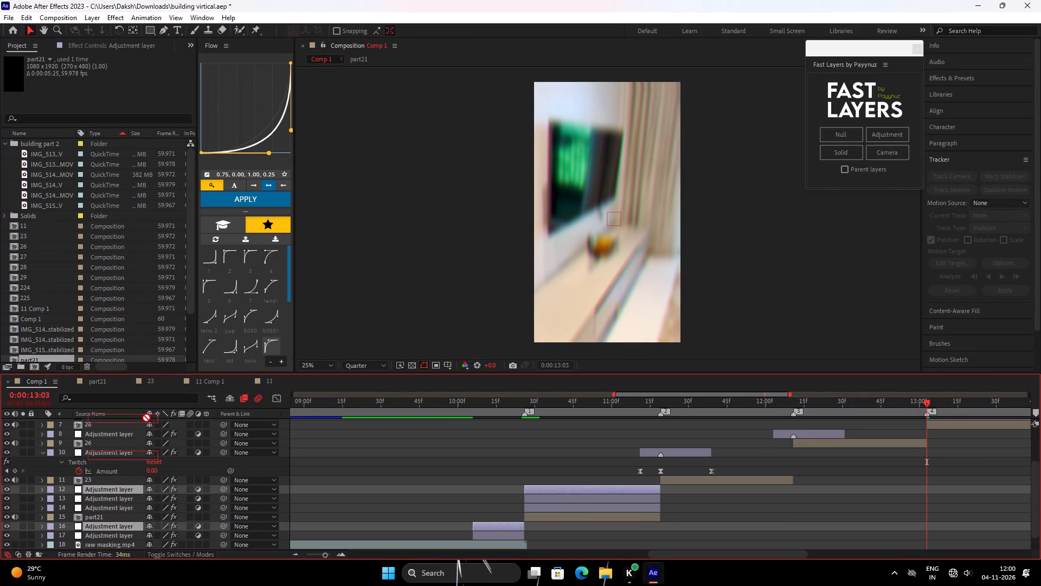
pyautogui.moveTo(146, 418); pyautogui.dragTo(143, 441)
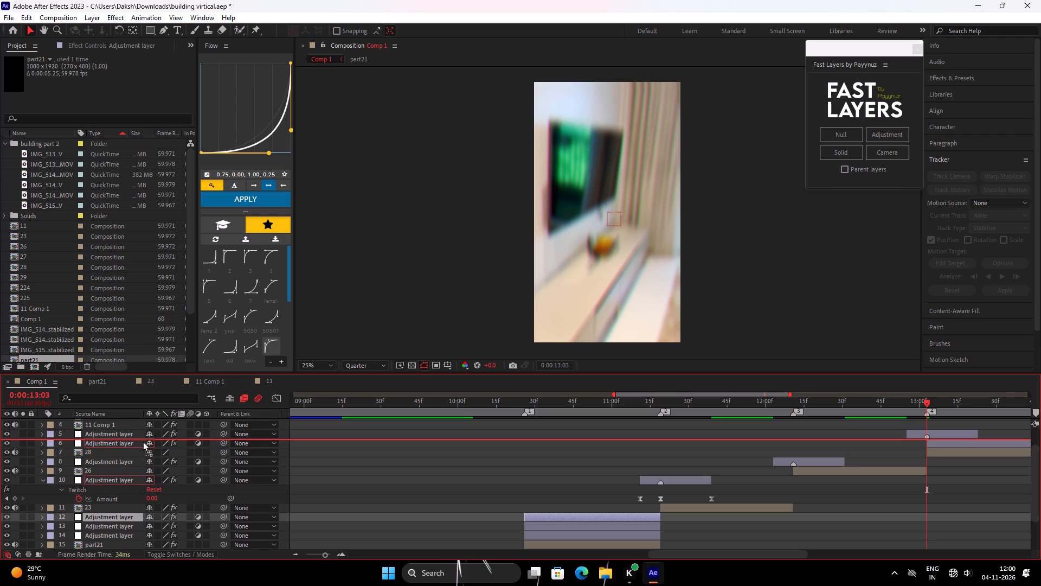
pyautogui.moveTo(143, 441); pyautogui.dragTo(142, 448)
pyautogui.moveTo(129, 455); pyautogui.dragTo(132, 434)
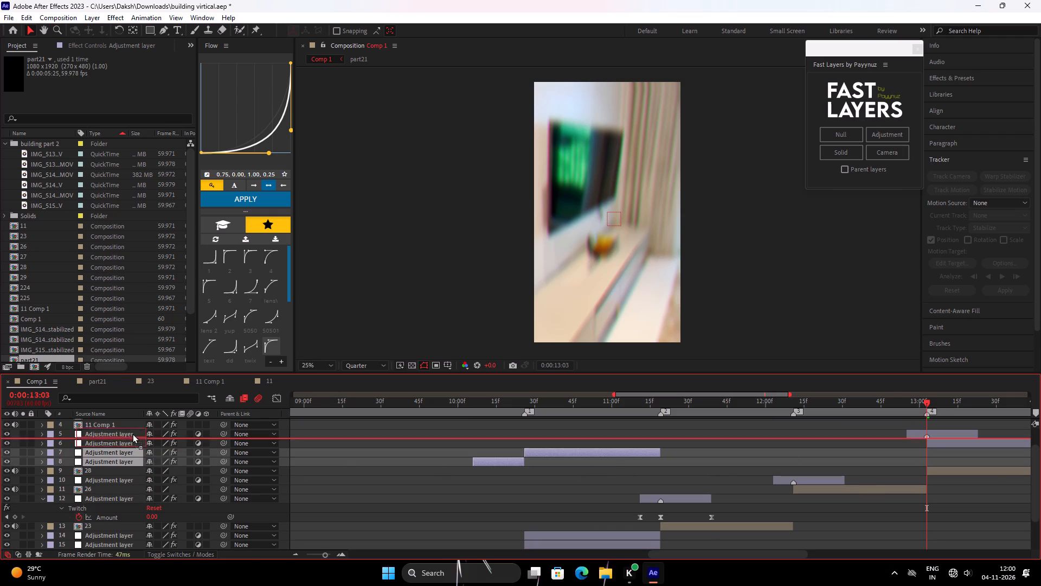
pyautogui.moveTo(132, 434); pyautogui.dragTo(133, 447)
pyautogui.moveTo(605, 449); pyautogui.dragTo(772, 519)
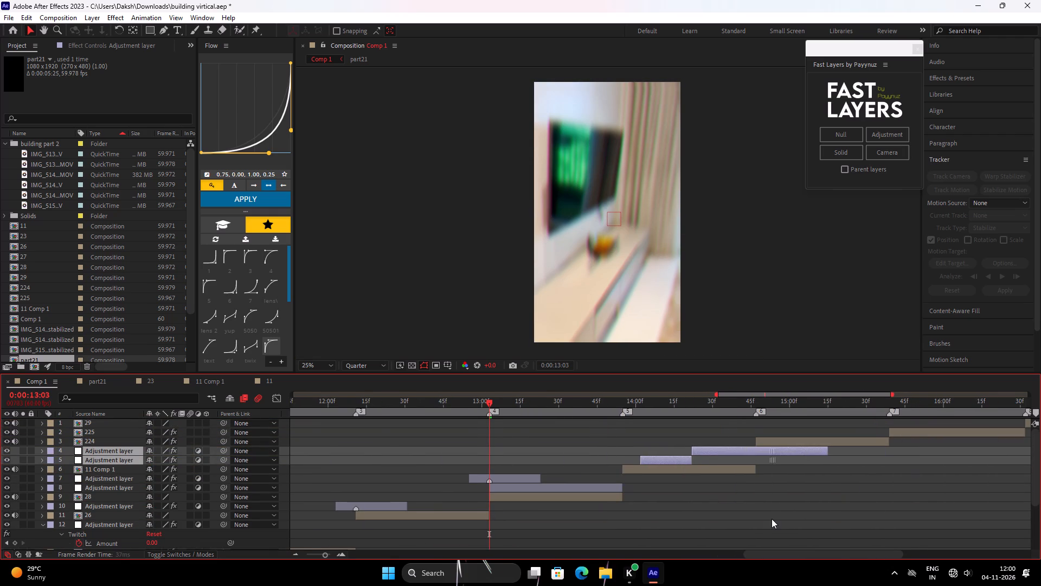
pyautogui.moveTo(772, 519); pyautogui.dragTo(837, 517)
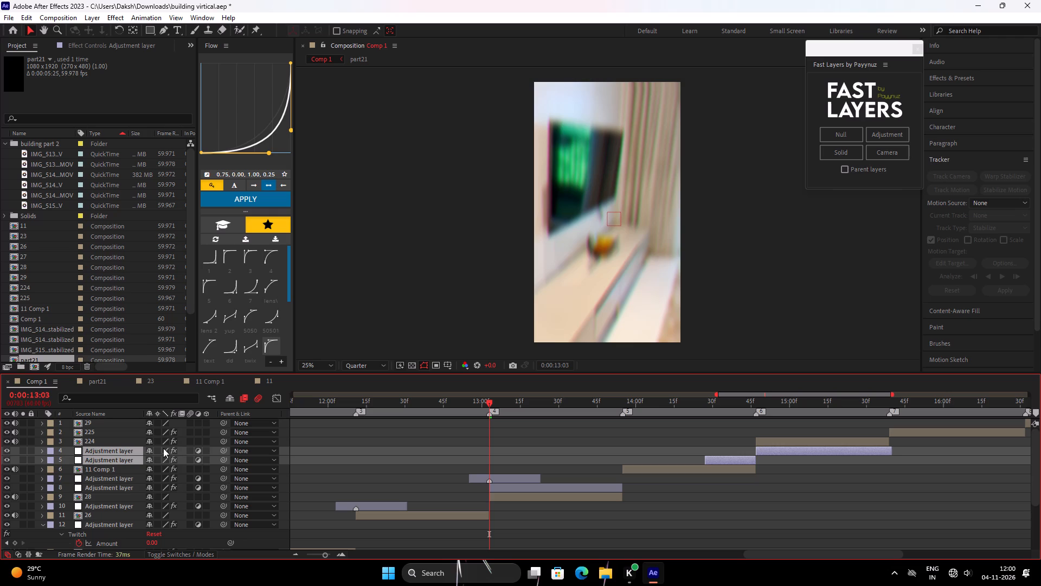
# Move the blur layer starting at marker 6 above clip 224, trim its end to its last keyframes, and preview the transition.
pyautogui.click(66, 454)
pyautogui.moveTo(102, 450); pyautogui.dragTo(105, 448)
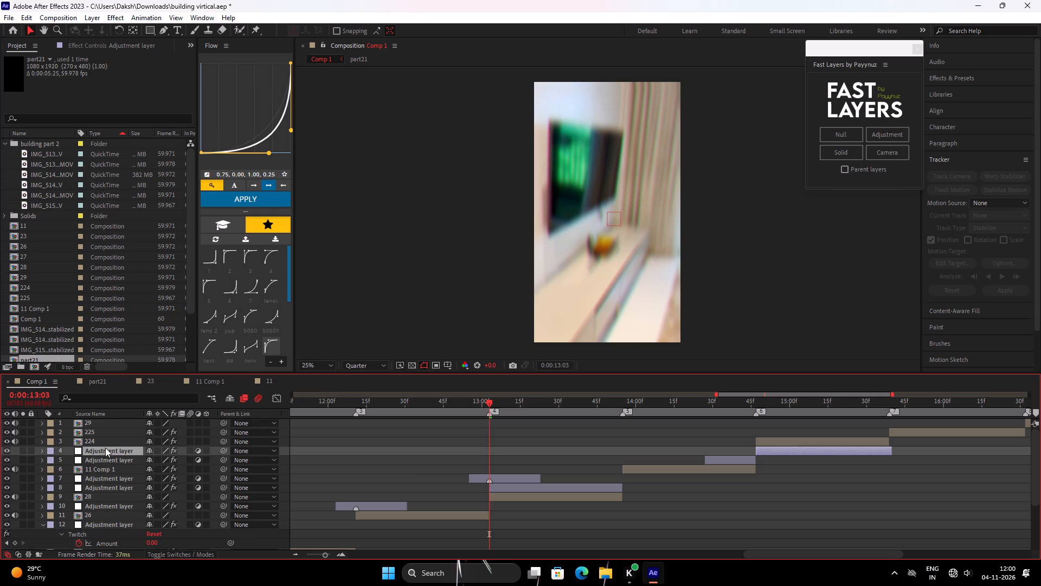
pyautogui.moveTo(105, 448); pyautogui.dragTo(110, 441)
pyautogui.press('u')
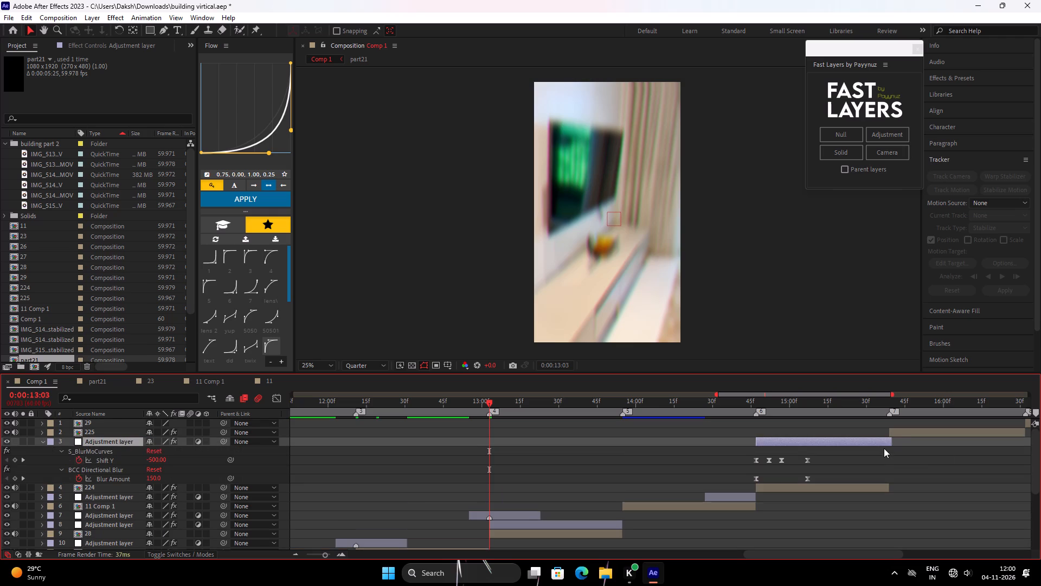
pyautogui.moveTo(891, 444); pyautogui.dragTo(809, 472)
pyautogui.press('space')
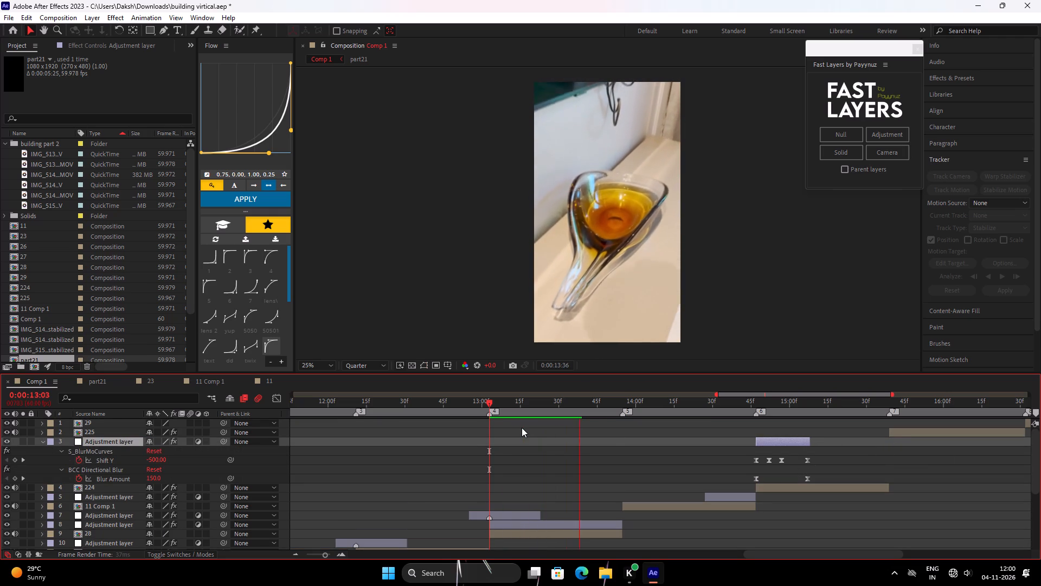
pyautogui.press('space')
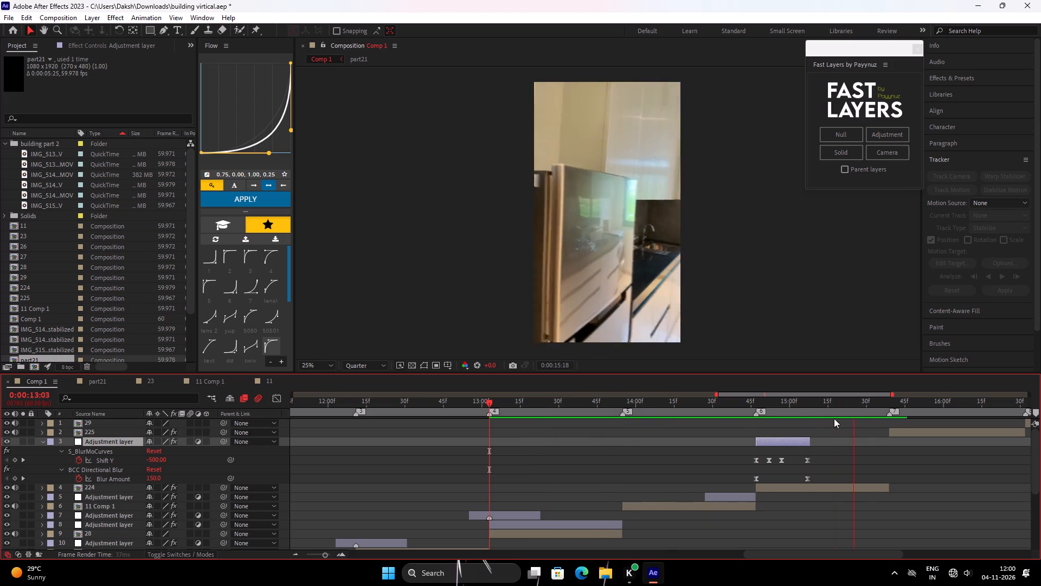
pyautogui.moveTo(795, 407); pyautogui.dragTo(704, 431)
pyautogui.press('space')
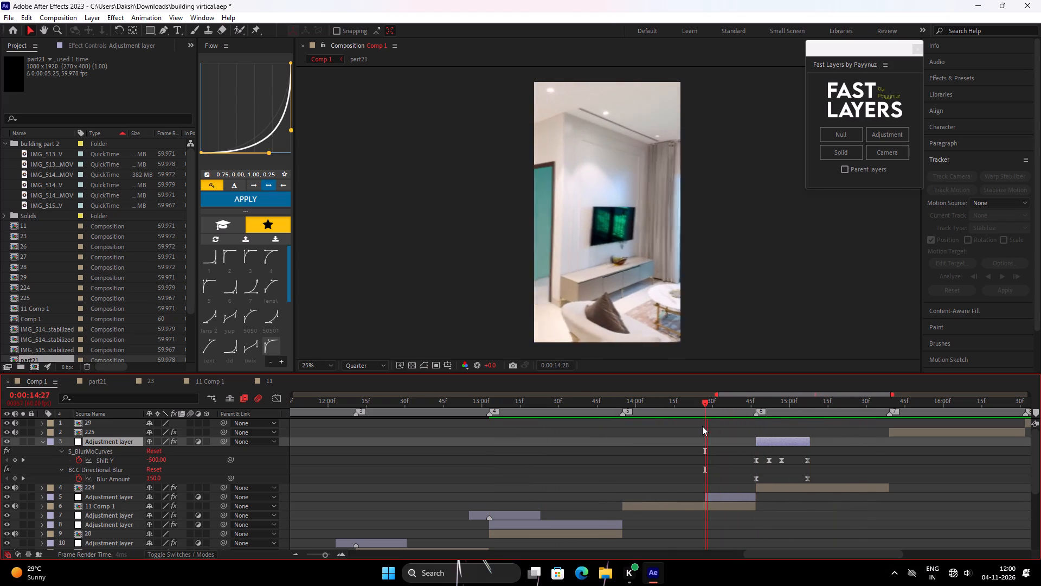
# Duplicate the Twitch layer above 11 Comp 1, align its layer marker with marker 5 at 0:00:13:55, and preview from 0:00:12:47.
pyautogui.moveTo(804, 405); pyautogui.dragTo(629, 464)
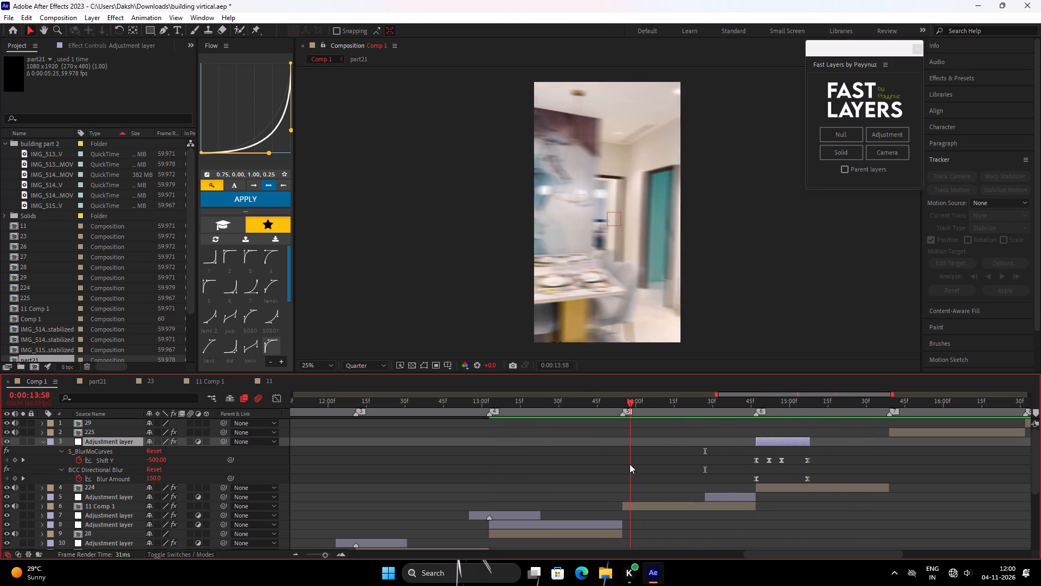
pyautogui.moveTo(629, 464); pyautogui.dragTo(623, 472)
pyautogui.click(517, 514)
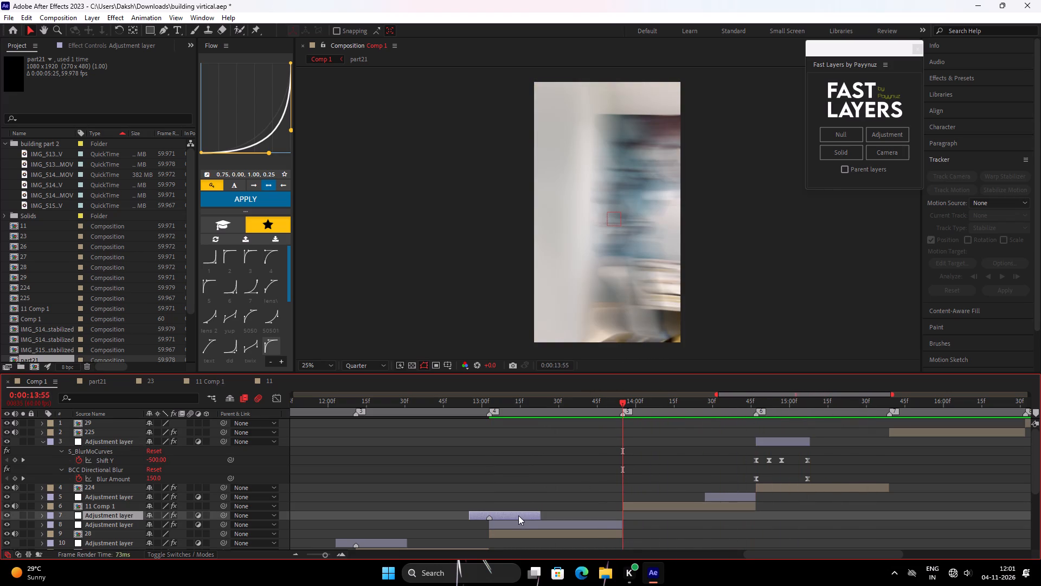
pyautogui.hotkey('ctrl', 'd')
pyautogui.moveTo(136, 515); pyautogui.dragTo(139, 503)
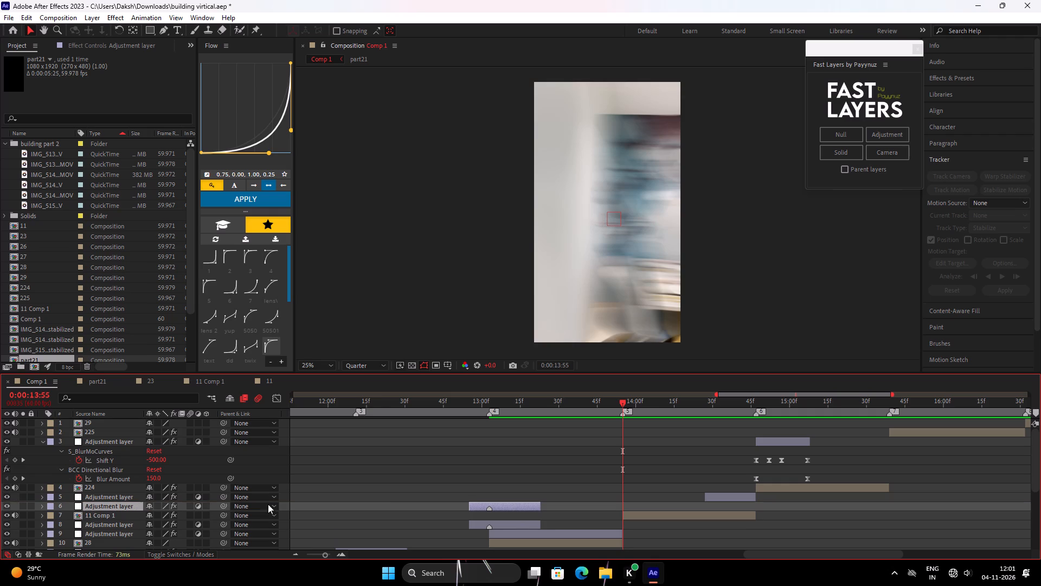
pyautogui.moveTo(520, 504); pyautogui.dragTo(652, 528)
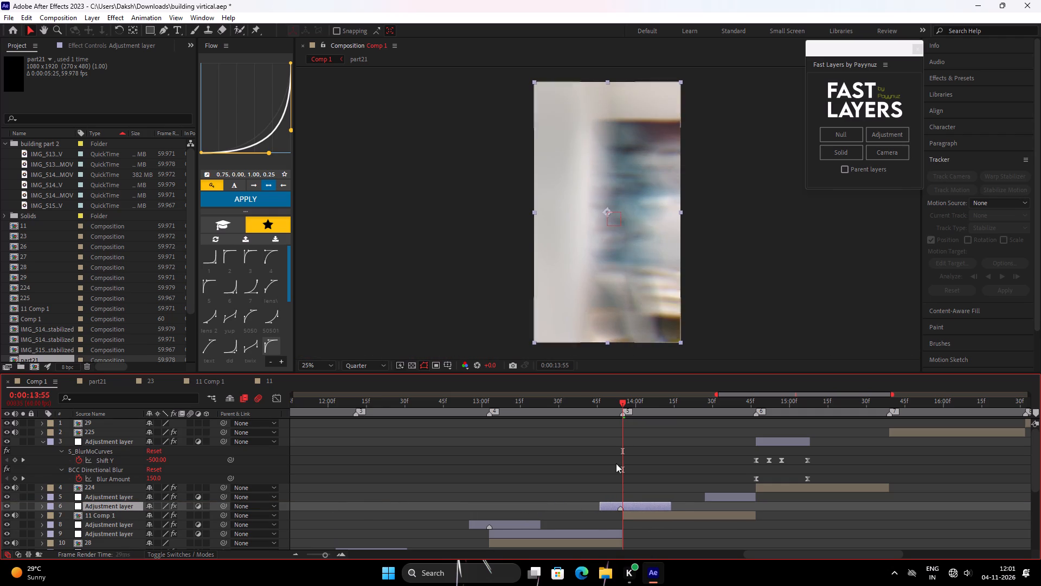
pyautogui.moveTo(613, 407); pyautogui.dragTo(447, 485)
pyautogui.press('space')
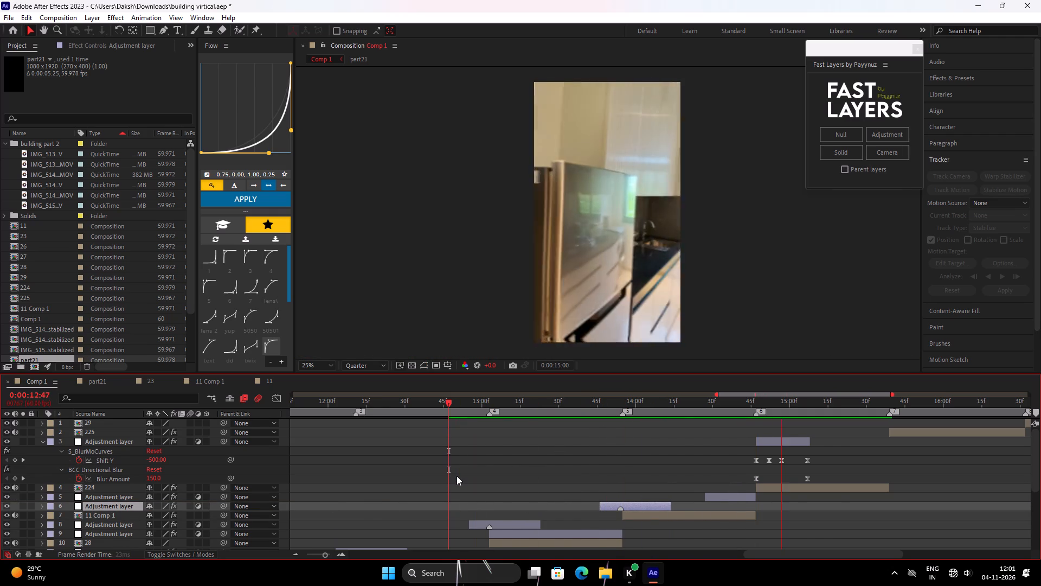
pyautogui.press('space')
# Duplicate the Twitch layer above clip 225, align its layer marker with marker 7 at 0:00:15:39, and preview from 0:00:13:34.
pyautogui.moveTo(907, 407); pyautogui.dragTo(899, 430)
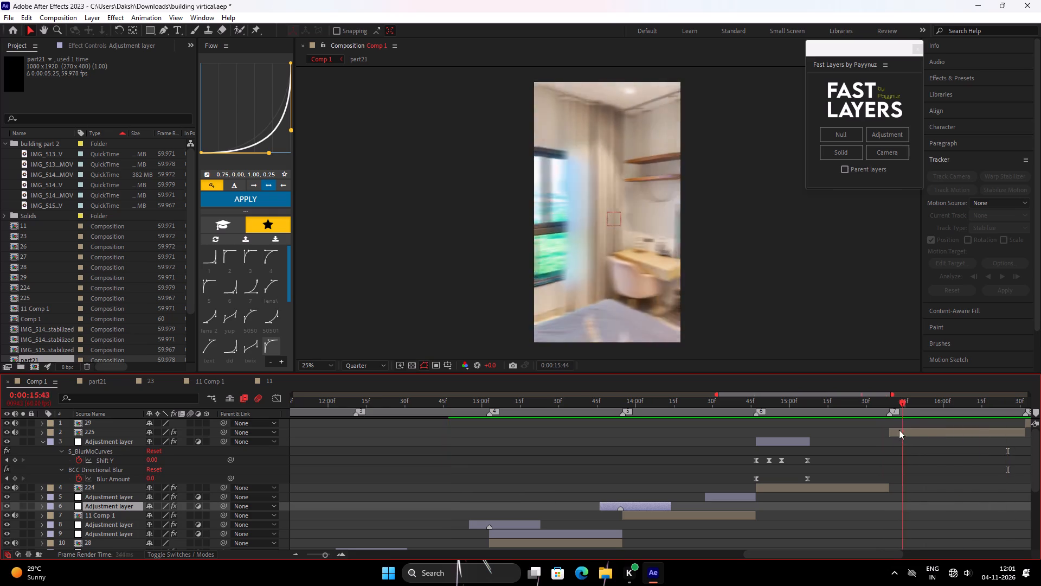
pyautogui.moveTo(899, 430); pyautogui.dragTo(890, 447)
pyautogui.click(676, 485)
pyautogui.click(649, 507)
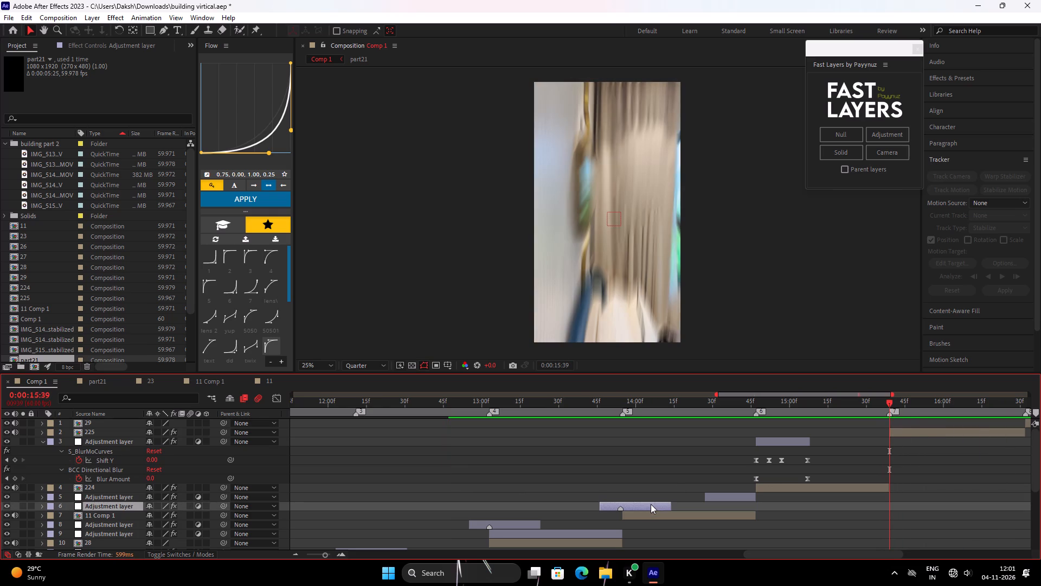
pyautogui.hotkey('ctrl', 'd')
pyautogui.moveTo(129, 506); pyautogui.dragTo(145, 425)
pyautogui.moveTo(646, 432); pyautogui.dragTo(916, 489)
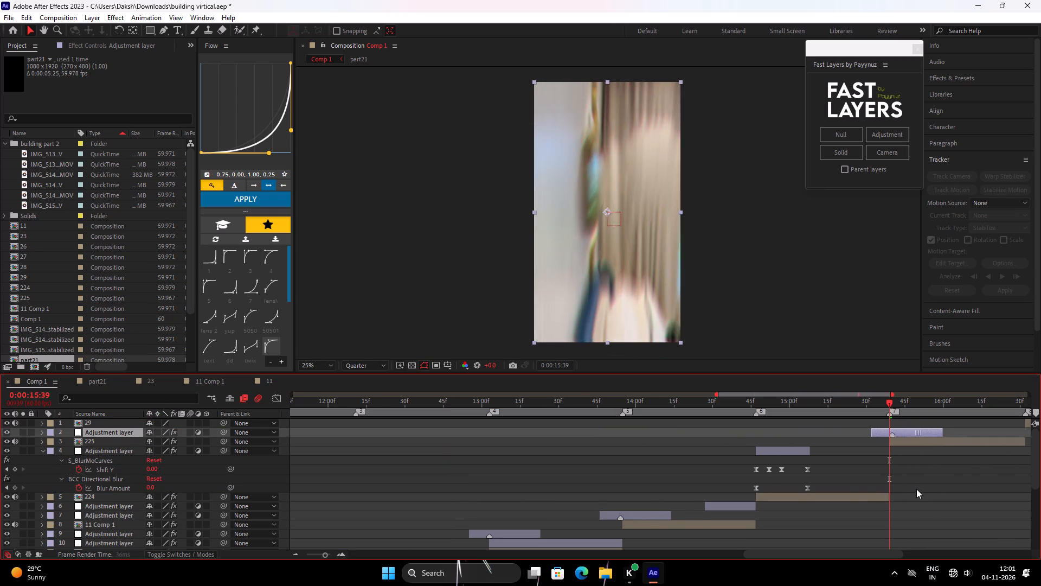
pyautogui.moveTo(916, 489); pyautogui.dragTo(915, 493)
pyautogui.moveTo(906, 410); pyautogui.dragTo(568, 504)
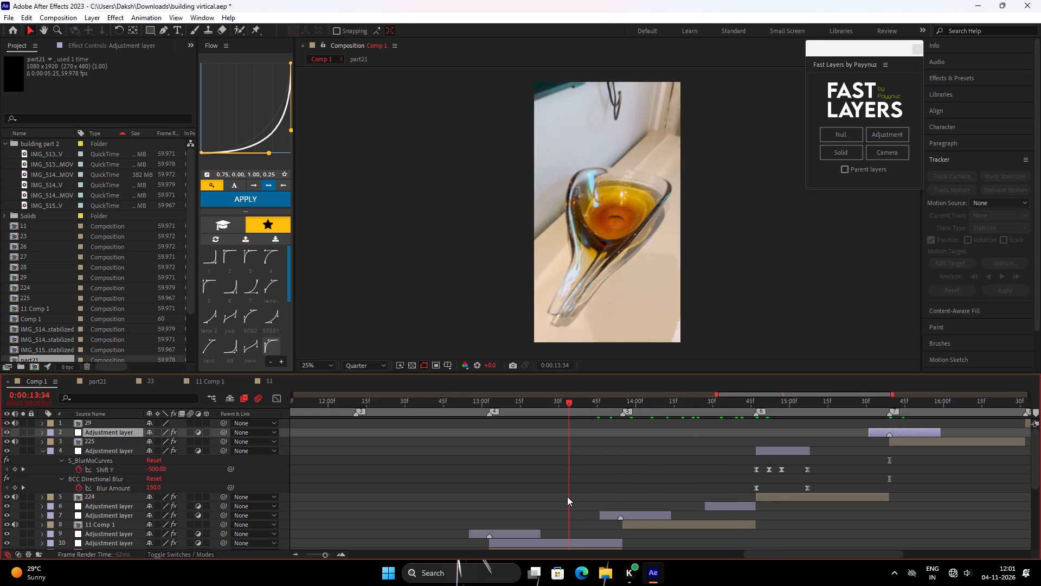
pyautogui.press('space')
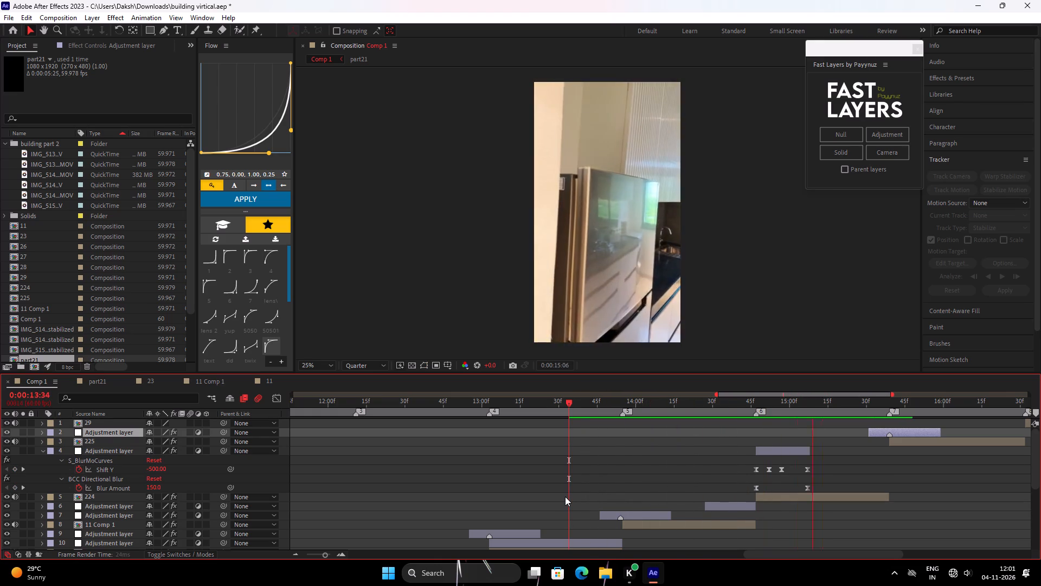
# Duplicate the Twitch layer above clip 225, place it above clip 29, and align its layer marker with marker 8 at 0:00:16:32.
pyautogui.press('space')
pyautogui.scroll(1, 732, 498)
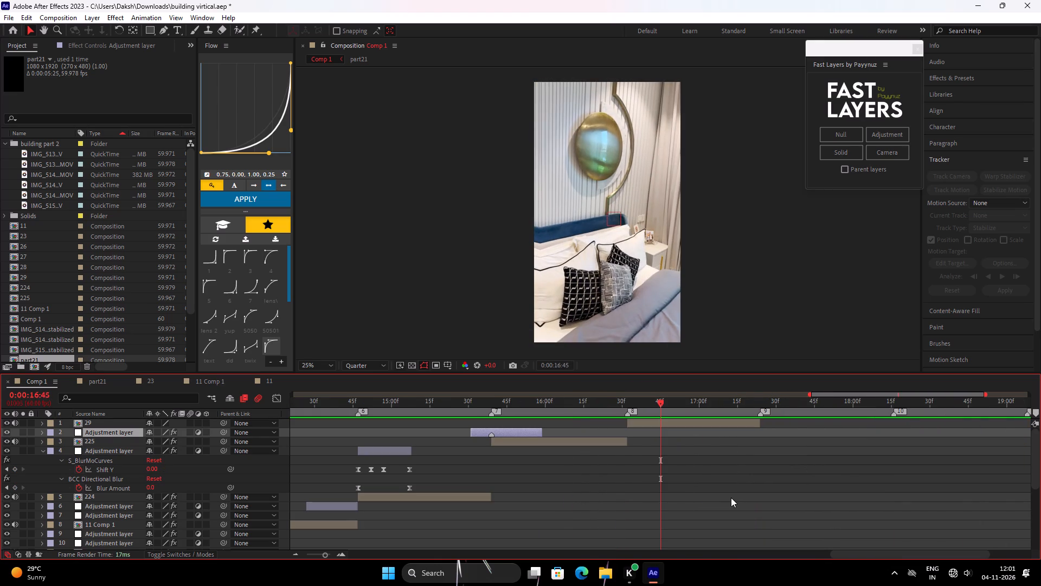
pyautogui.scroll(2, 731, 498)
pyautogui.moveTo(657, 409); pyautogui.dragTo(627, 435)
pyautogui.scroll(1, 635, 460)
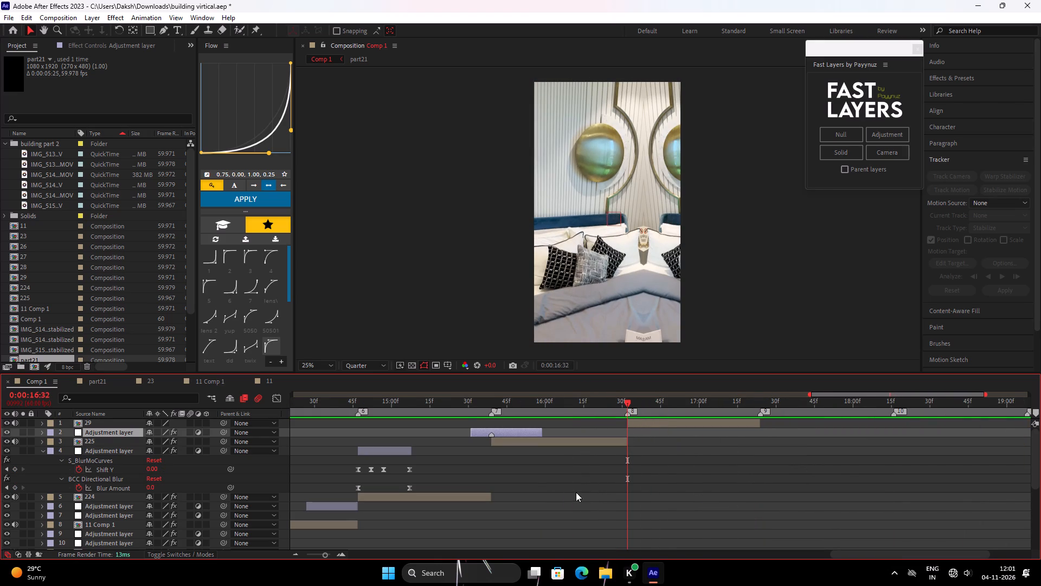
pyautogui.moveTo(578, 493); pyautogui.dragTo(572, 488)
pyautogui.click(504, 424)
pyautogui.click(507, 429)
pyautogui.hotkey('ctrl', 'd')
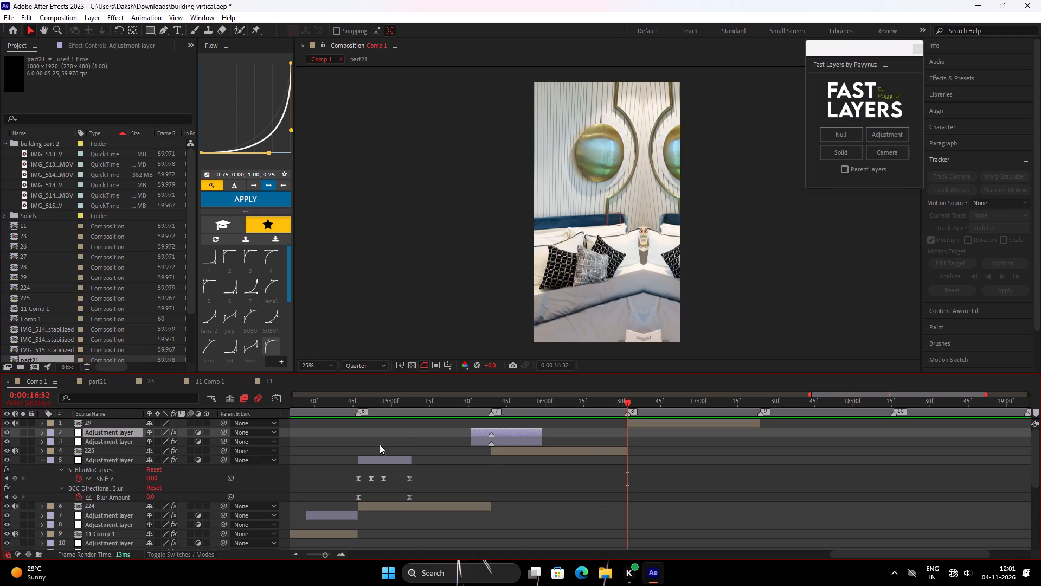
pyautogui.moveTo(124, 430); pyautogui.dragTo(126, 422)
pyautogui.moveTo(509, 423); pyautogui.dragTo(652, 451)
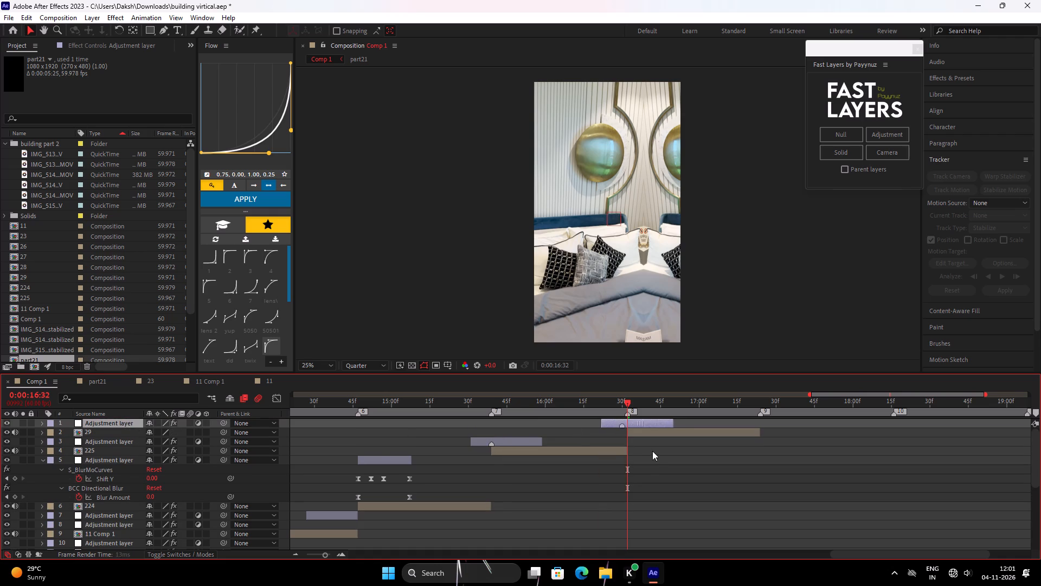
pyautogui.moveTo(652, 451); pyautogui.dragTo(645, 461)
# Preview the transition at marker 8 from 0:00:14:09 and the whole run of transitions from 0:00:09:05.
pyautogui.moveTo(589, 410); pyautogui.dragTo(282, 486)
pyautogui.press('space')
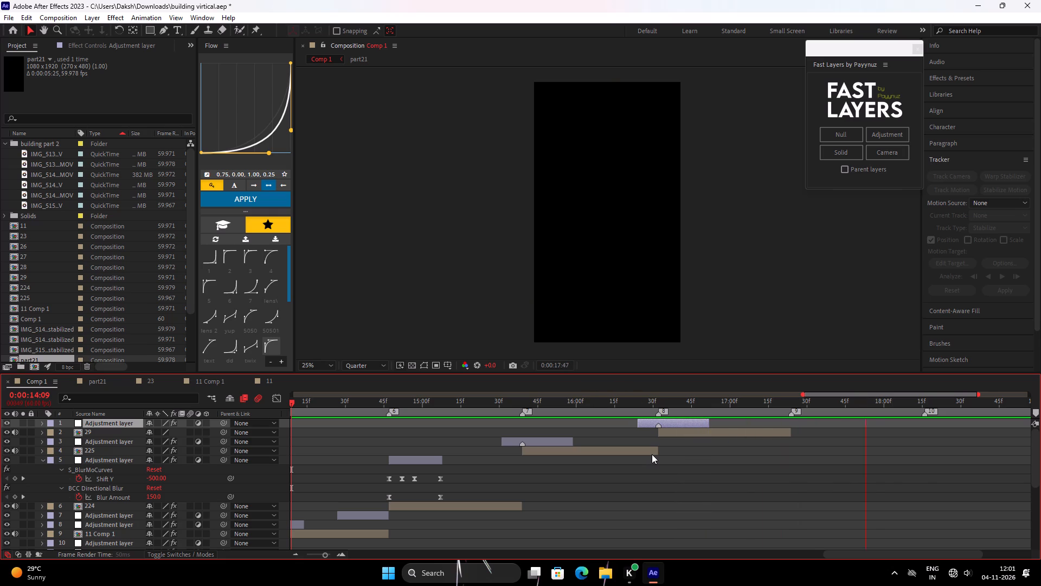
pyautogui.press('space')
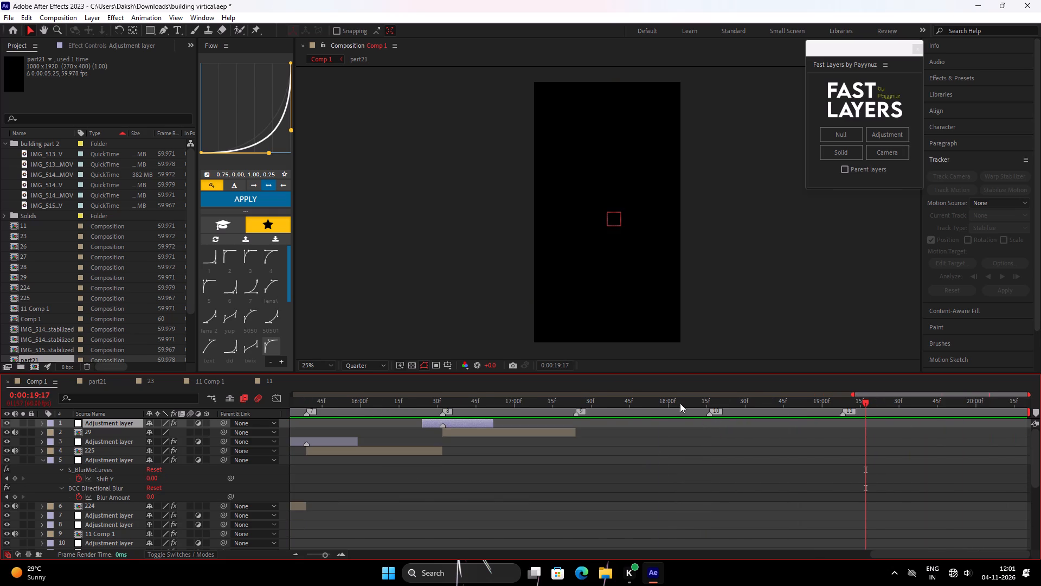
pyautogui.moveTo(668, 403); pyautogui.dragTo(177, 474)
pyautogui.press('space')
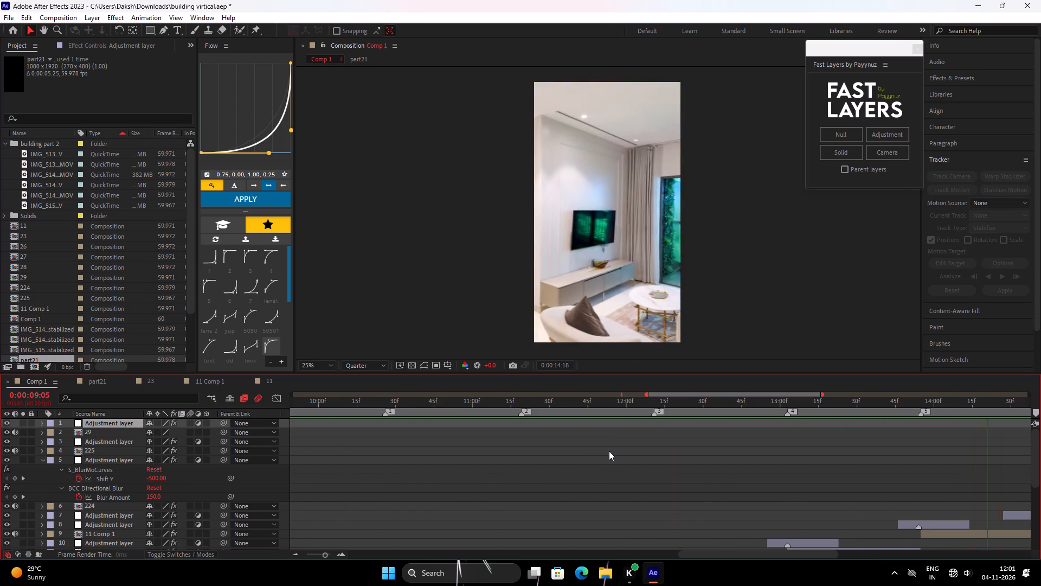
pyautogui.press('space')
pyautogui.moveTo(591, 415); pyautogui.dragTo(349, 475)
pyautogui.press('space')
pyautogui.press('space')
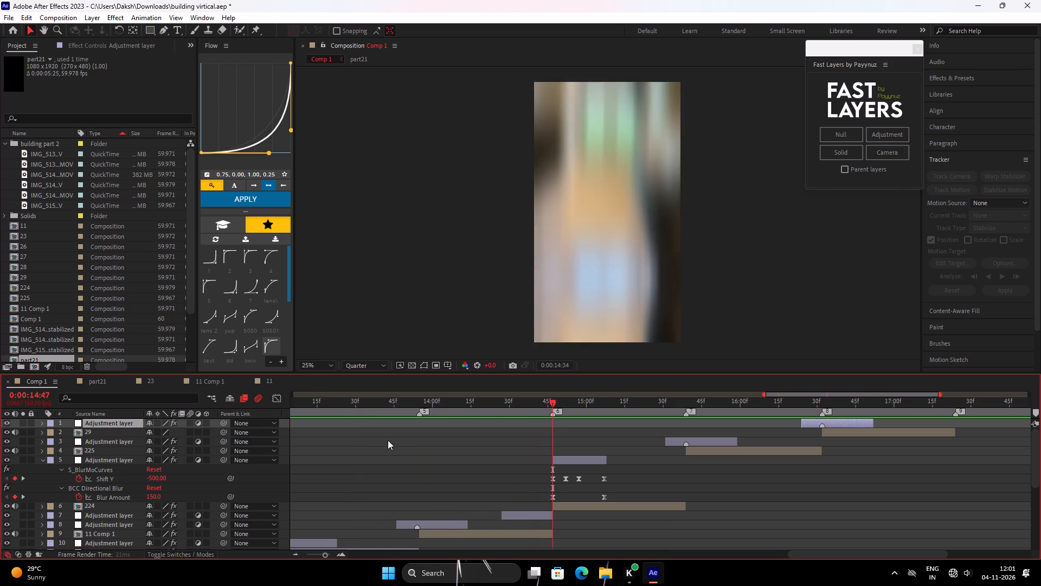
# Move the two blur layers meeting at marker 6 back to meet at marker 5, stacked below the Twitch layer and above 11 Comp 1.
pyautogui.moveTo(454, 412); pyautogui.dragTo(415, 435)
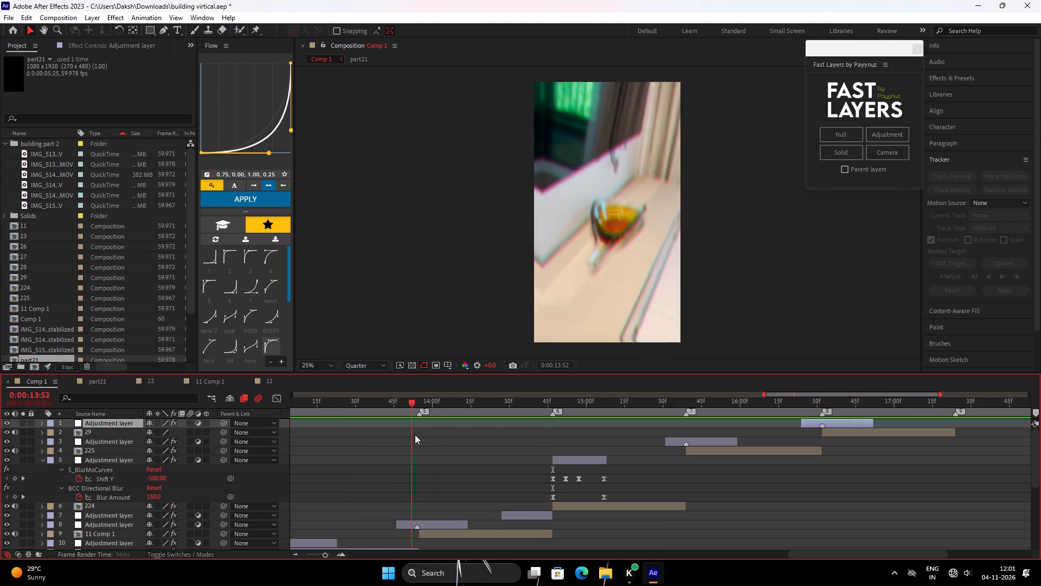
pyautogui.moveTo(415, 435); pyautogui.dragTo(448, 430)
pyautogui.scroll(-1, 502, 454)
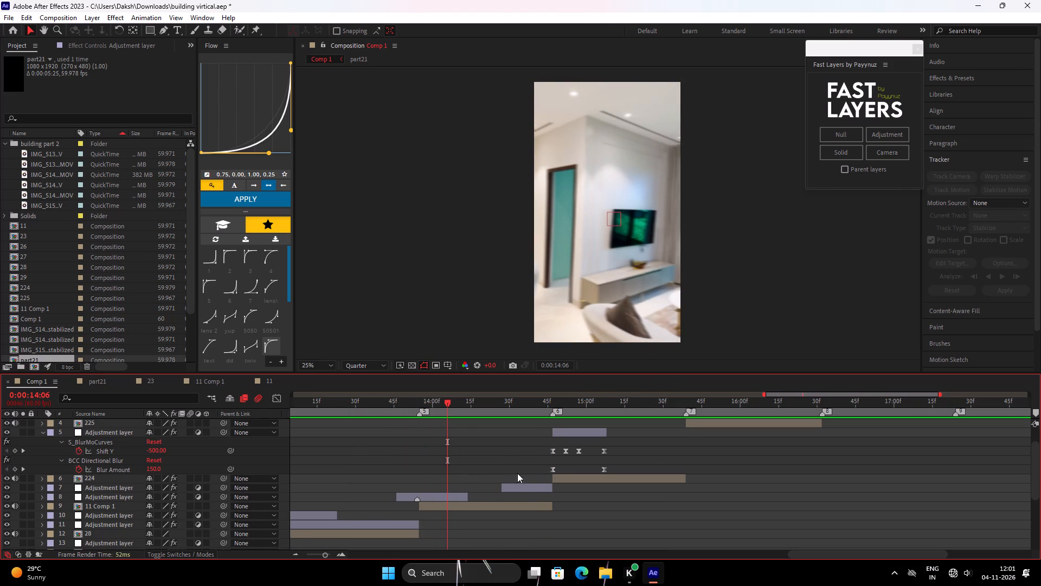
pyautogui.click(525, 488)
pyautogui.keyDown('ctrl'); pyautogui.click(572, 432); pyautogui.keyUp('ctrl')
pyautogui.moveTo(574, 432); pyautogui.dragTo(442, 482)
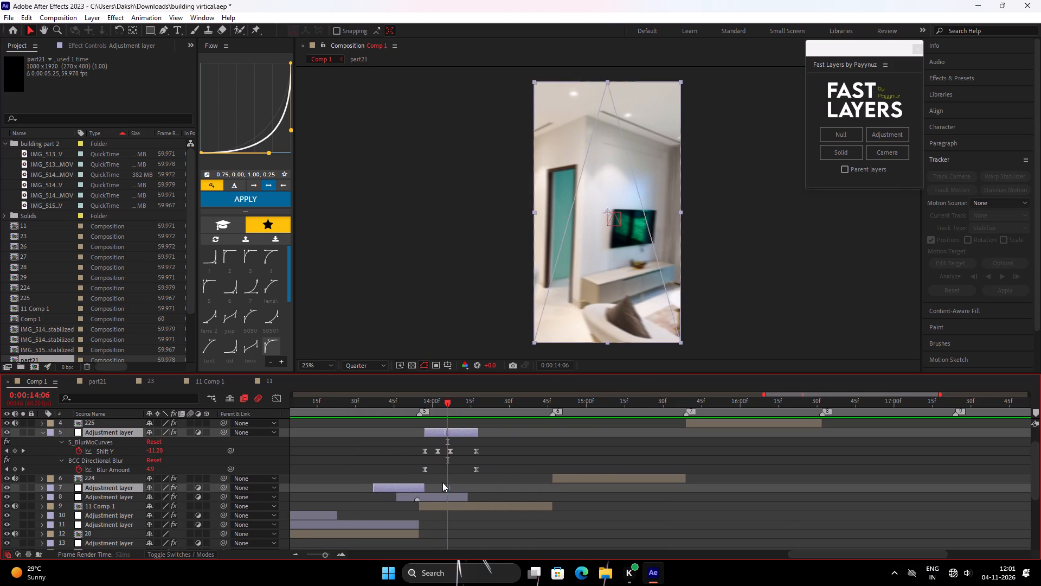
pyautogui.moveTo(442, 482); pyautogui.dragTo(439, 491)
pyautogui.moveTo(105, 488); pyautogui.dragTo(110, 501)
pyautogui.click(497, 434)
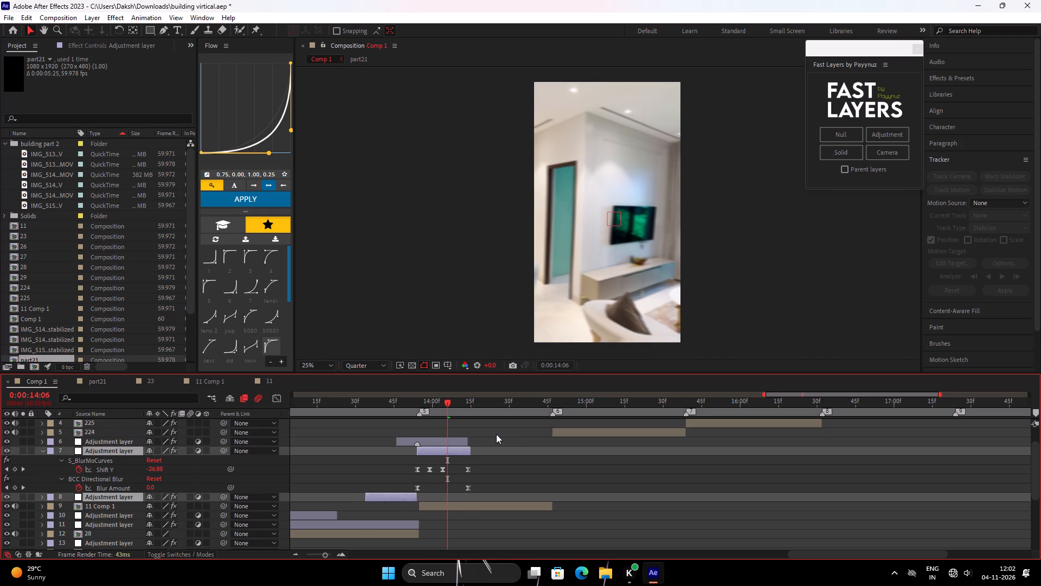
# Move the Twitch layer from marker 5 to marker 6, place it above clip 224, preview from 0:00:13:27, and collapse the blur layer's properties.
pyautogui.moveTo(439, 437); pyautogui.dragTo(574, 461)
pyautogui.moveTo(125, 442); pyautogui.dragTo(131, 430)
pyautogui.scroll(2, 530, 463)
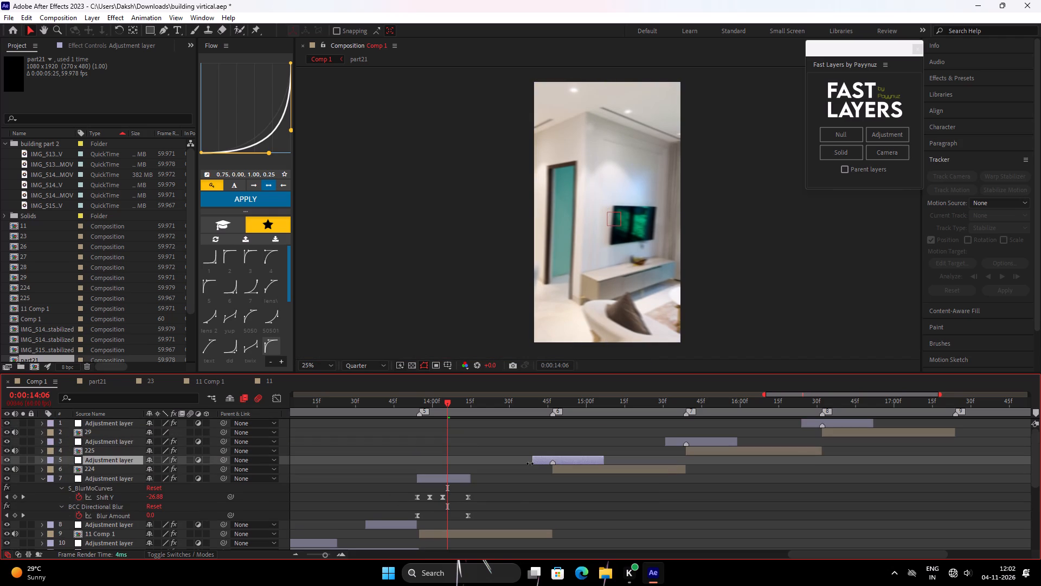
pyautogui.moveTo(443, 407); pyautogui.dragTo(346, 443)
pyautogui.press('space')
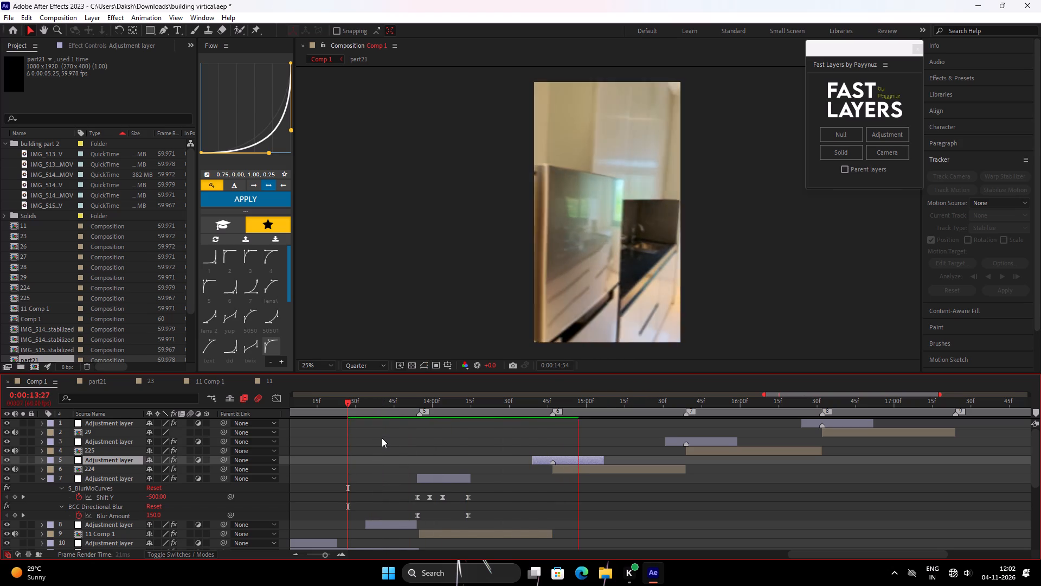
pyautogui.press('space')
pyautogui.click(517, 450)
pyautogui.press('s')
pyautogui.press('s')
# Preview the rearranged transitions from 0:00:11:36 and again from 0:00:08:58.
pyautogui.moveTo(594, 416); pyautogui.dragTo(491, 435)
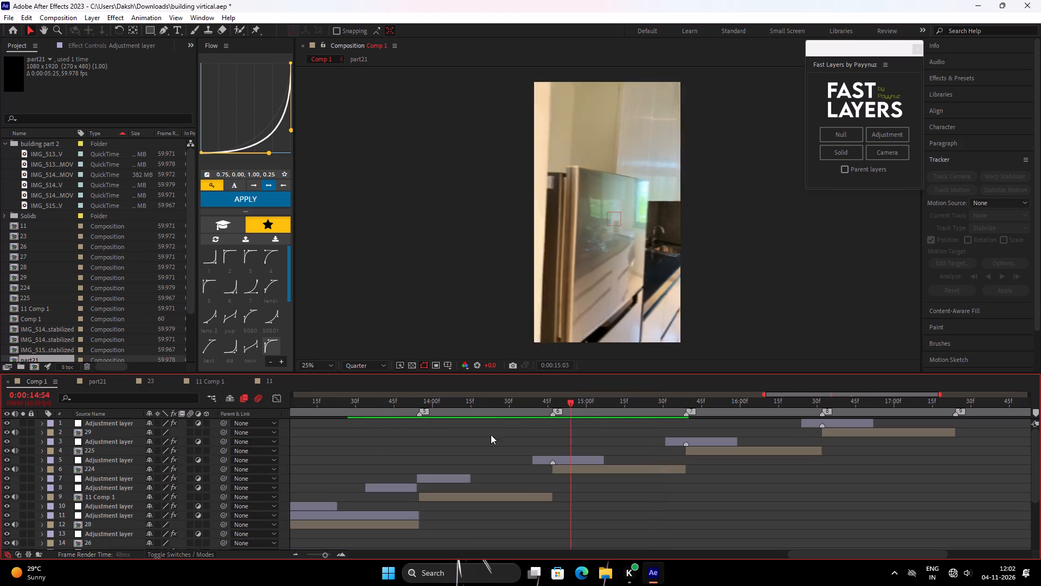
pyautogui.moveTo(491, 435); pyautogui.dragTo(246, 478)
pyautogui.press('space')
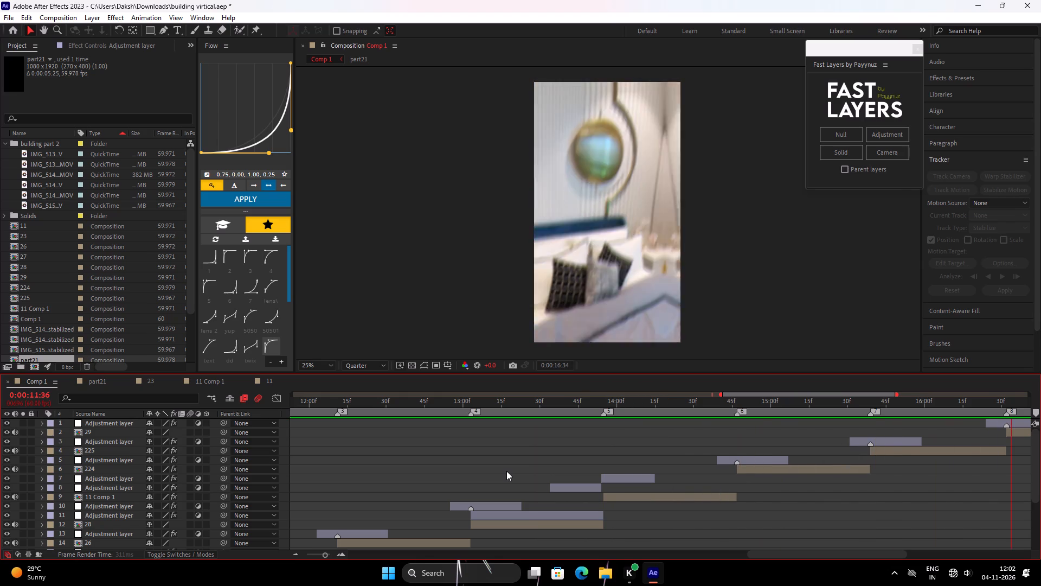
pyautogui.press('space')
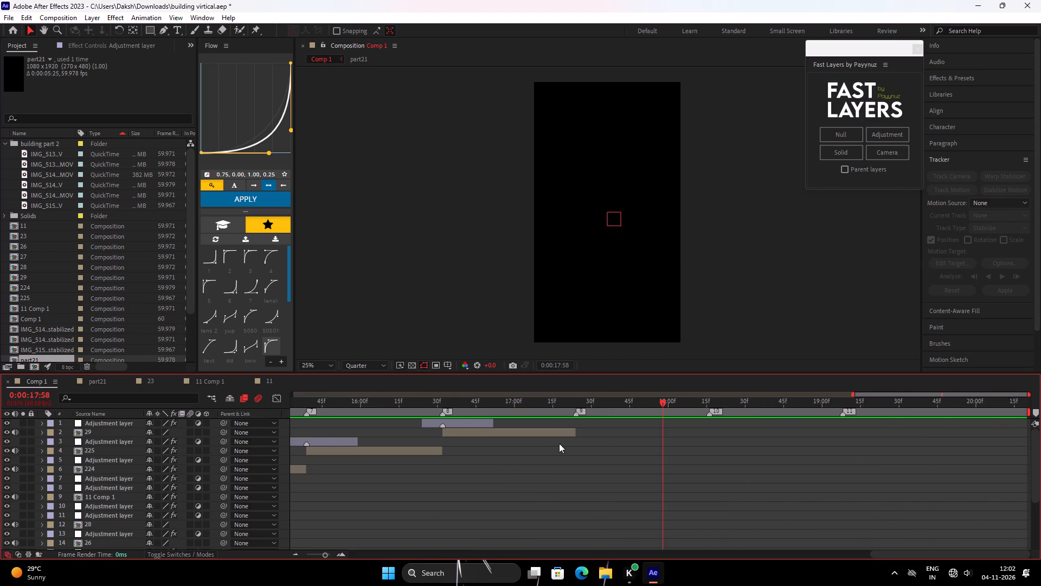
pyautogui.moveTo(548, 410); pyautogui.dragTo(364, 476)
pyautogui.press('space')
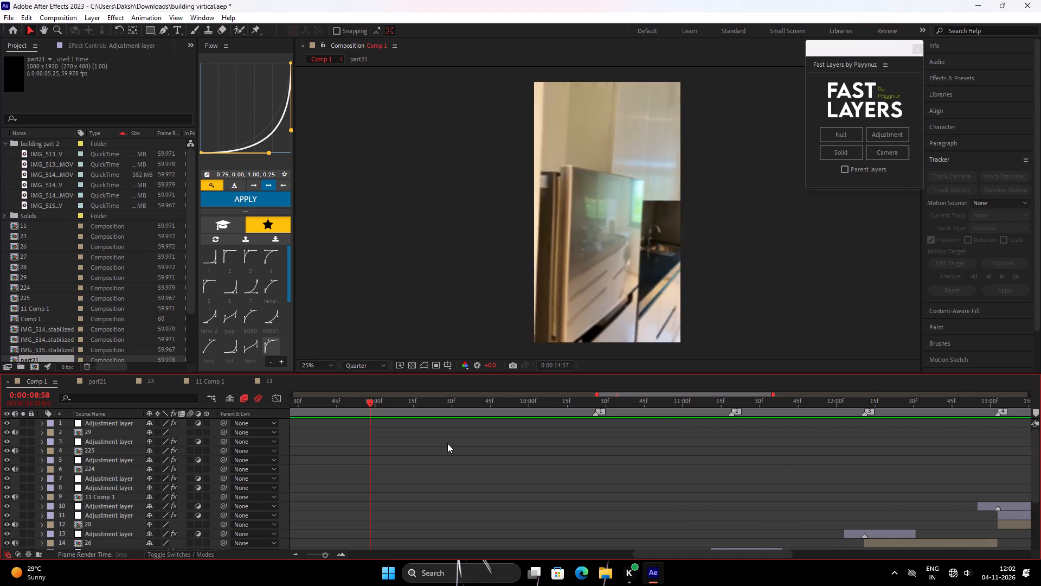
pyautogui.press('space')
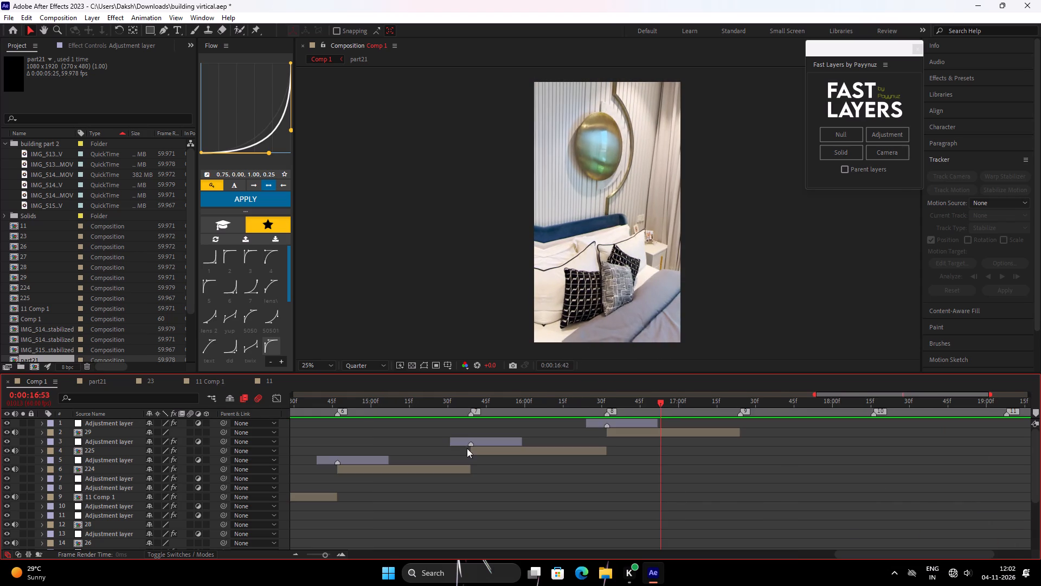
pyautogui.moveTo(606, 410); pyautogui.dragTo(497, 432)
pyautogui.hotkey('ctrl', 'z')
# Apply the RSMB Pro effect to clip 29.
pyautogui.click(561, 451)
pyautogui.click(664, 430)
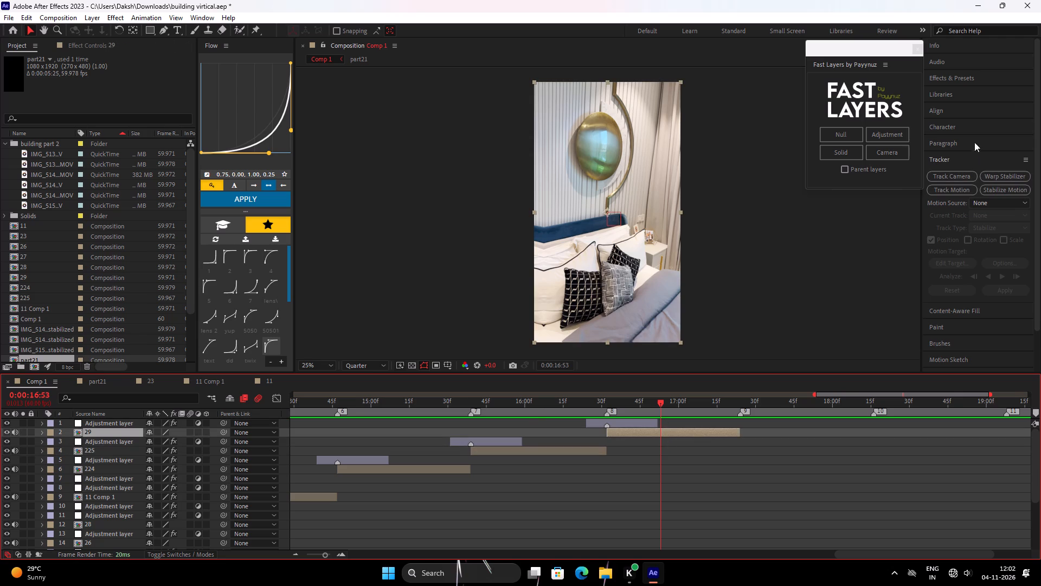
pyautogui.press('e')
pyautogui.press('F3')
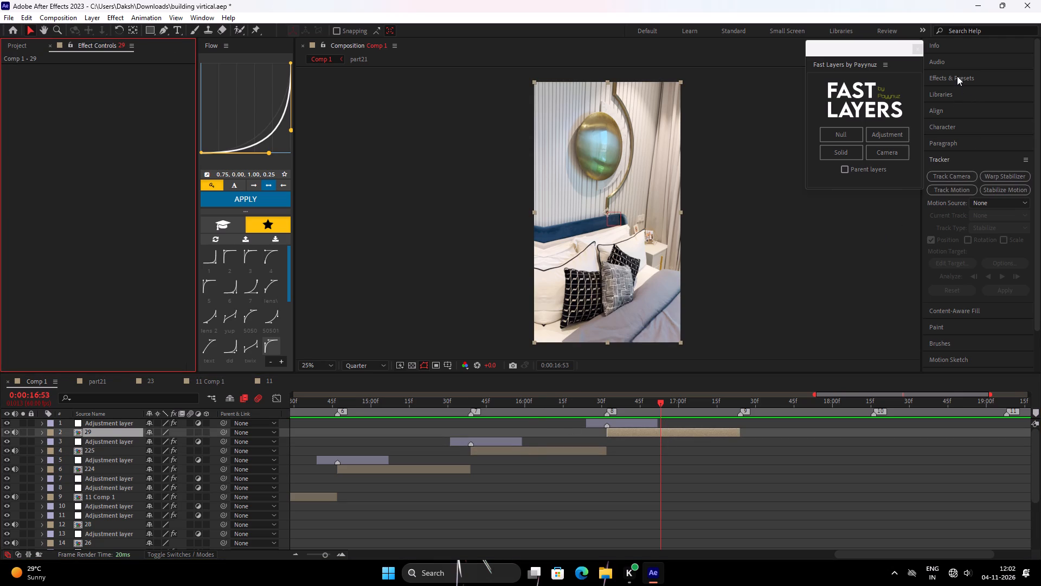
pyautogui.click(956, 79)
pyautogui.tripleClick(972, 120)
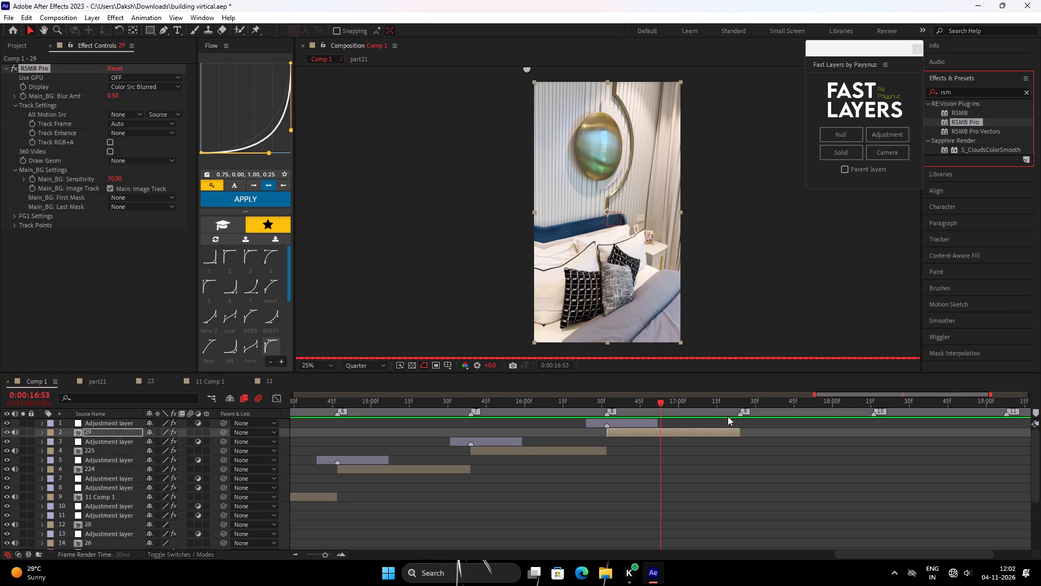
# Check clip 225's effects and apply RSMB Pro to clip 28.
pyautogui.moveTo(649, 405); pyautogui.dragTo(528, 451)
pyautogui.click(519, 453)
pyautogui.moveTo(530, 413); pyautogui.dragTo(389, 453)
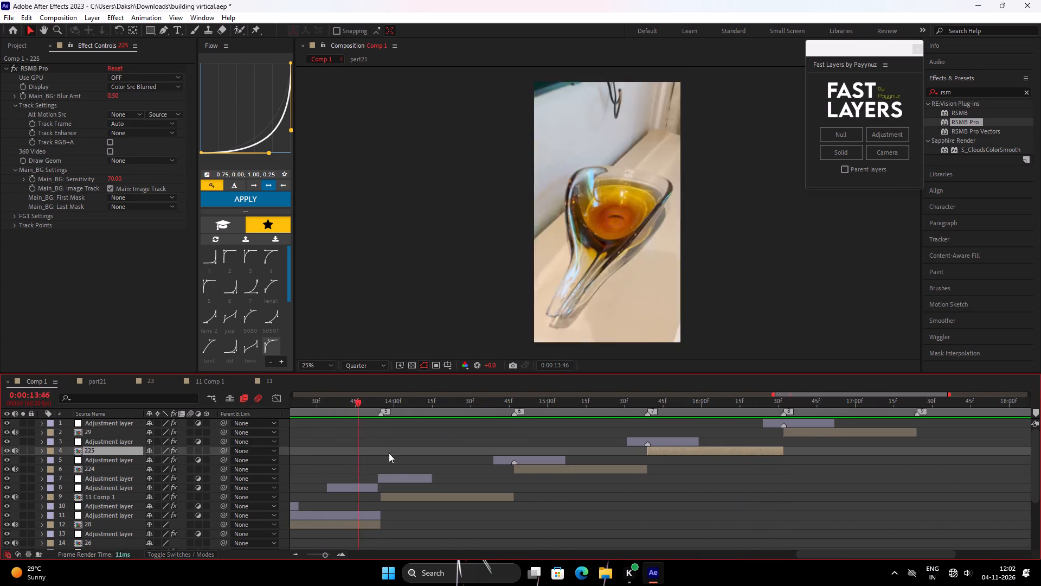
pyautogui.moveTo(389, 453); pyautogui.dragTo(453, 454)
pyautogui.moveTo(445, 402); pyautogui.dragTo(342, 444)
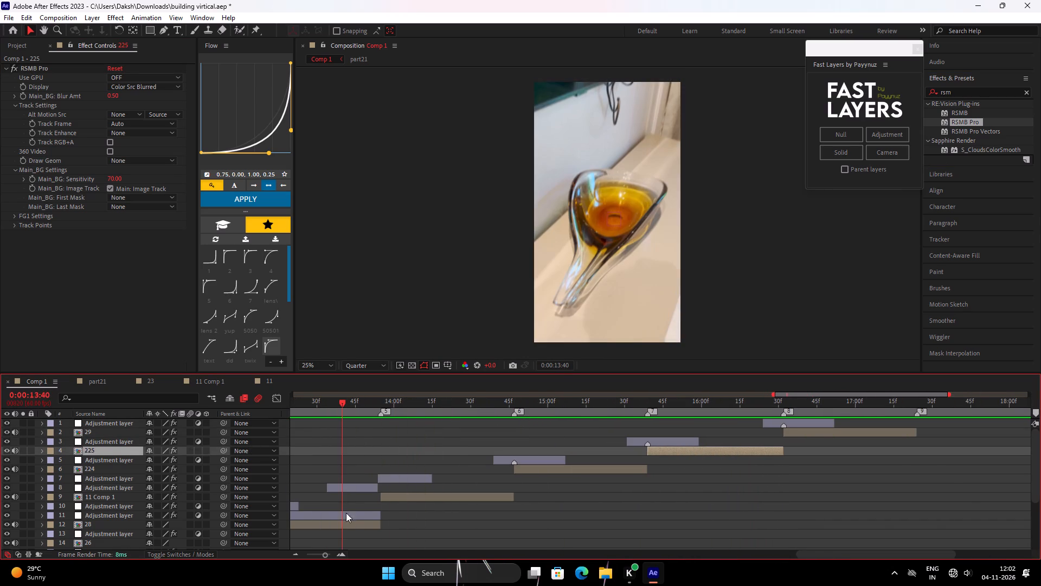
pyautogui.click(348, 524)
pyautogui.doubleClick(970, 125)
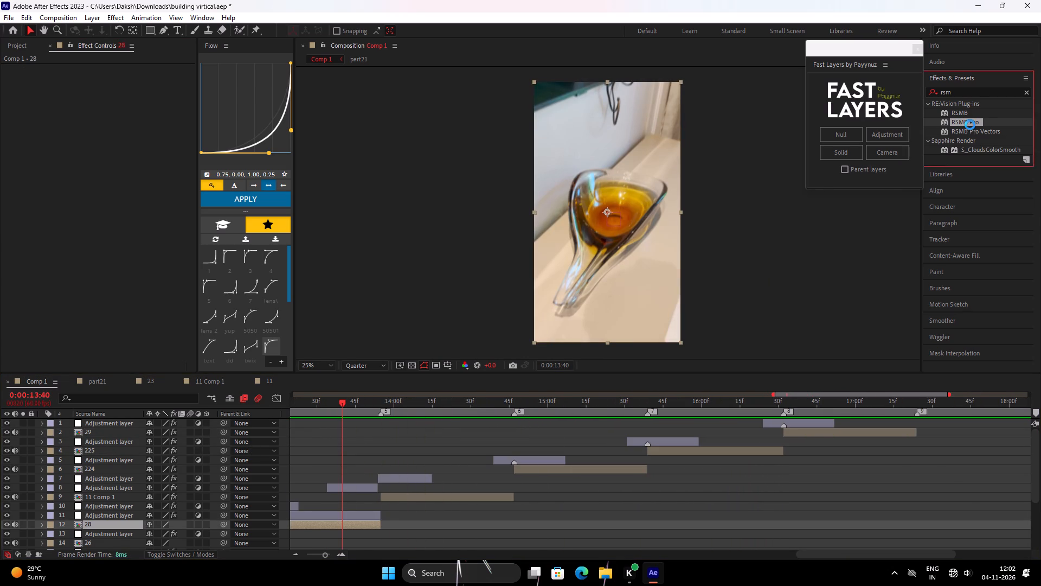
# Apply the RSMB Pro effect to clip 26.
pyautogui.moveTo(339, 406); pyautogui.dragTo(414, 425)
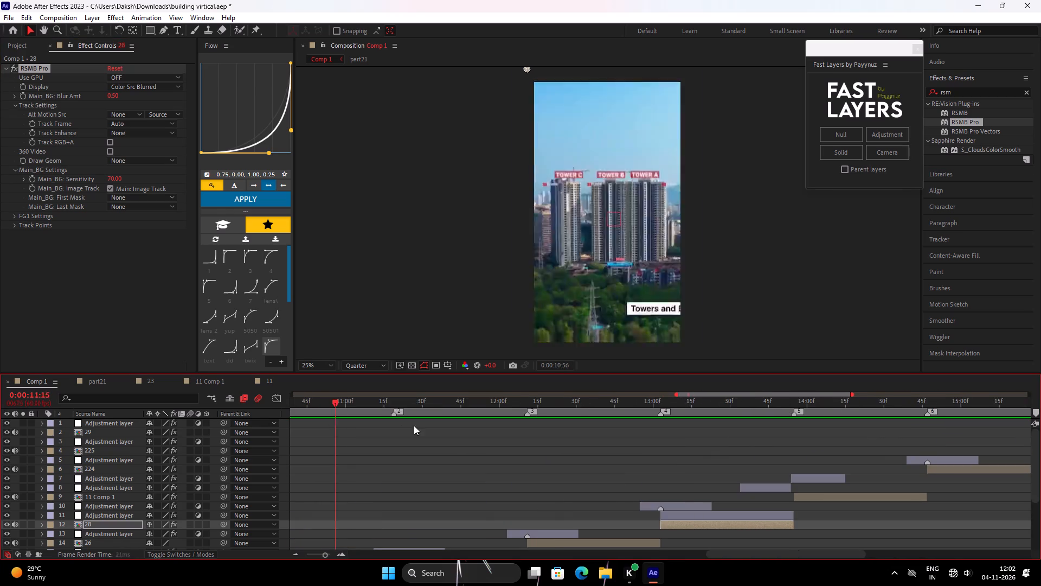
pyautogui.moveTo(414, 425); pyautogui.dragTo(563, 426)
pyautogui.scroll(-1, 573, 439)
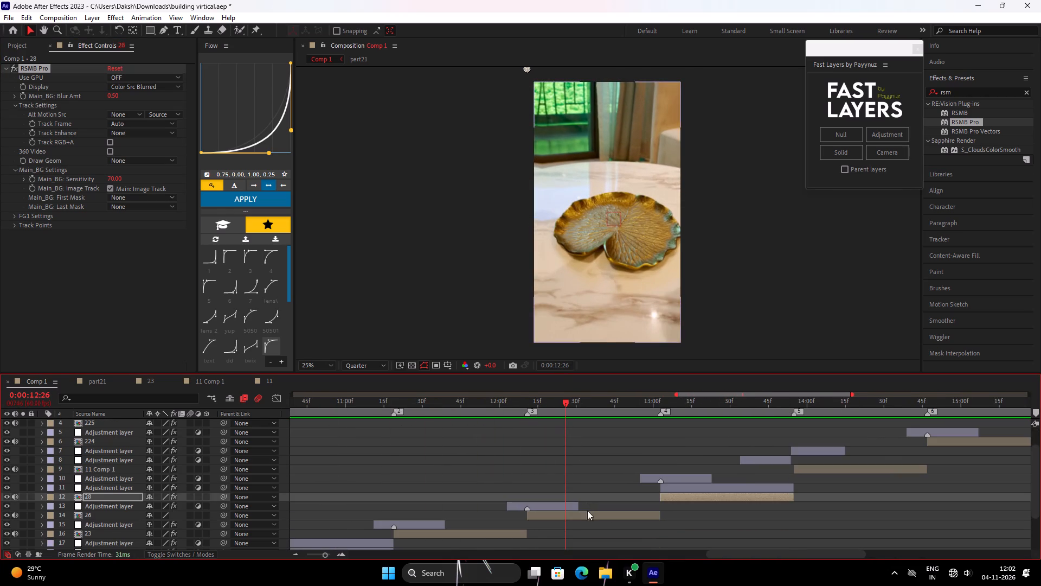
pyautogui.click(587, 515)
pyautogui.doubleClick(967, 126)
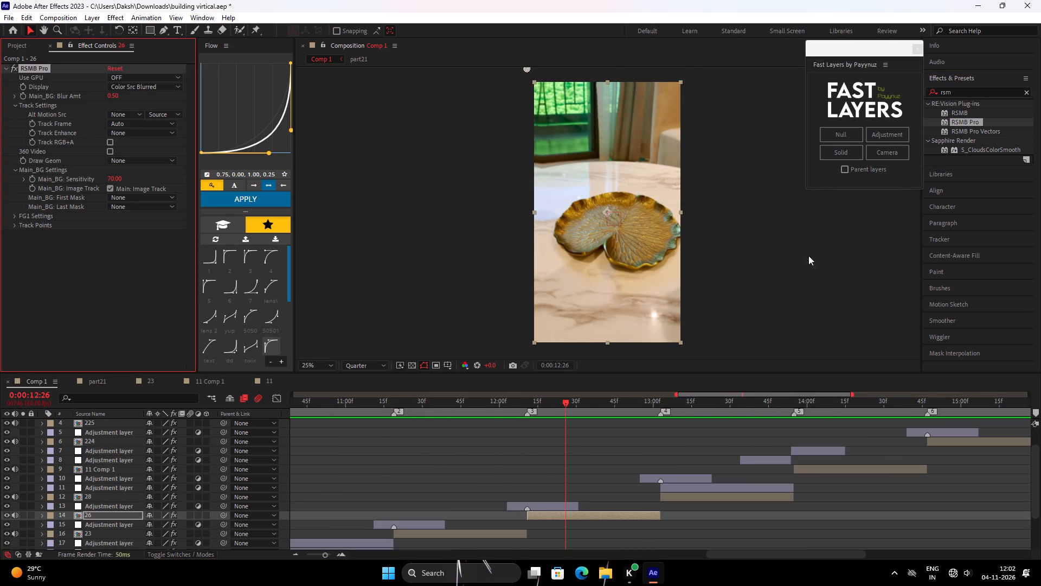
# Check clip 23's effects for RSMB Pro and preview the sequence from 0:00:08:59 and 0:00:12:15.
pyautogui.moveTo(491, 419); pyautogui.dragTo(459, 431)
pyautogui.moveTo(479, 406); pyautogui.dragTo(471, 418)
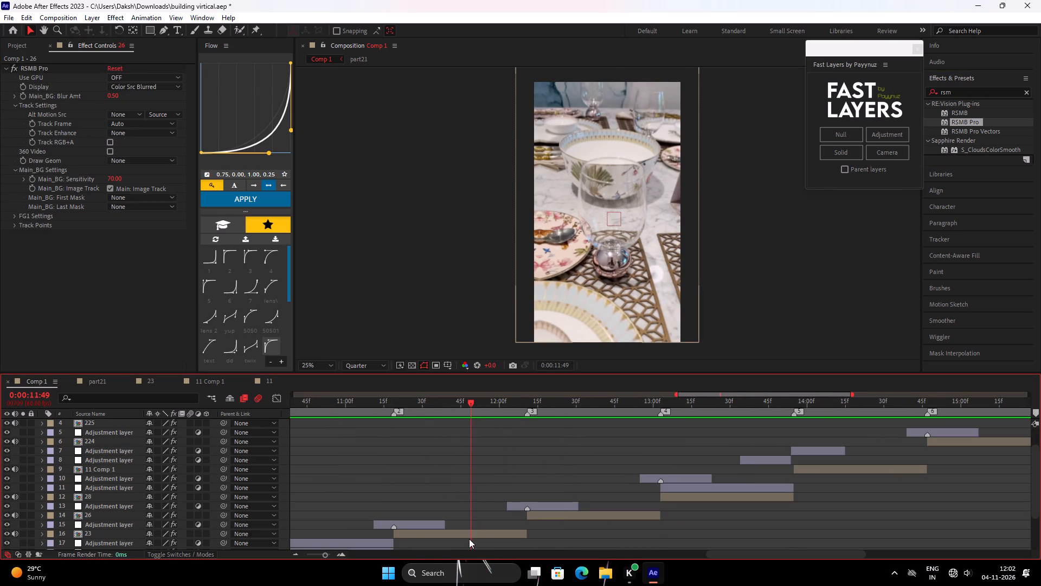
pyautogui.click(469, 539)
pyautogui.click(471, 538)
pyautogui.moveTo(459, 410); pyautogui.dragTo(332, 434)
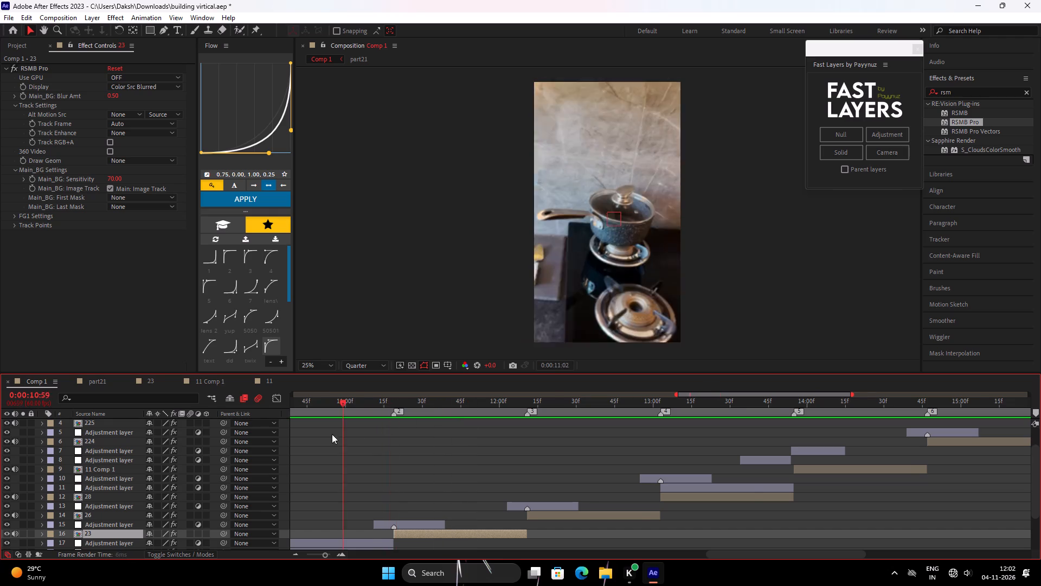
pyautogui.moveTo(332, 434); pyautogui.dragTo(235, 440)
pyautogui.press('space')
pyautogui.click(405, 428)
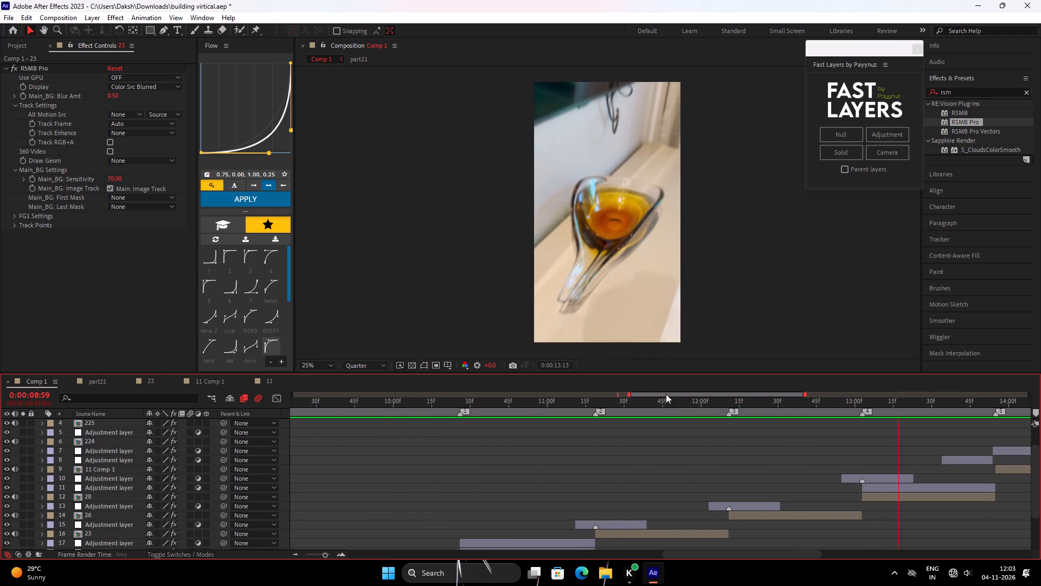
pyautogui.press('space')
pyautogui.moveTo(884, 405); pyautogui.dragTo(740, 446)
pyautogui.press('space')
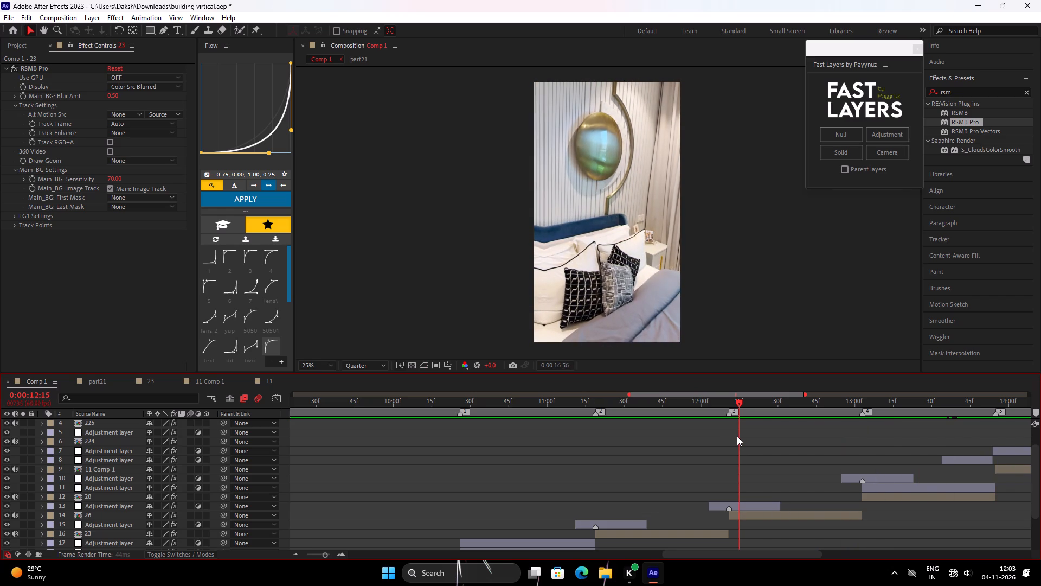
pyautogui.press('space')
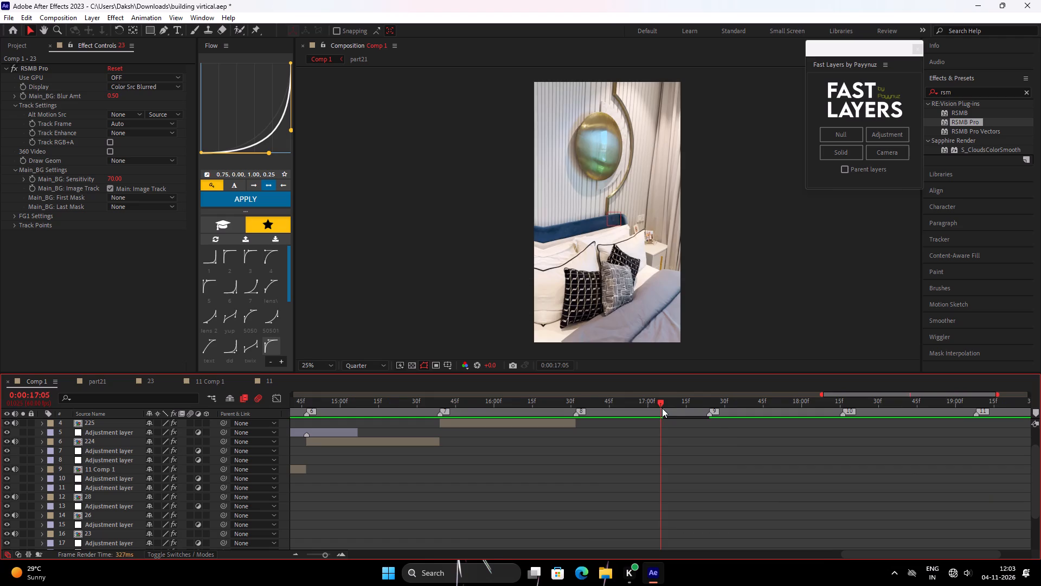
# Scrub and play back Comp 1 from the start, 0:00:10:53 and 0:00:10:03 to check the clip transitions and motion blur.
pyautogui.moveTo(660, 409); pyautogui.dragTo(577, 429)
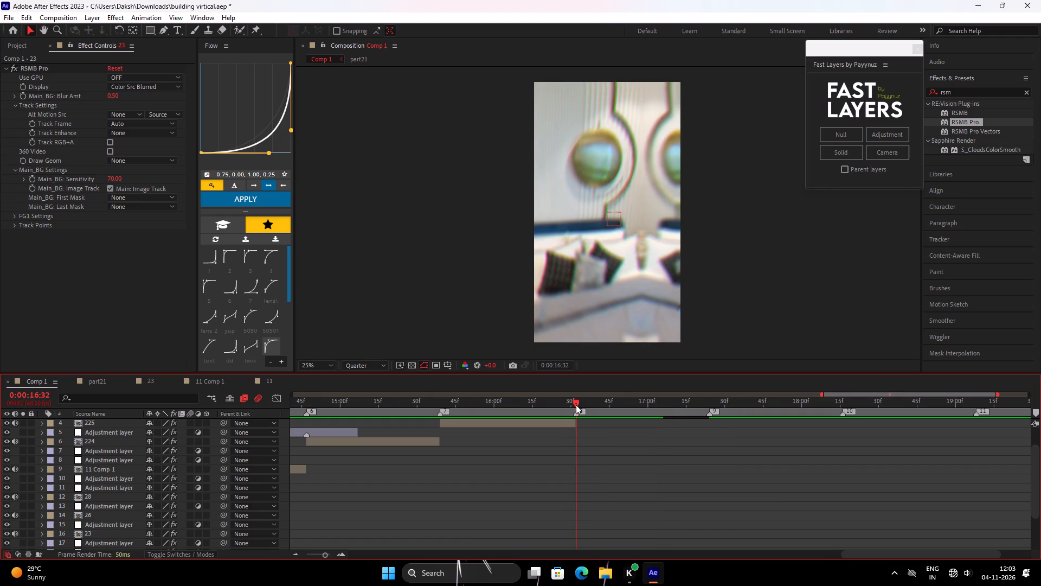
pyautogui.moveTo(576, 405); pyautogui.dragTo(175, 442)
pyautogui.press('space')
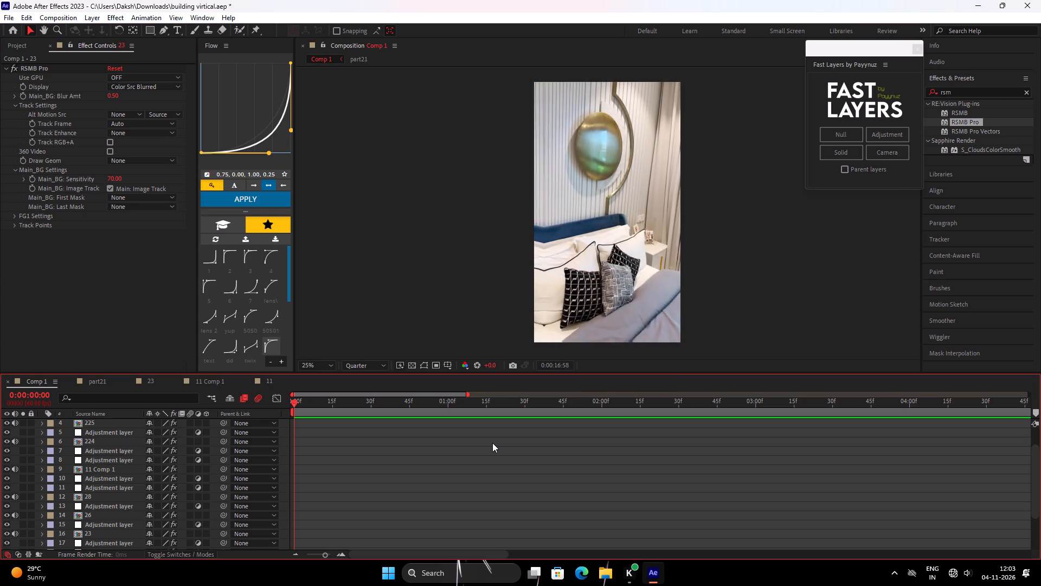
pyautogui.press('space')
pyautogui.scroll(-2, 570, 435)
pyautogui.moveTo(538, 411); pyautogui.dragTo(338, 421)
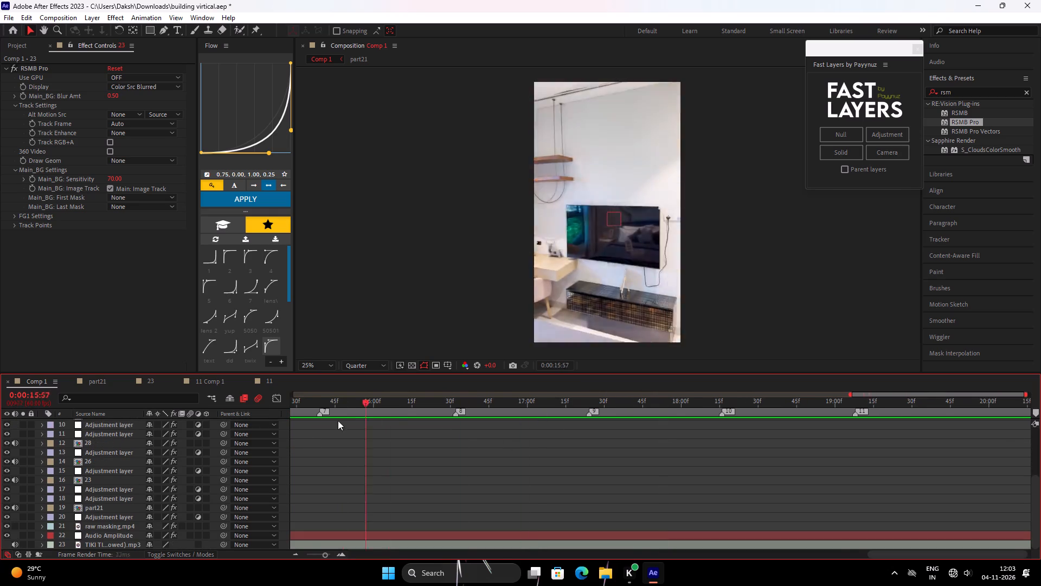
pyautogui.moveTo(338, 421); pyautogui.dragTo(397, 458)
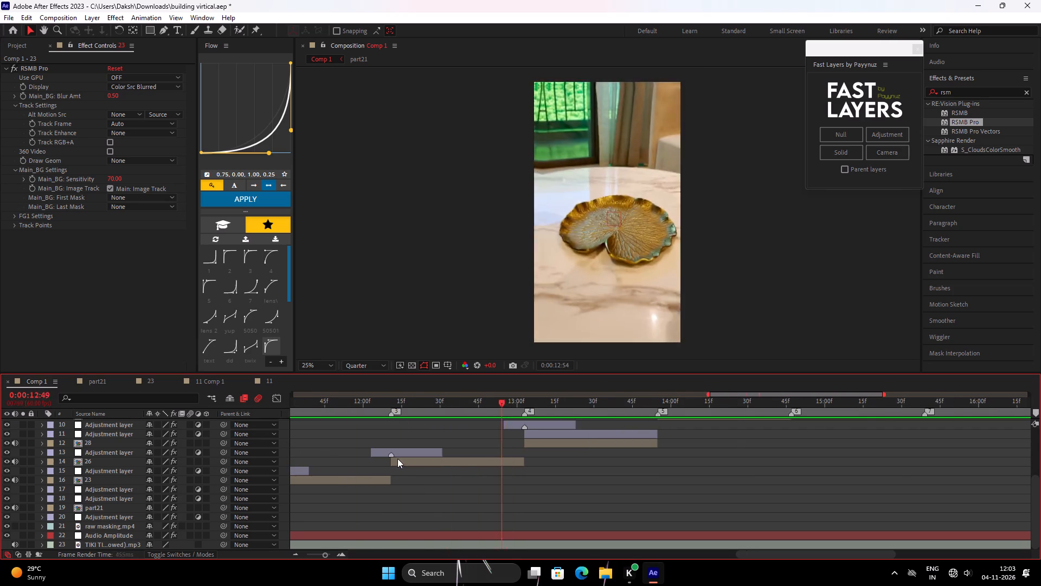
pyautogui.moveTo(397, 458); pyautogui.dragTo(269, 458)
pyautogui.press('space')
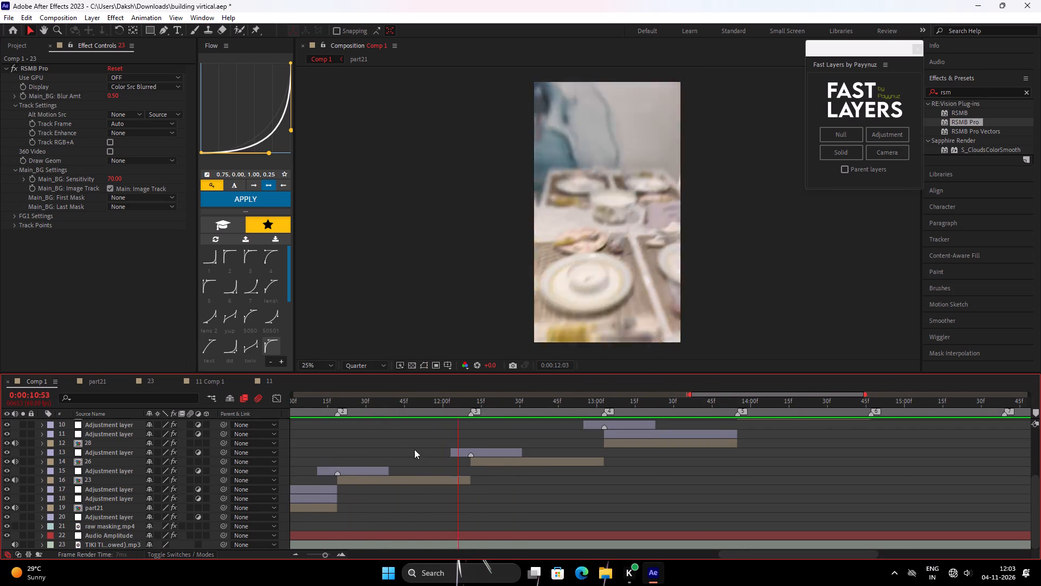
pyautogui.press('space')
pyautogui.moveTo(408, 407); pyautogui.dragTo(477, 453)
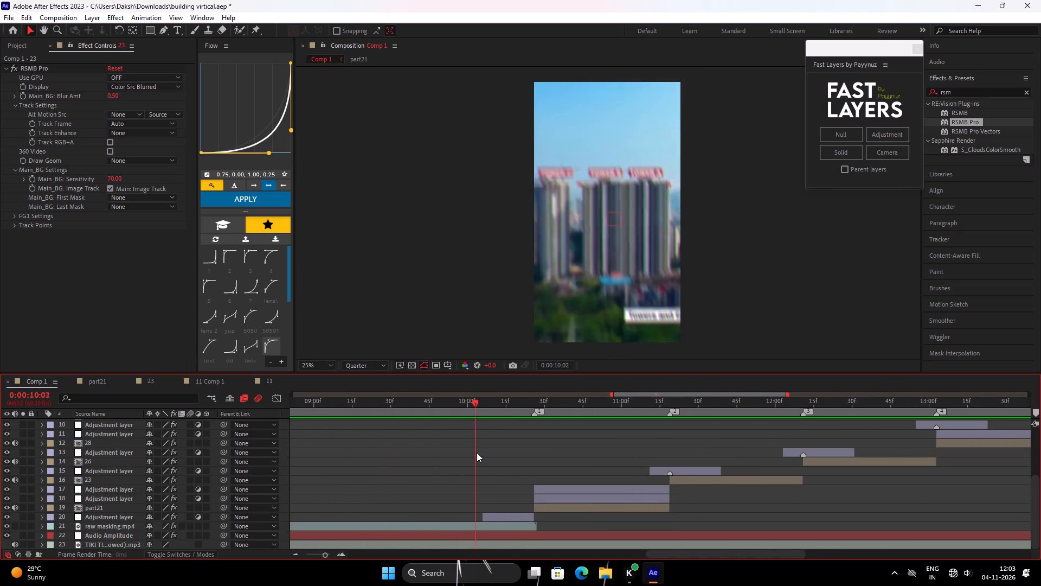
pyautogui.moveTo(477, 453); pyautogui.dragTo(619, 448)
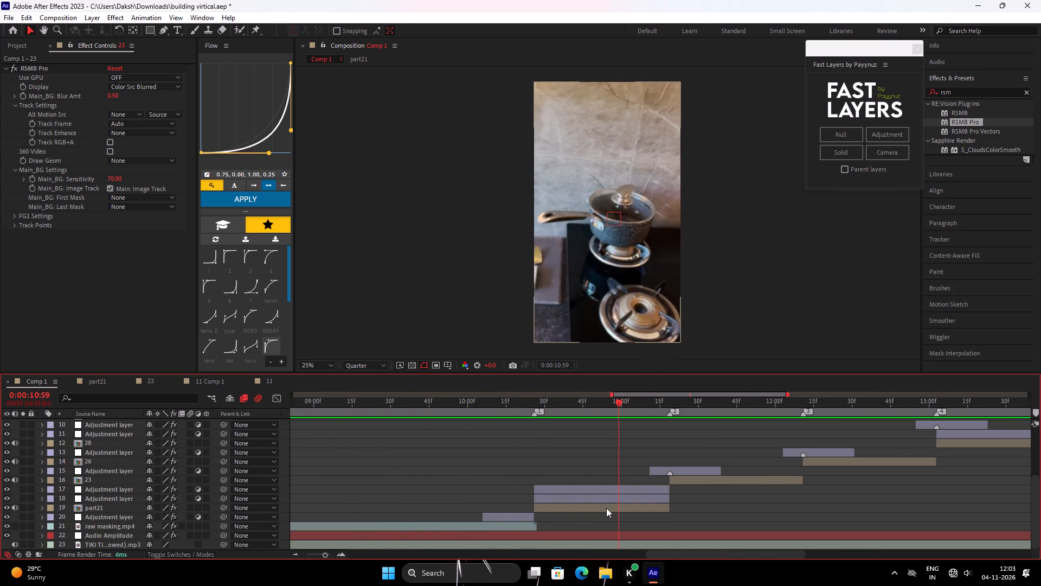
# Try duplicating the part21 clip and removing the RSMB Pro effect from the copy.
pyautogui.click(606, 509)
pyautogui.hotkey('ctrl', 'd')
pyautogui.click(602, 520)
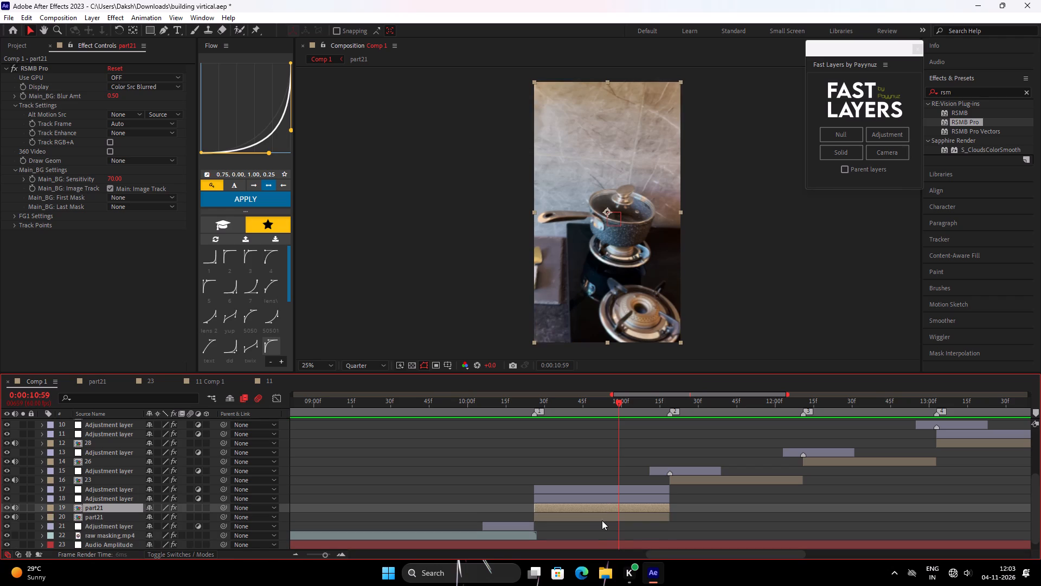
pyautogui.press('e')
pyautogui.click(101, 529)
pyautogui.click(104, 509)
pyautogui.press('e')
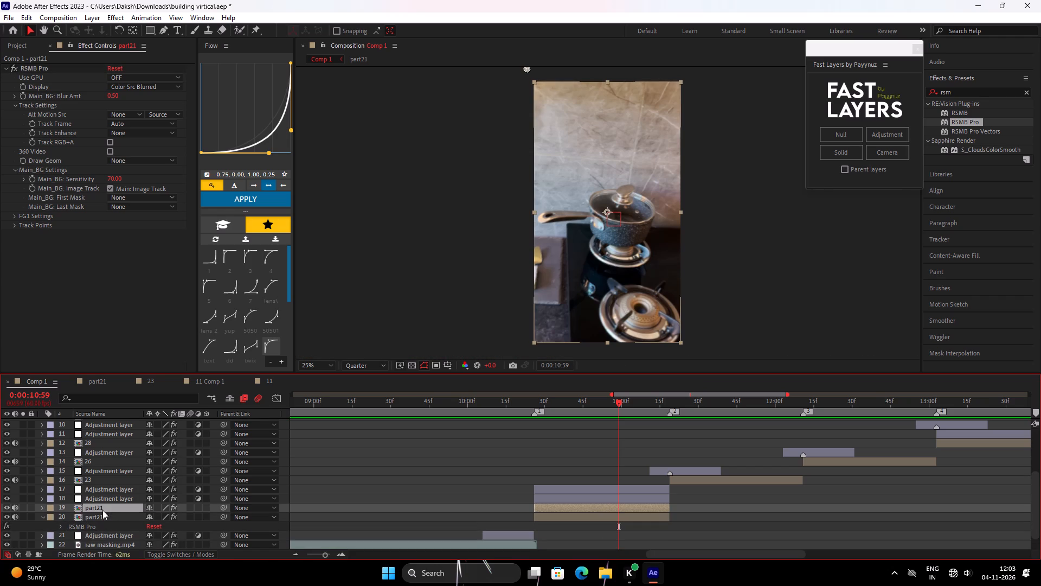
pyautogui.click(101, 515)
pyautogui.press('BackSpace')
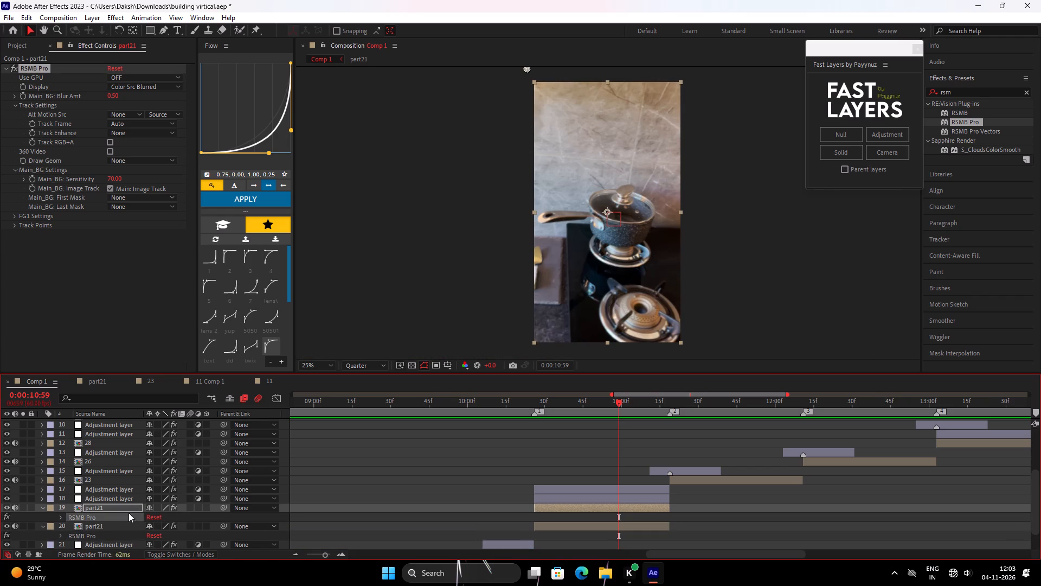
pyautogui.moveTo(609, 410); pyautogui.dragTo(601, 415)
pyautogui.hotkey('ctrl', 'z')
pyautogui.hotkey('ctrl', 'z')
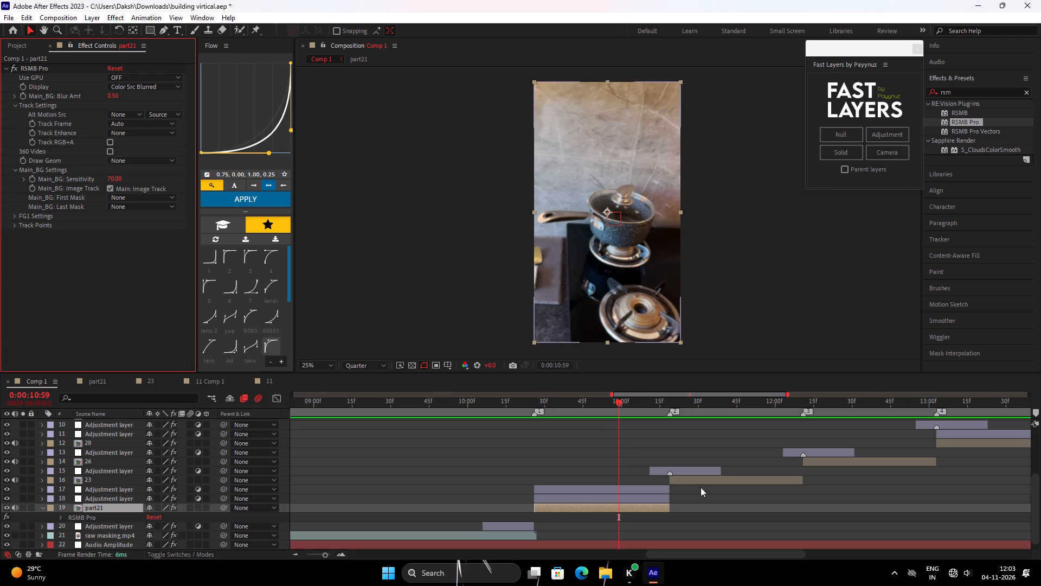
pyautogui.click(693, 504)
# Set the work area to end at clip 29's out point and return the playhead to 0:00:00:00.
pyautogui.moveTo(611, 410); pyautogui.dragTo(1040, 477)
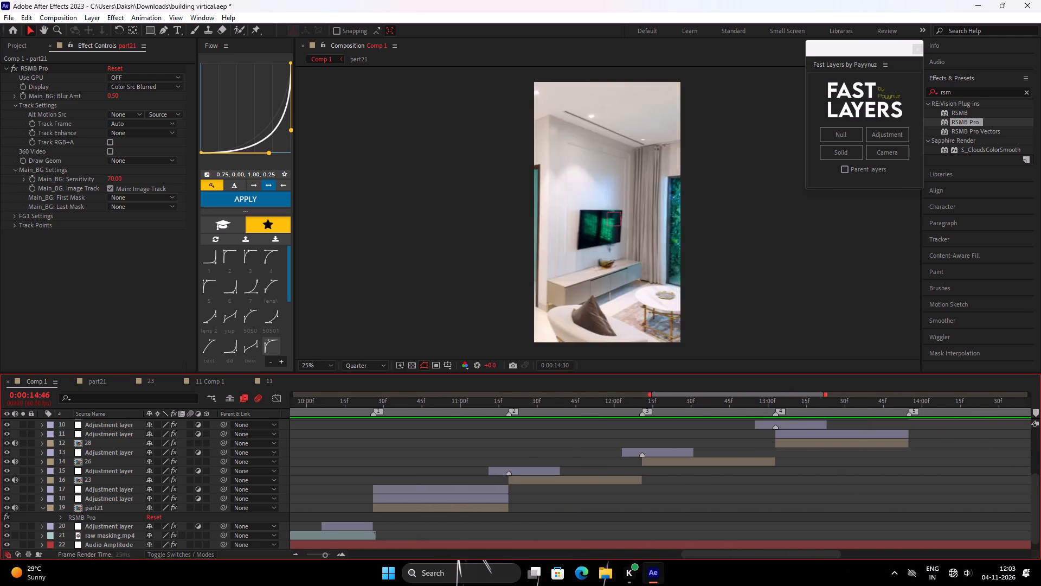
pyautogui.moveTo(1040, 477); pyautogui.dragTo(783, 448)
pyautogui.scroll(4, 778, 452)
pyautogui.scroll(3, 854, 451)
pyautogui.moveTo(773, 396); pyautogui.dragTo(922, 435)
pyautogui.click(632, 429)
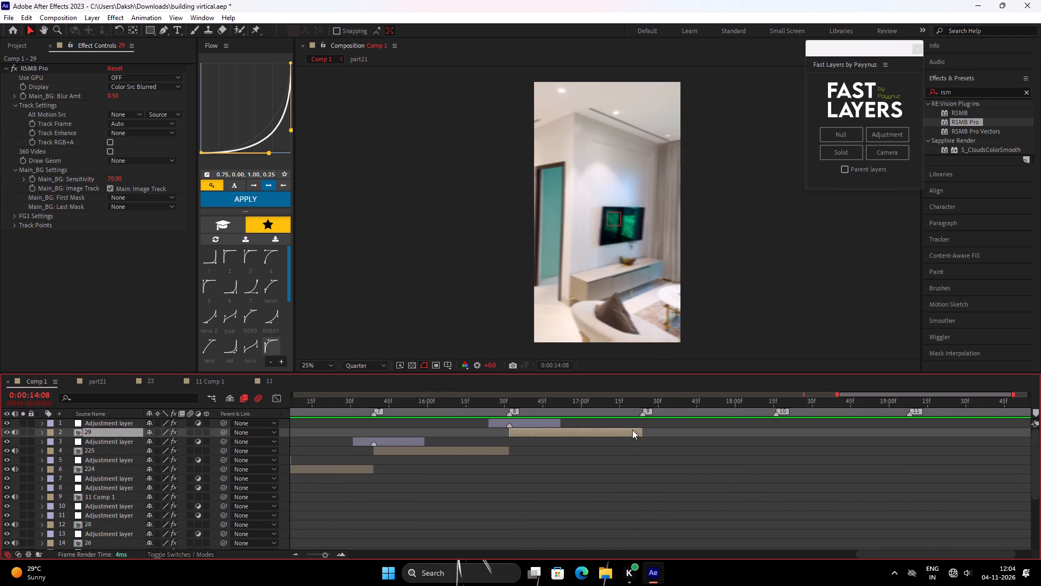
pyautogui.press('o')
pyautogui.press('n')
pyautogui.moveTo(636, 402); pyautogui.dragTo(533, 421)
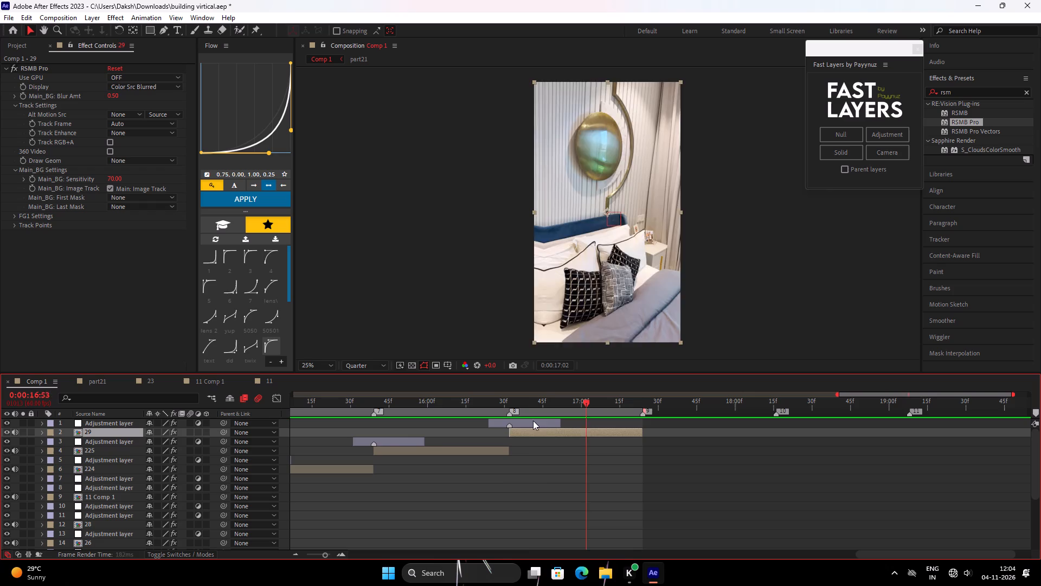
pyautogui.moveTo(533, 421); pyautogui.dragTo(34, 459)
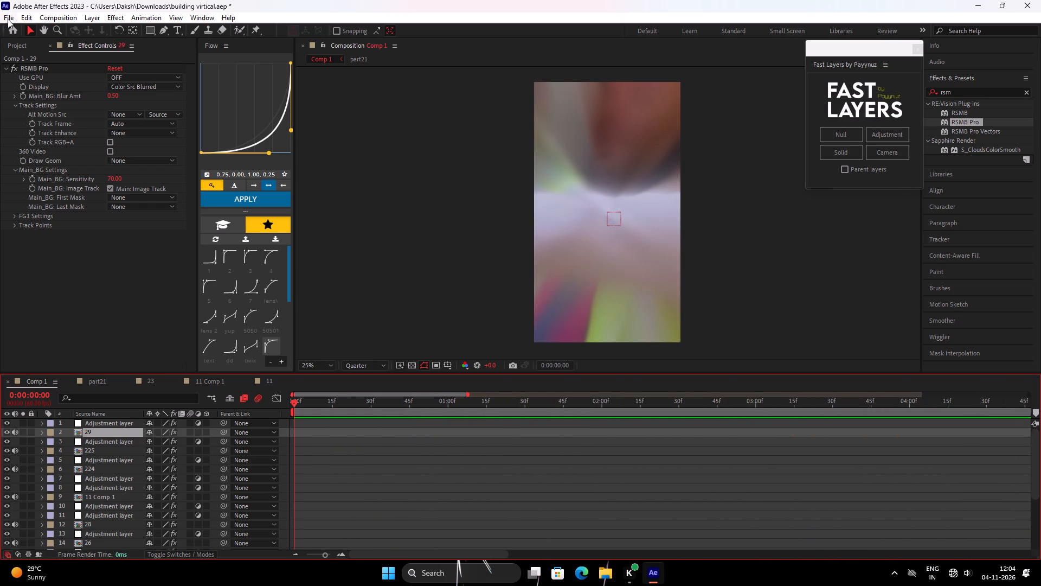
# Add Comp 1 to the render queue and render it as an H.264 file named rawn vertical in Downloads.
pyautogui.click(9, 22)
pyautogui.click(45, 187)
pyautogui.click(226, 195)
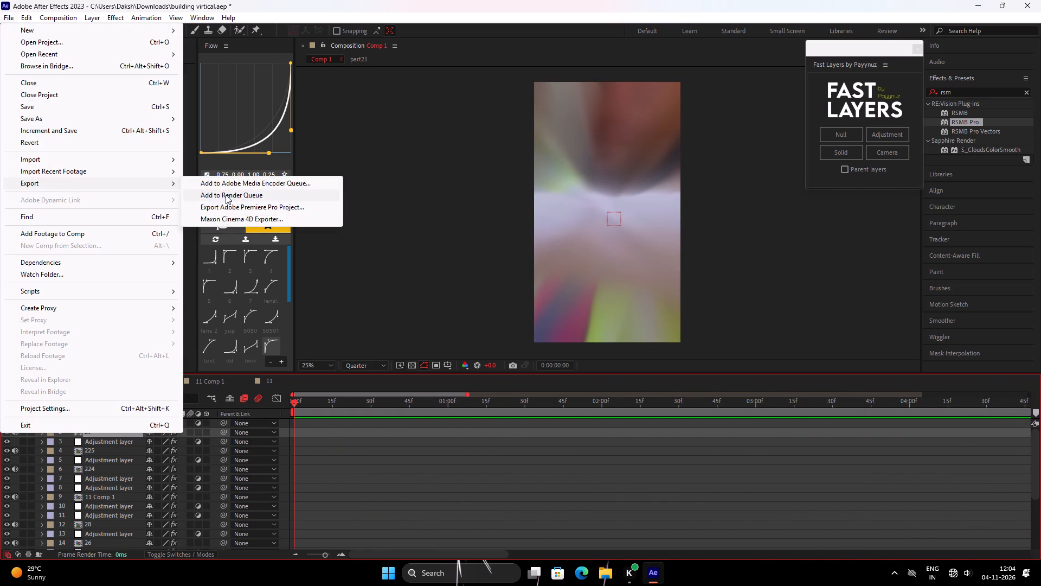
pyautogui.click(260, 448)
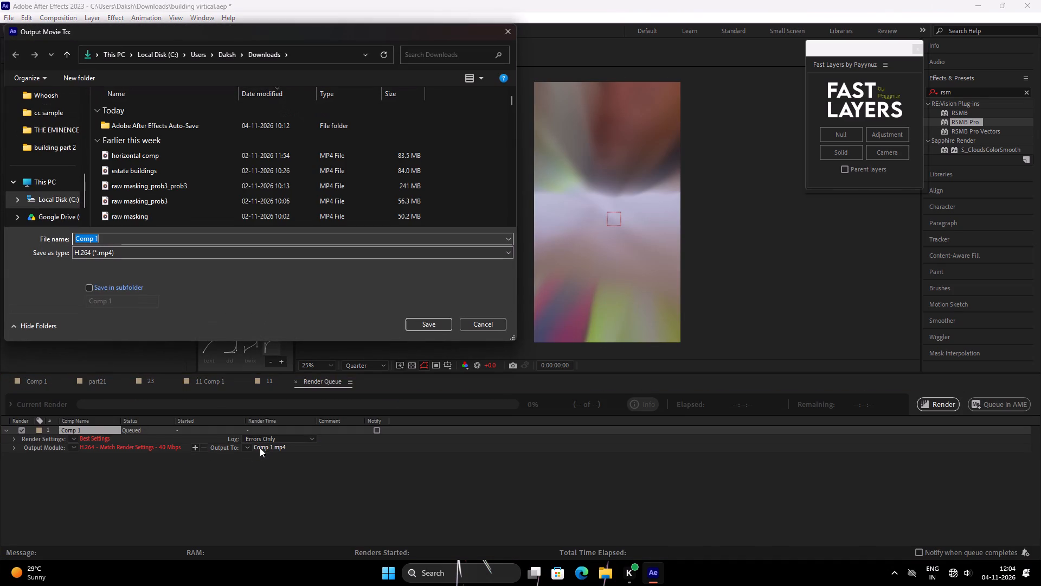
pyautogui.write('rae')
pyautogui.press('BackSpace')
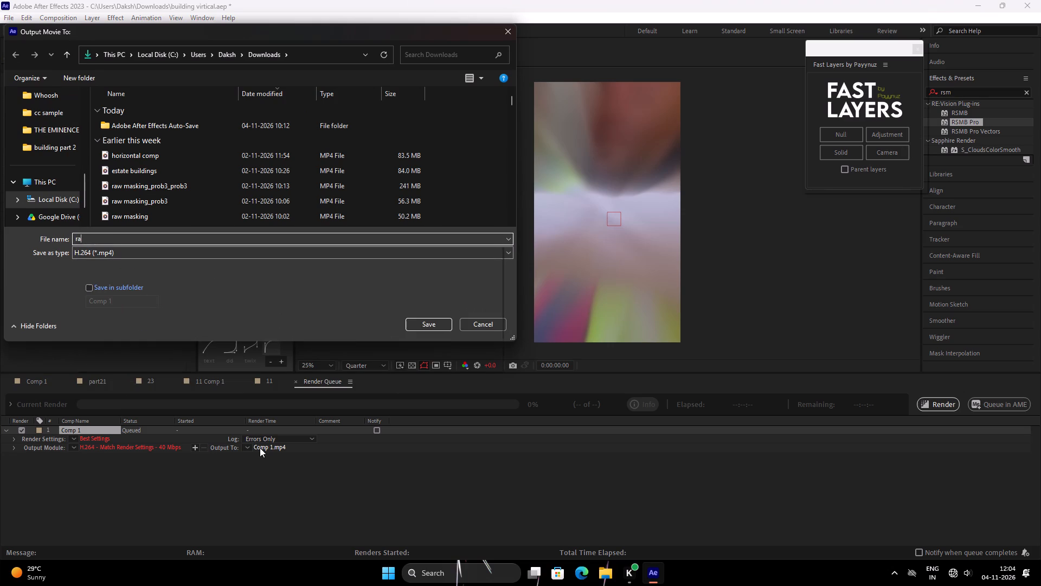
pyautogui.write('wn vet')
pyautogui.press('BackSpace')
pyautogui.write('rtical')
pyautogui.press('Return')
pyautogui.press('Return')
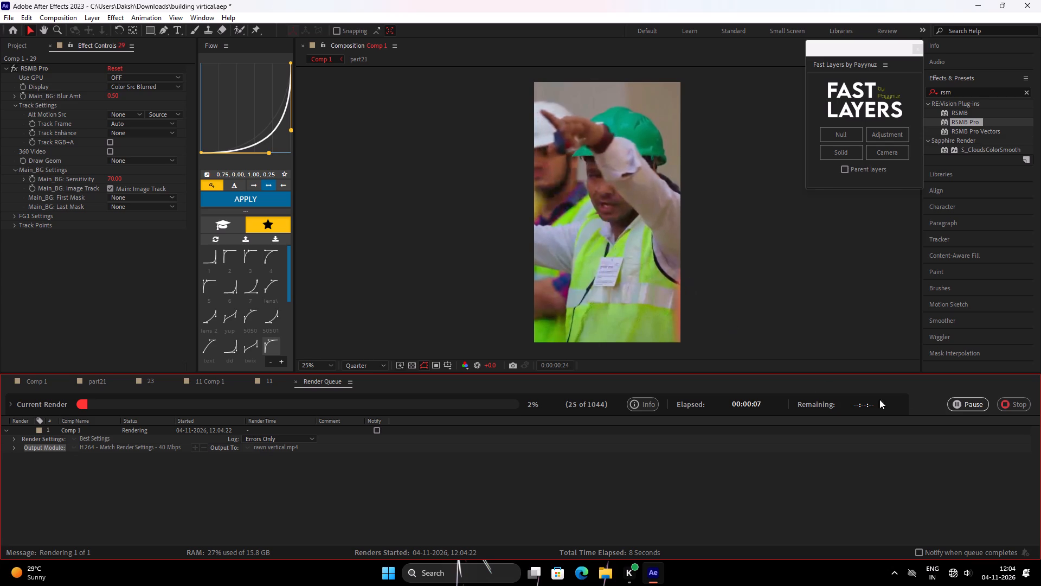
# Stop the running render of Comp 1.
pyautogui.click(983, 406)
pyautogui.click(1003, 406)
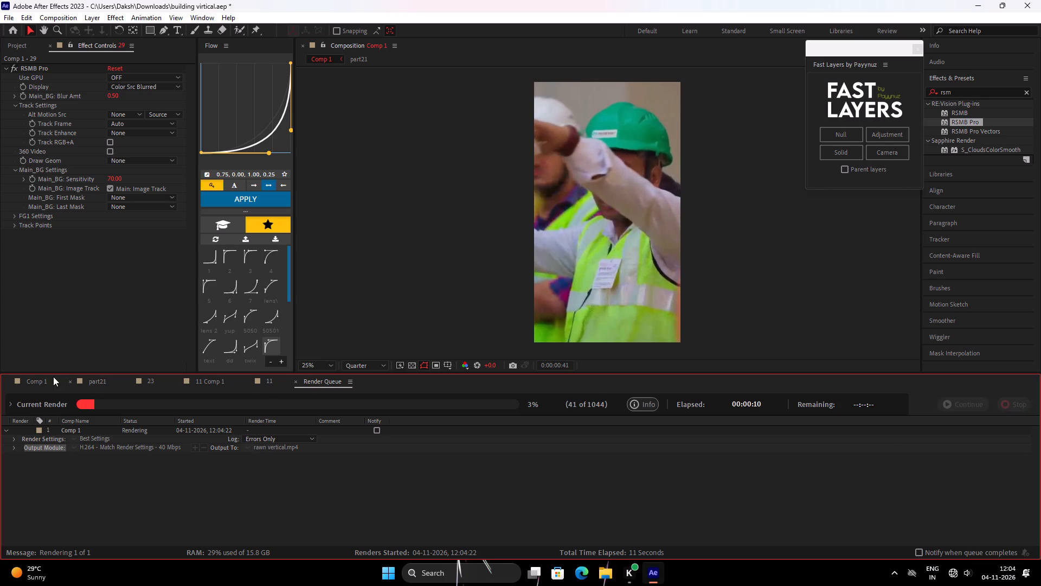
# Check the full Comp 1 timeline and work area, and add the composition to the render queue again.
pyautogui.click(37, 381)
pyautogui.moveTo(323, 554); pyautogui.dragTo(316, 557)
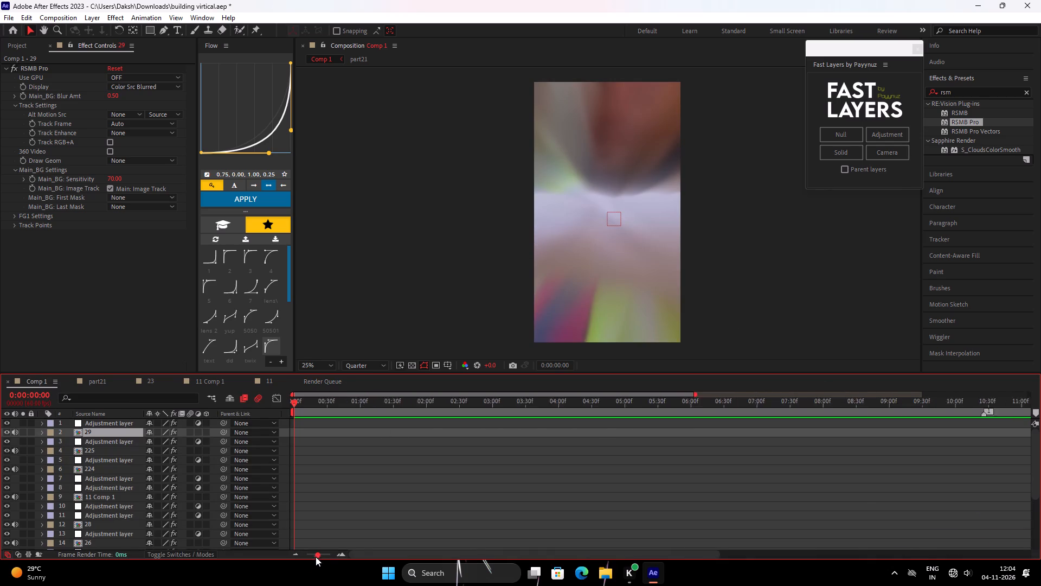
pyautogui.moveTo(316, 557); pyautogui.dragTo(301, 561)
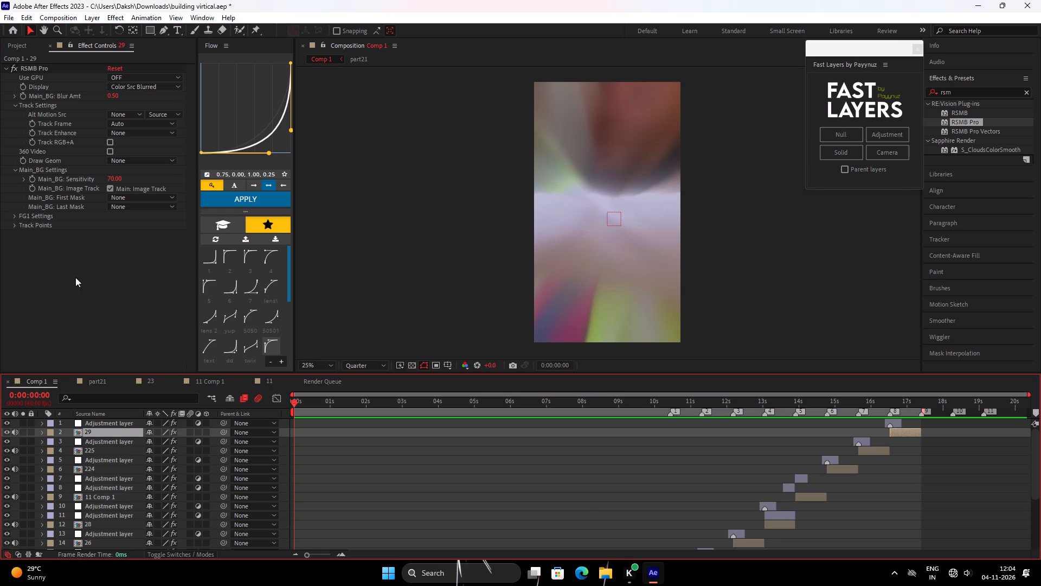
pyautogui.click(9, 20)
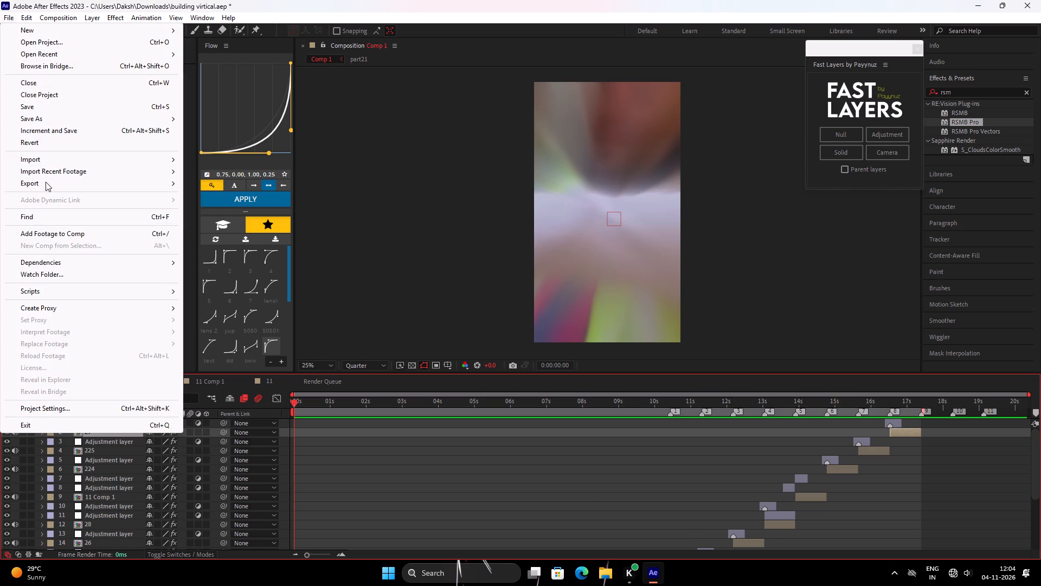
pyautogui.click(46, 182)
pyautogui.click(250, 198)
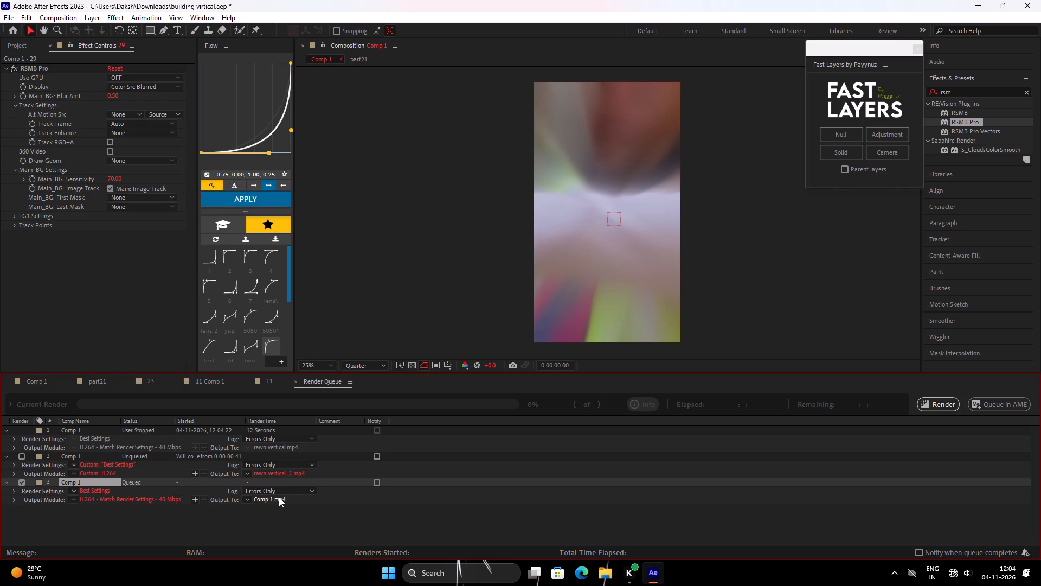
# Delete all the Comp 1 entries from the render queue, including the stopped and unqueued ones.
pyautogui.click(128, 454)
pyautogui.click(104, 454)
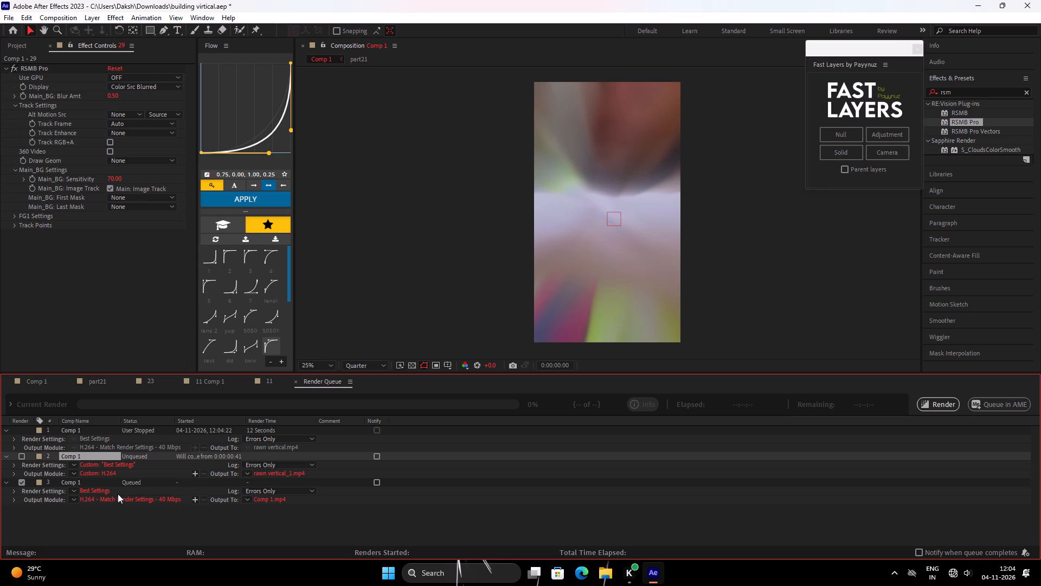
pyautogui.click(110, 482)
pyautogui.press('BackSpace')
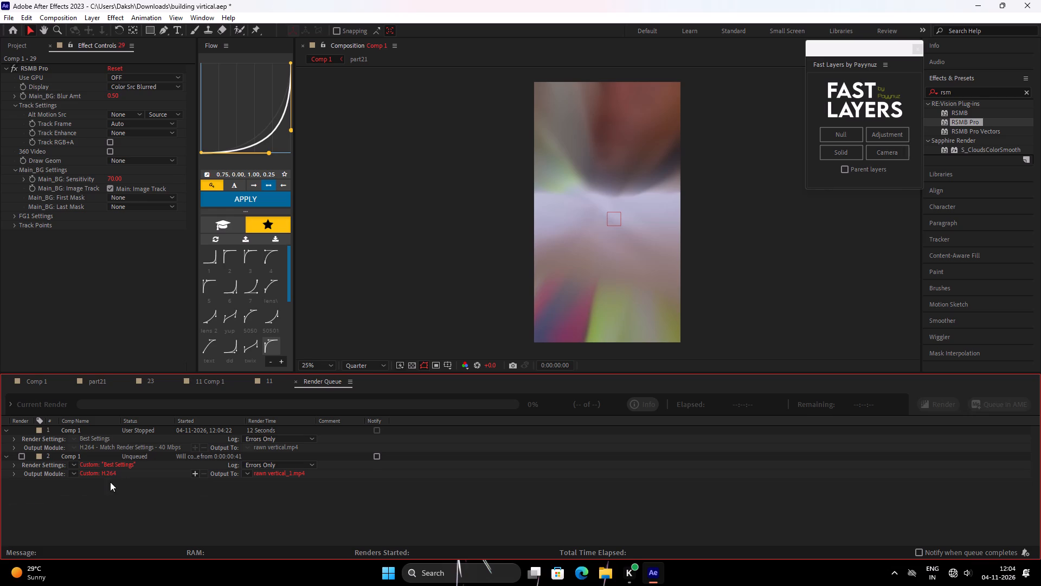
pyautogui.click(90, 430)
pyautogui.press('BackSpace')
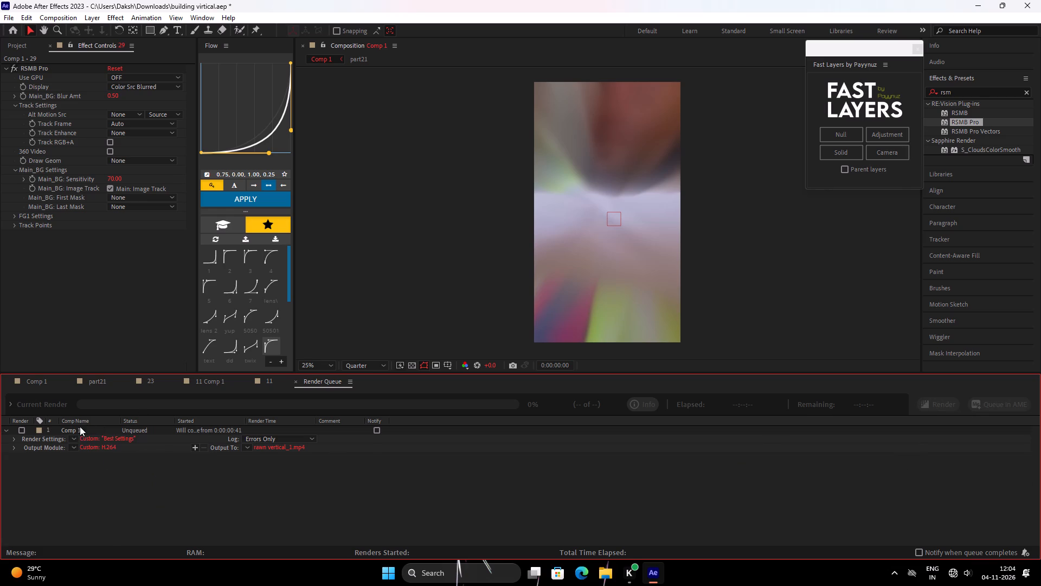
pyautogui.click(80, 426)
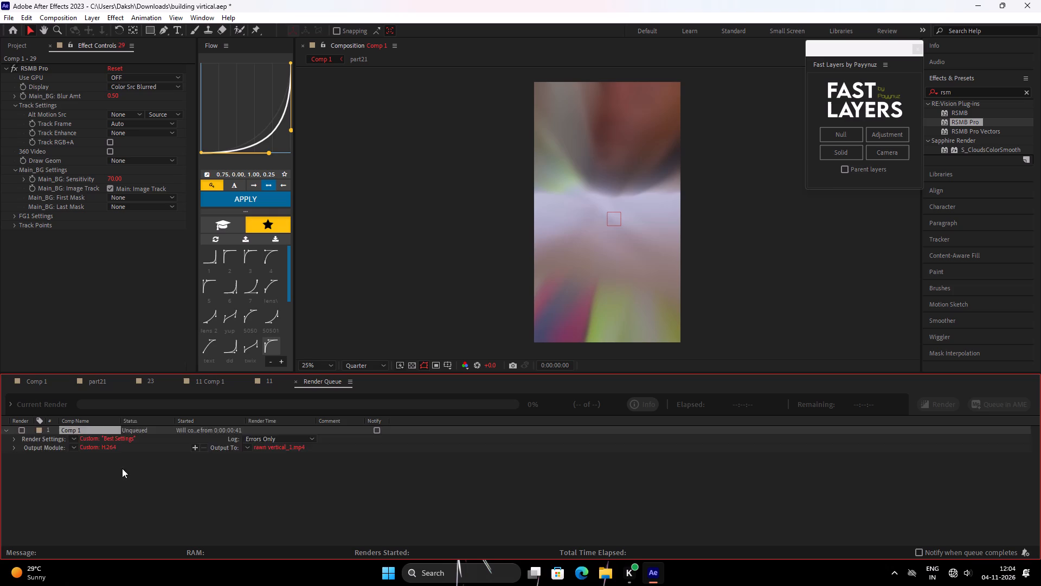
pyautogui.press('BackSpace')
# Add Comp 1 to the emptied render queue.
pyautogui.click(32, 375)
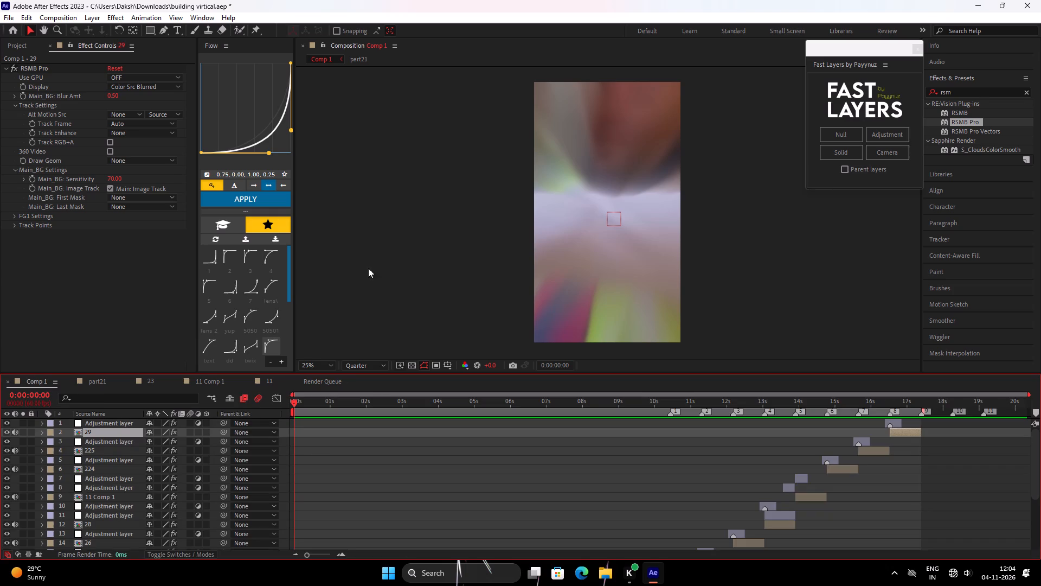
pyautogui.click(9, 19)
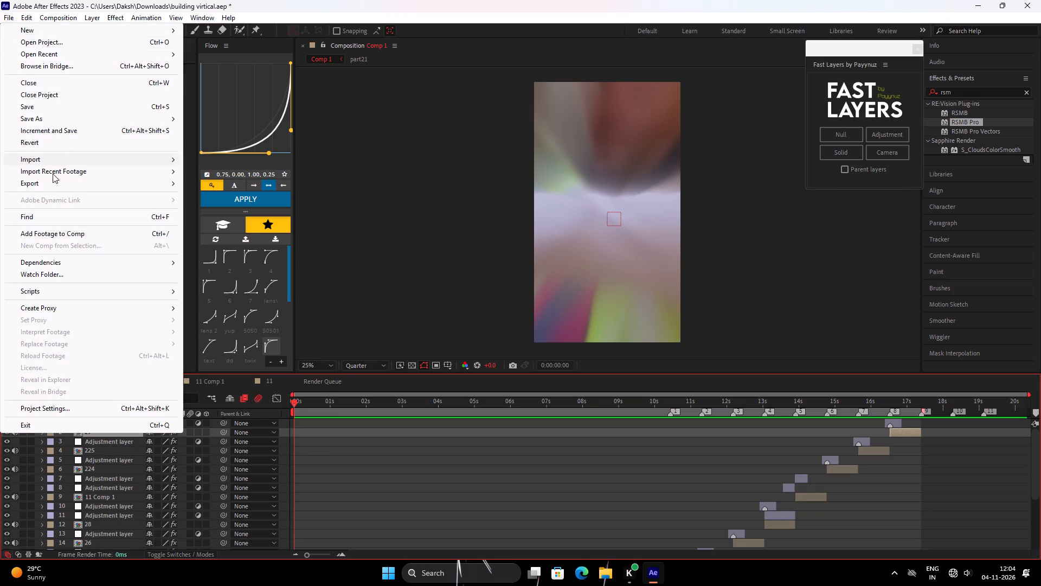
pyautogui.click(53, 182)
pyautogui.click(264, 199)
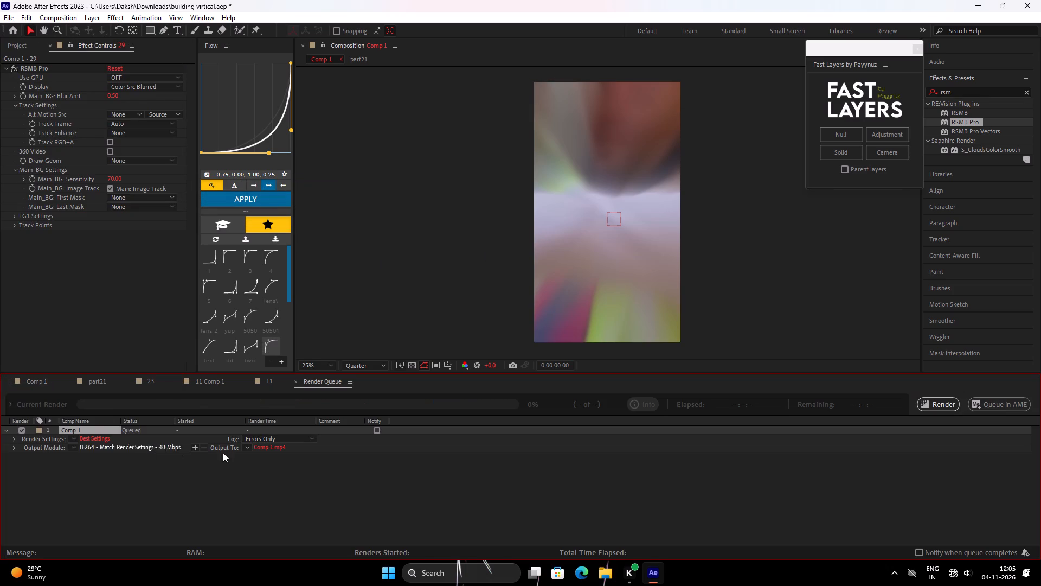
# Set Comp 1's render output to an H.264 file named raw vertical1 in the Downloads folder.
pyautogui.click(265, 445)
pyautogui.write('raw verical')
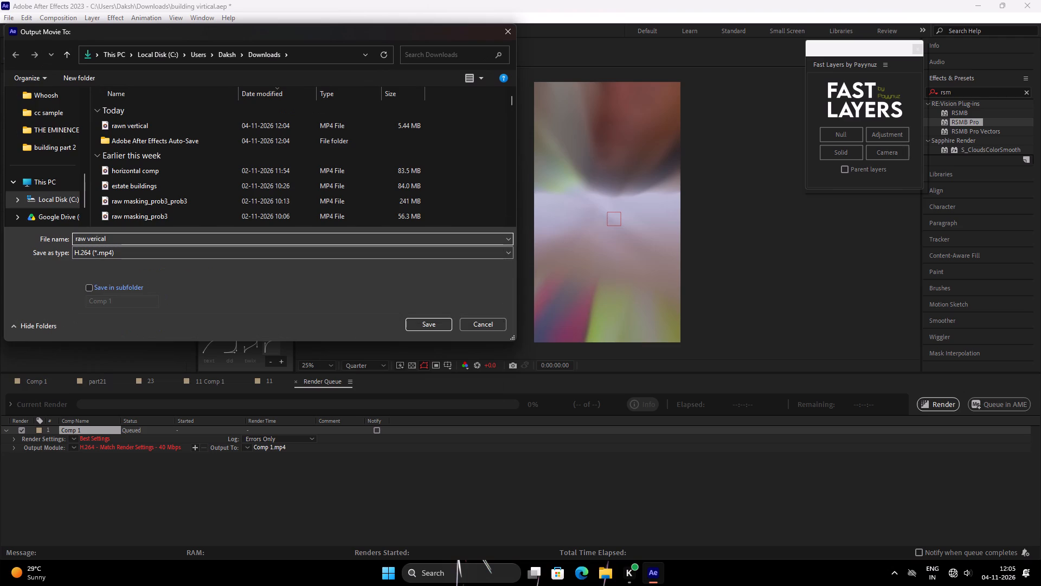
pyautogui.press('Home')
pyautogui.press('Home')
pyautogui.press('Home')
pyautogui.scroll(1, 265, 445)
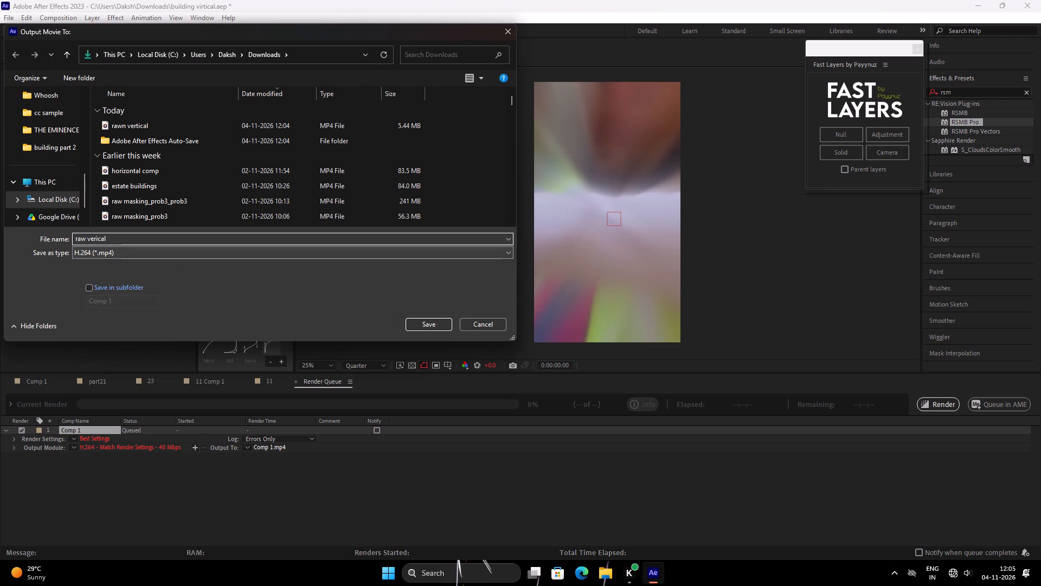
pyautogui.click(95, 239)
pyautogui.press('t')
pyautogui.click(131, 243)
pyautogui.press('1')
pyautogui.press('Return')
pyautogui.press('Return')
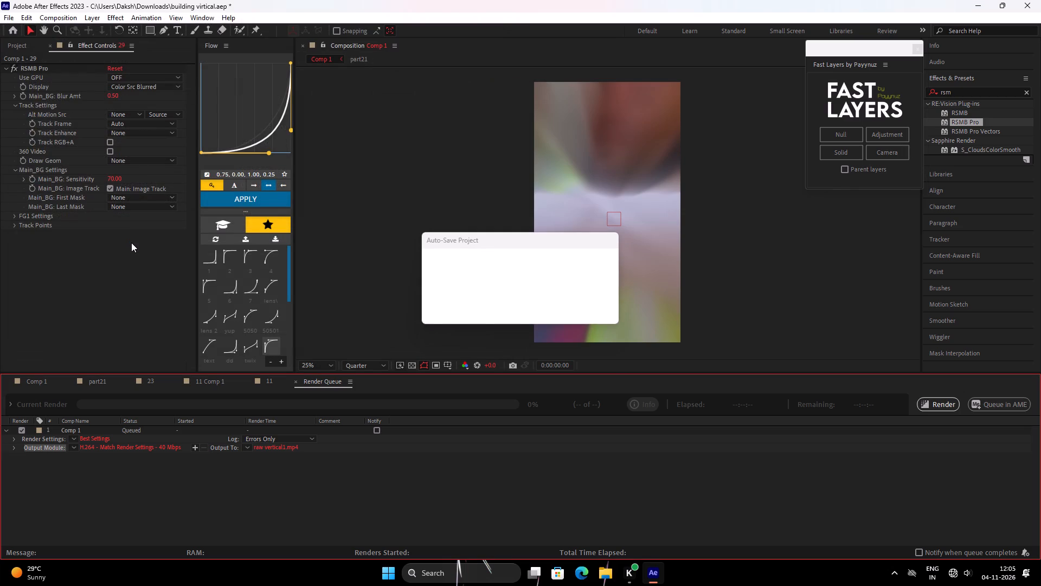
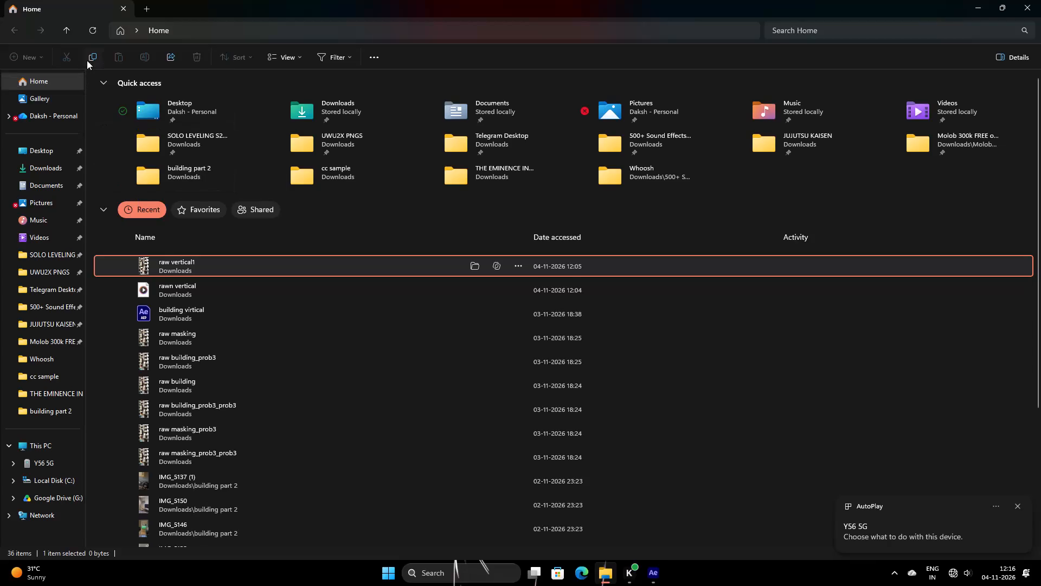
# Copy the rendered raw vertical1 file and paste it into the Download folder of the Y56 5G phone's internal storage.
pyautogui.click(91, 59)
pyautogui.click(41, 463)
pyautogui.doubleClick(152, 91)
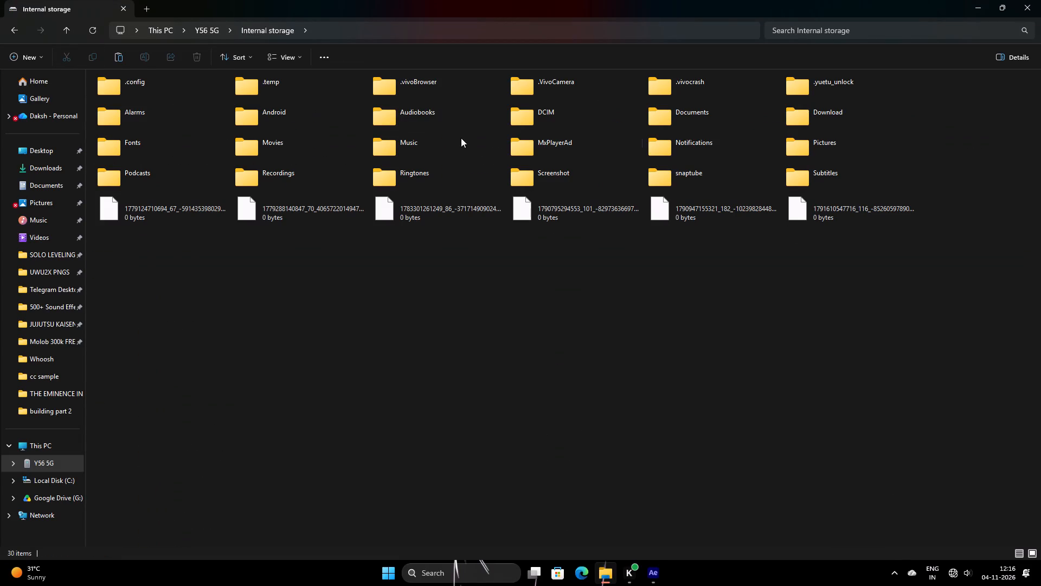
pyautogui.doubleClick(815, 124)
pyautogui.click(125, 61)
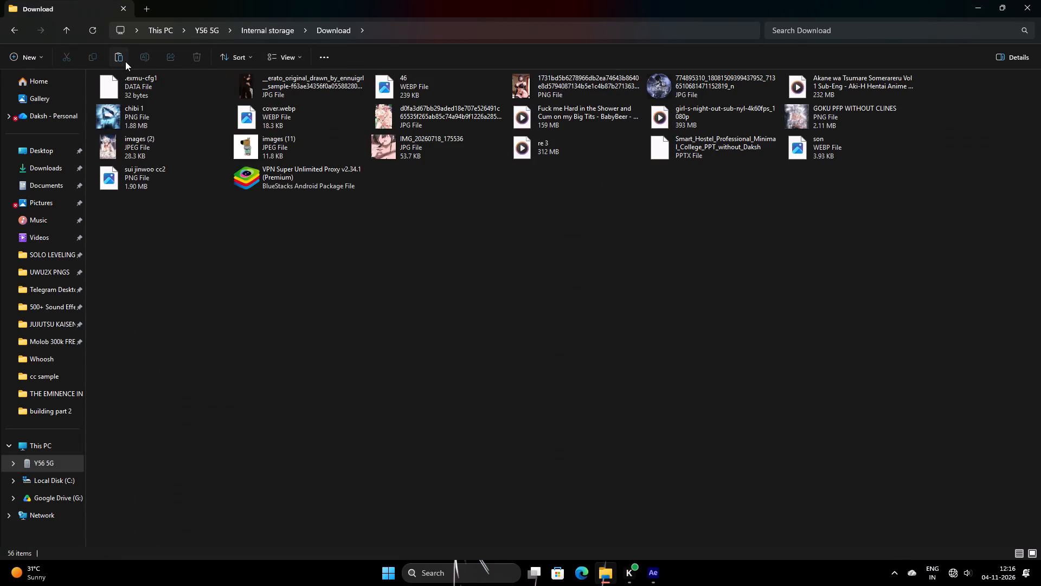
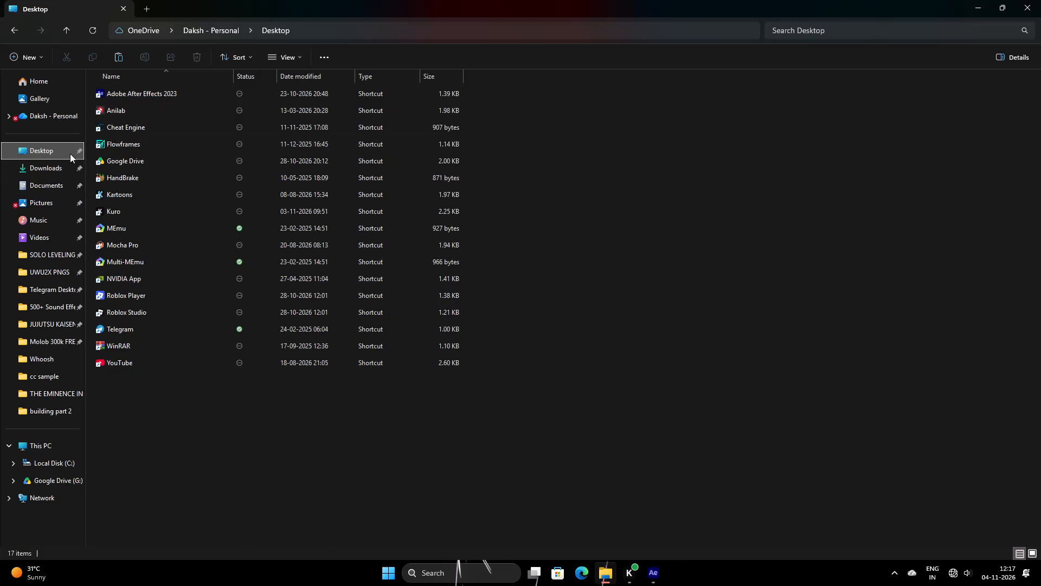
# Play the raw vertical1 video from the PC's Downloads folder to review the render, and close the player.
pyautogui.click(44, 175)
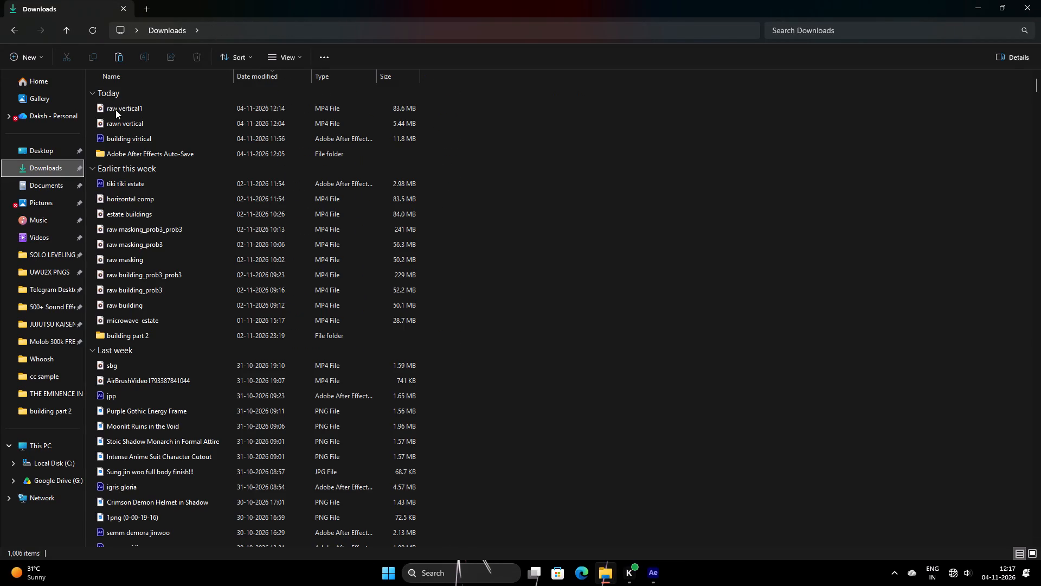
pyautogui.click(115, 110)
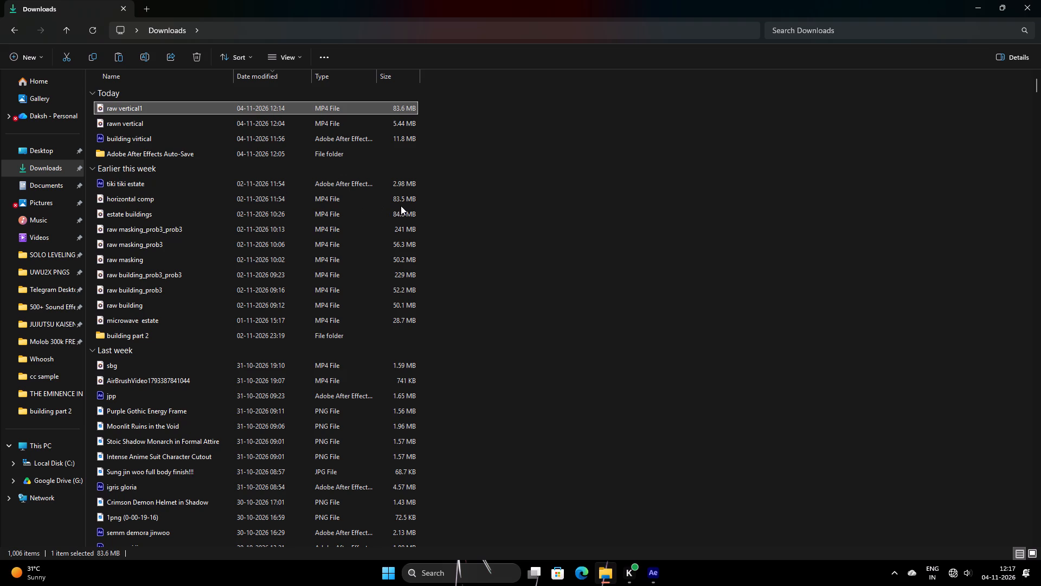
pyautogui.doubleClick(247, 110)
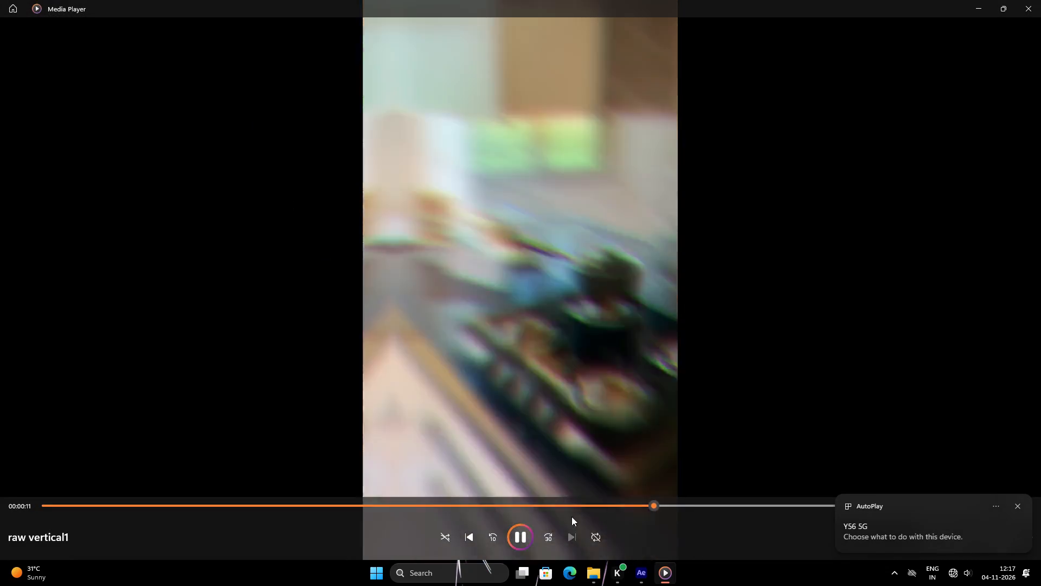
pyautogui.click(525, 532)
pyautogui.click(1040, 0)
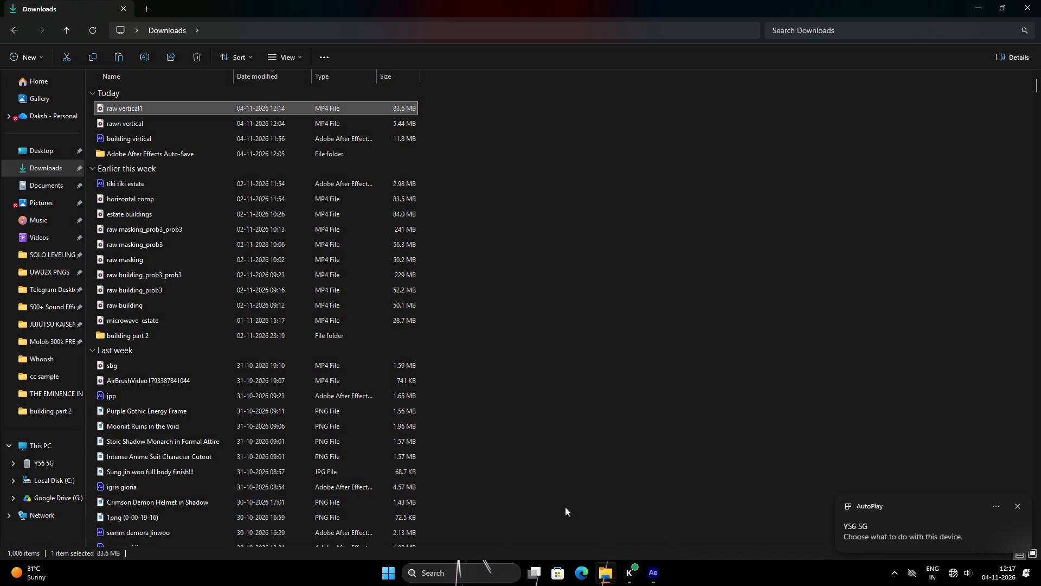
# Paste the copied raw vertical1 file into the Download folder of the Y56 5G phone's internal storage.
pyautogui.click(49, 463)
pyautogui.doubleClick(175, 82)
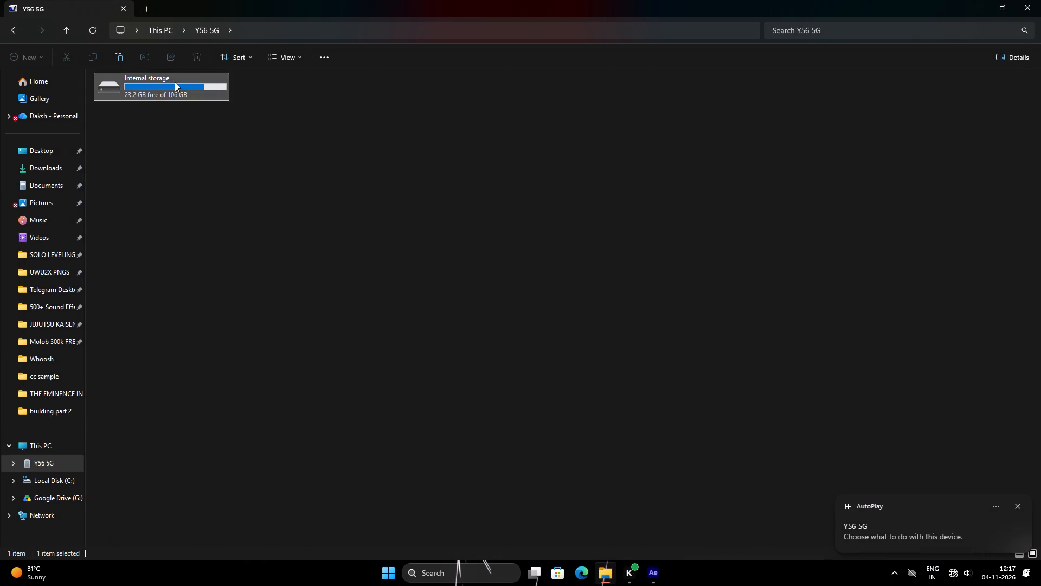
pyautogui.doubleClick(846, 126)
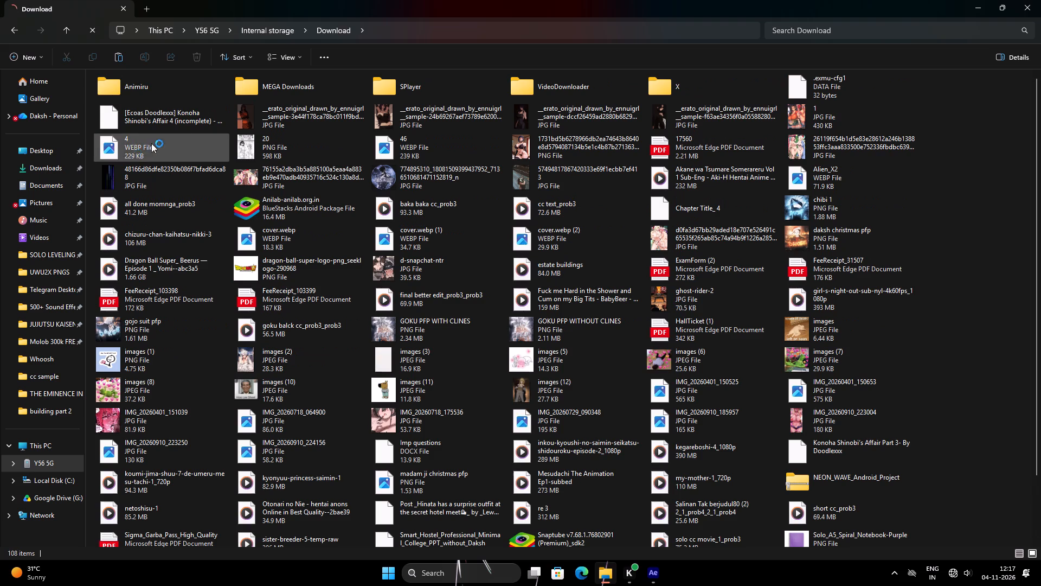
pyautogui.click(115, 56)
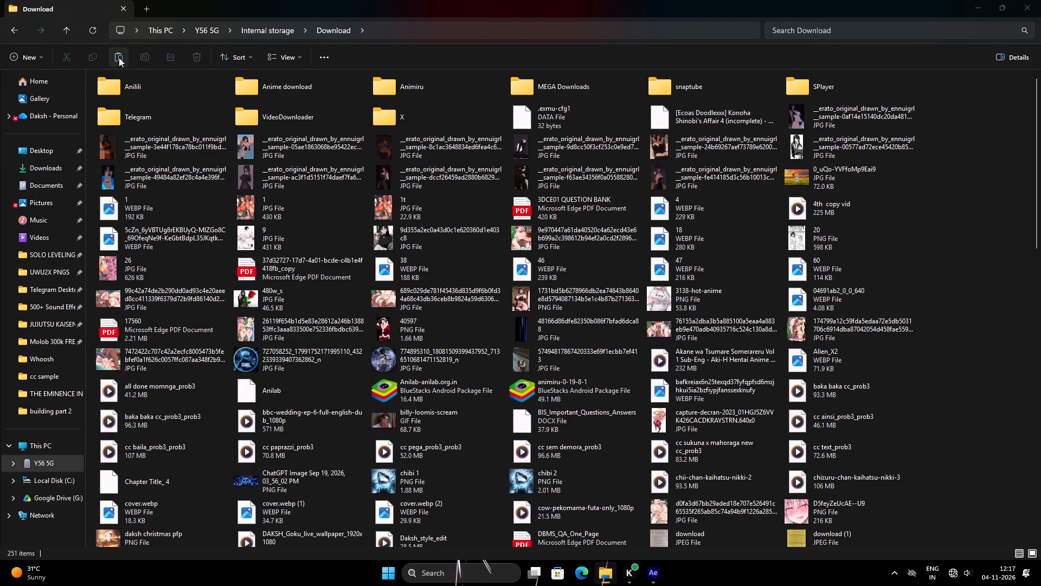
pyautogui.click(119, 58)
pyautogui.click(119, 58)
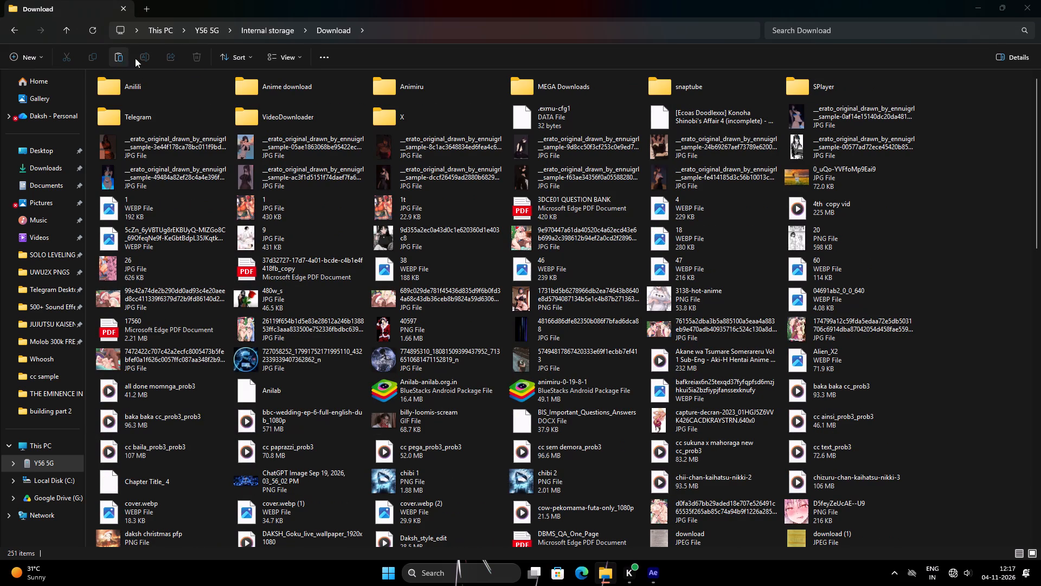
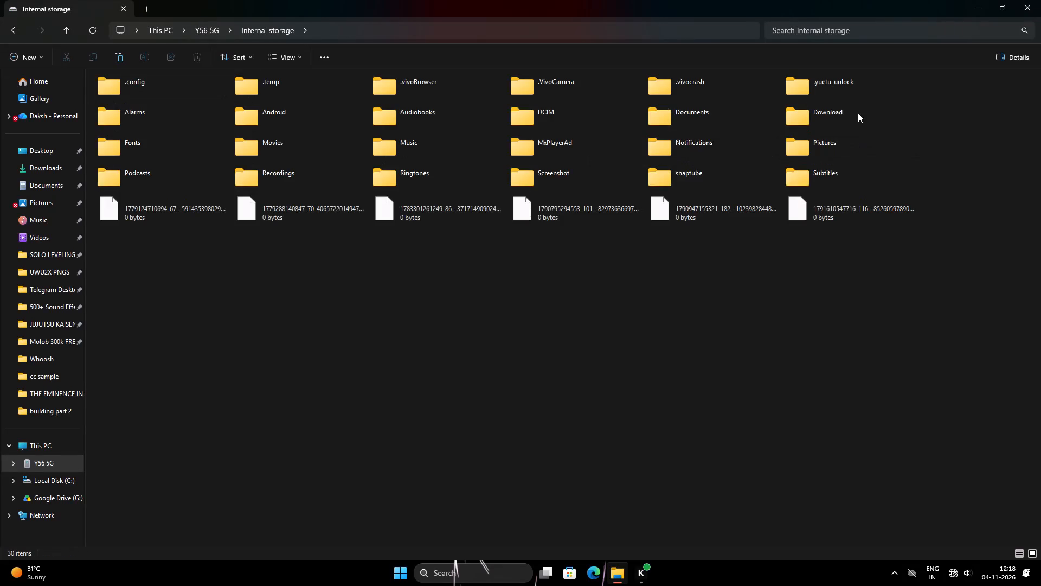
# Open the Download folder in the Y56 5G phone's internal storage and paste the copied raw vertical1 video there.
pyautogui.doubleClick(858, 113)
pyautogui.click(121, 57)
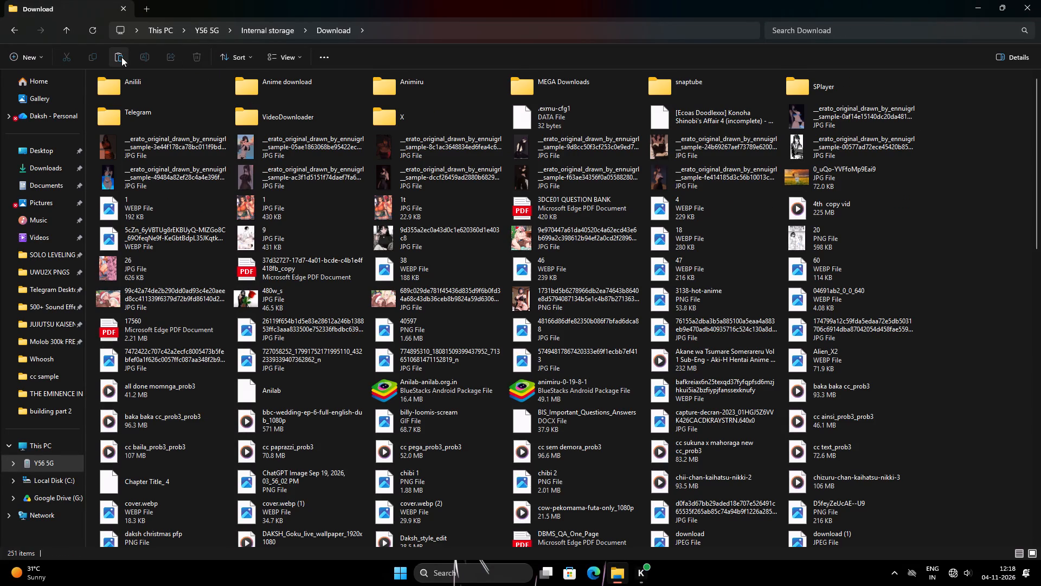
pyautogui.click(121, 57)
pyautogui.click(121, 57)
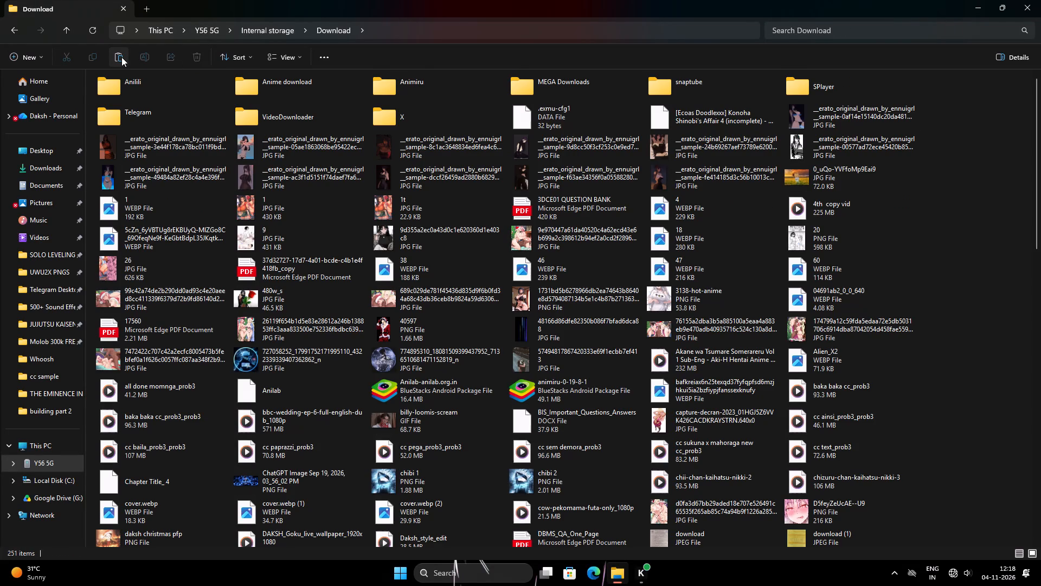